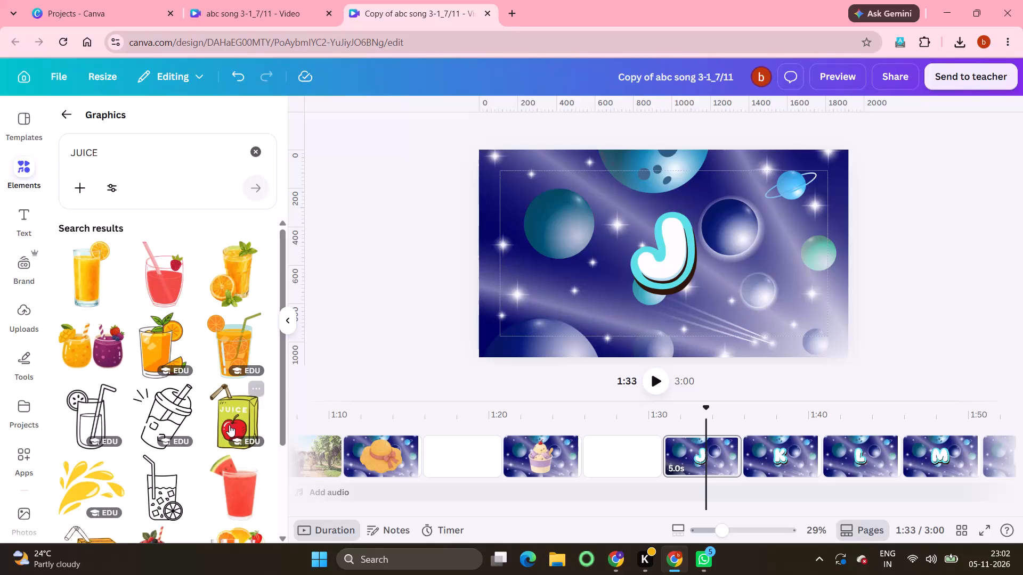
# Add the graphic of a red berry smoothie beside a glass of orange juice to the letter J page.
pyautogui.scroll(-3, 208, 464)
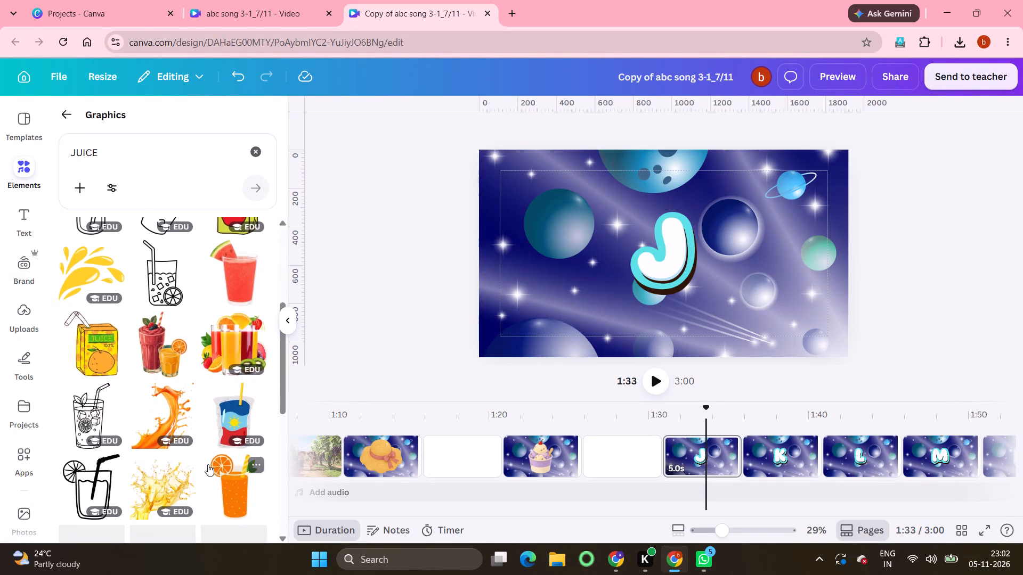
pyautogui.click(150, 347)
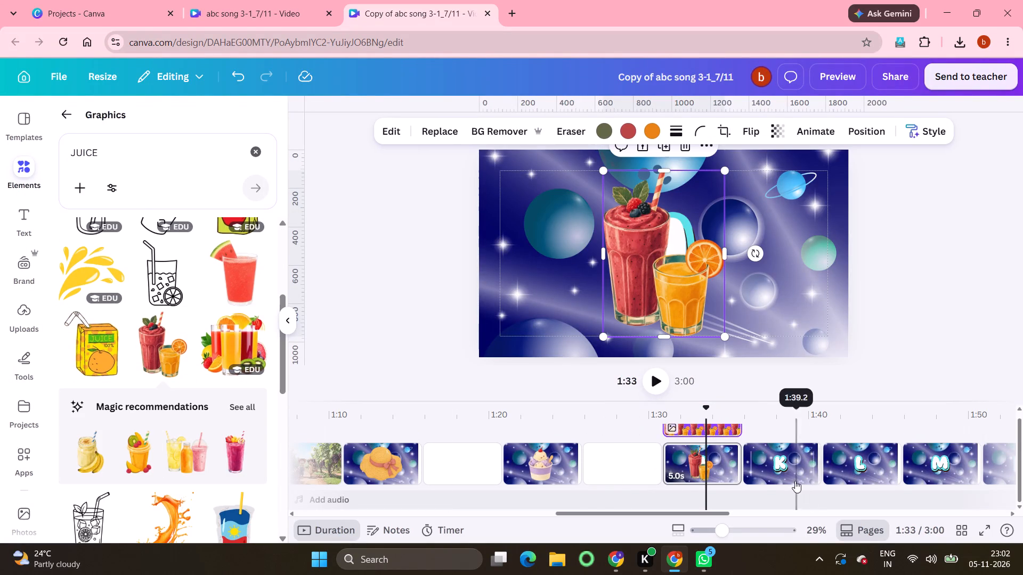
# Go to the letter K page and clear the JUICE search term from the graphics search.
pyautogui.click(784, 459)
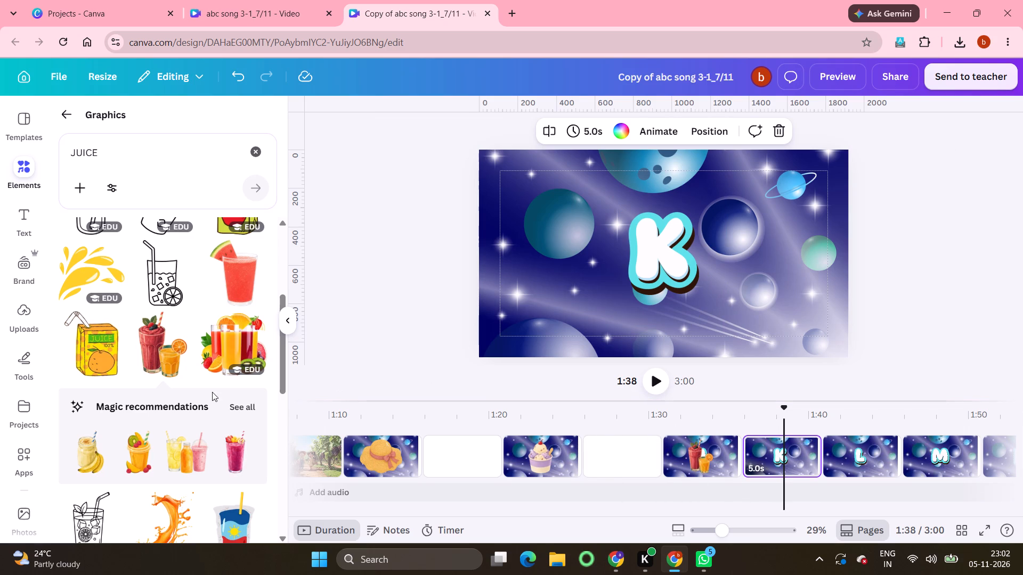
pyautogui.click(259, 154)
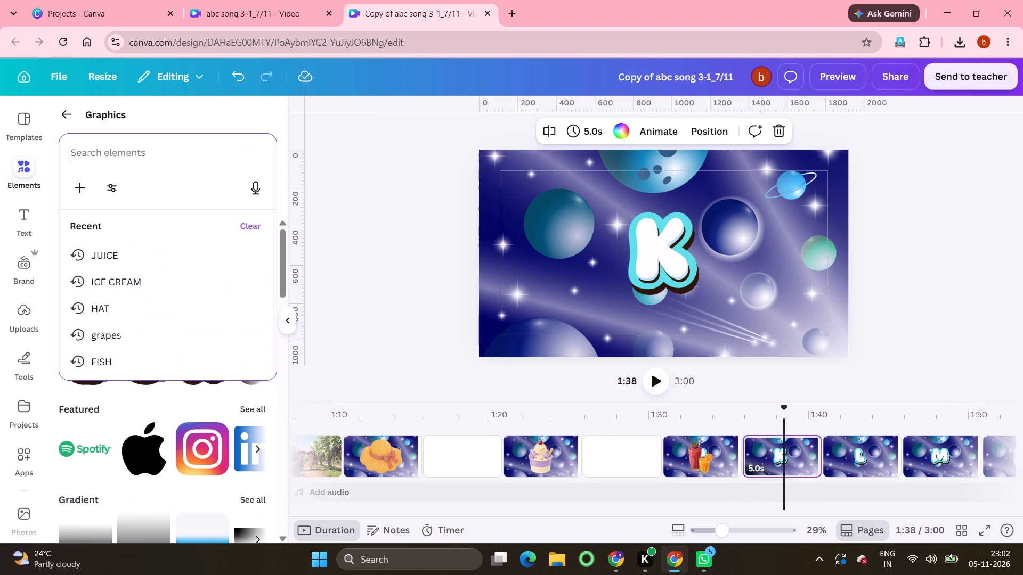
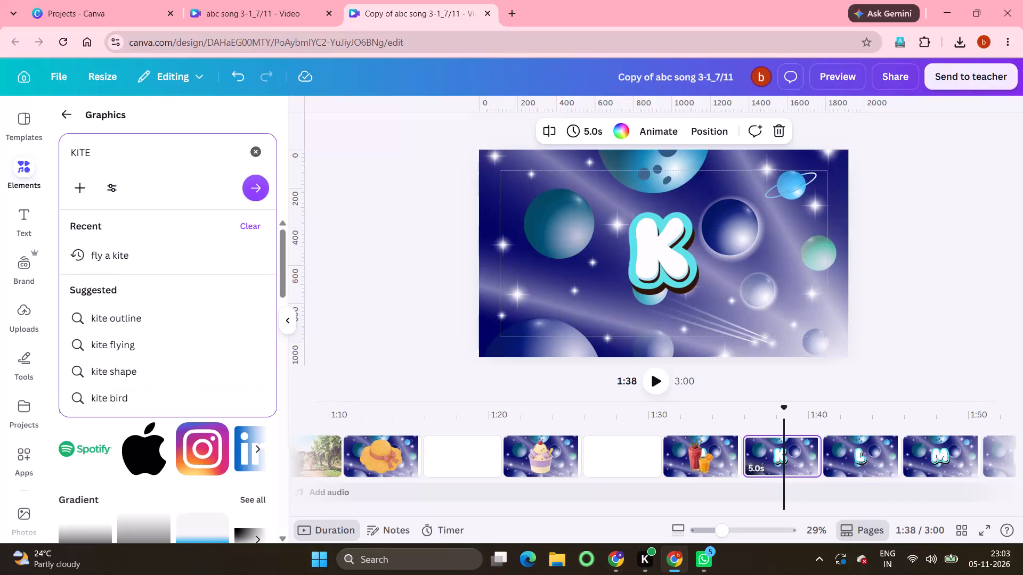
# Search the graphics for KITE and add the yellow and orange patterned kite with a pink tail to the letter K page.
pyautogui.click(255, 192)
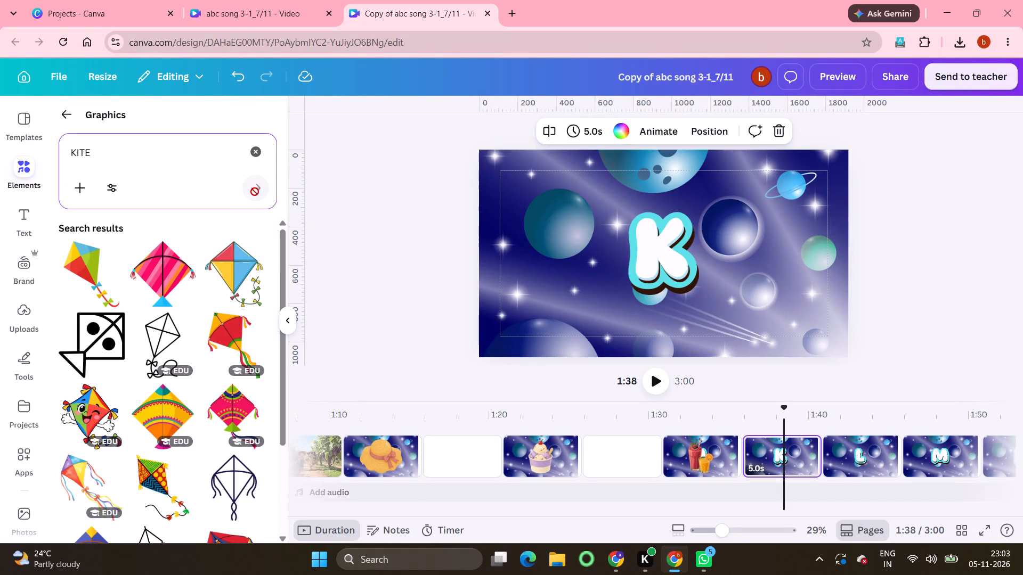
pyautogui.scroll(-2, 193, 380)
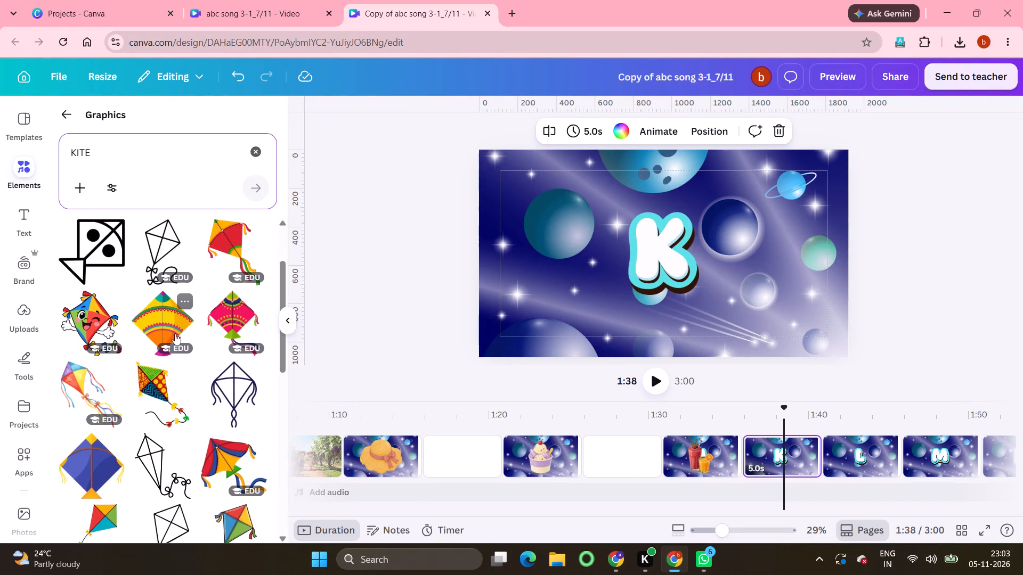
pyautogui.click(166, 326)
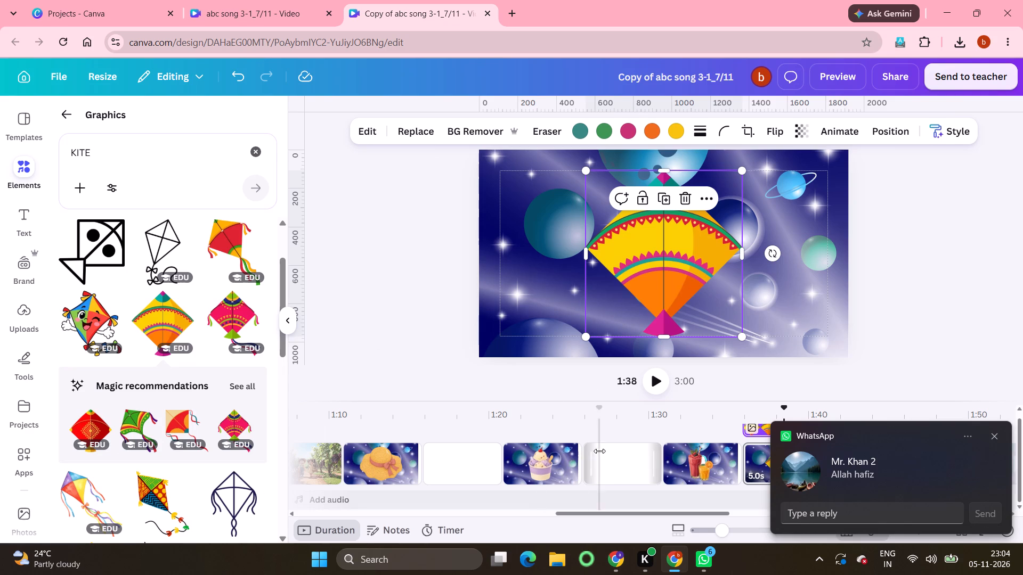
# On the letter L page, search the graphics for LION and add the realistic lion lying on grass.
pyautogui.hscroll(-5, 592, 478)
pyautogui.click(539, 465)
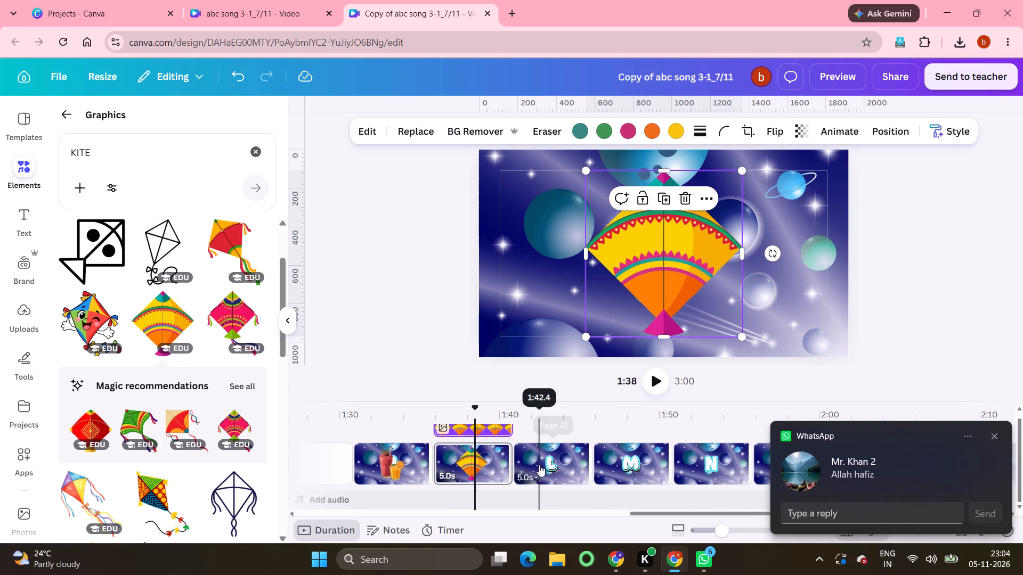
pyautogui.click(256, 152)
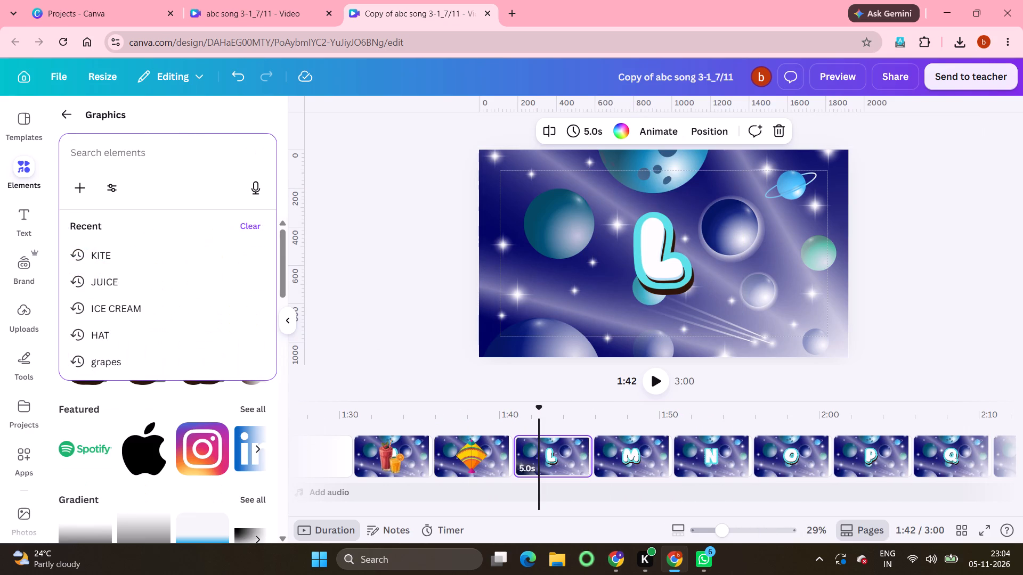
pyautogui.write('LION')
pyautogui.click(248, 191)
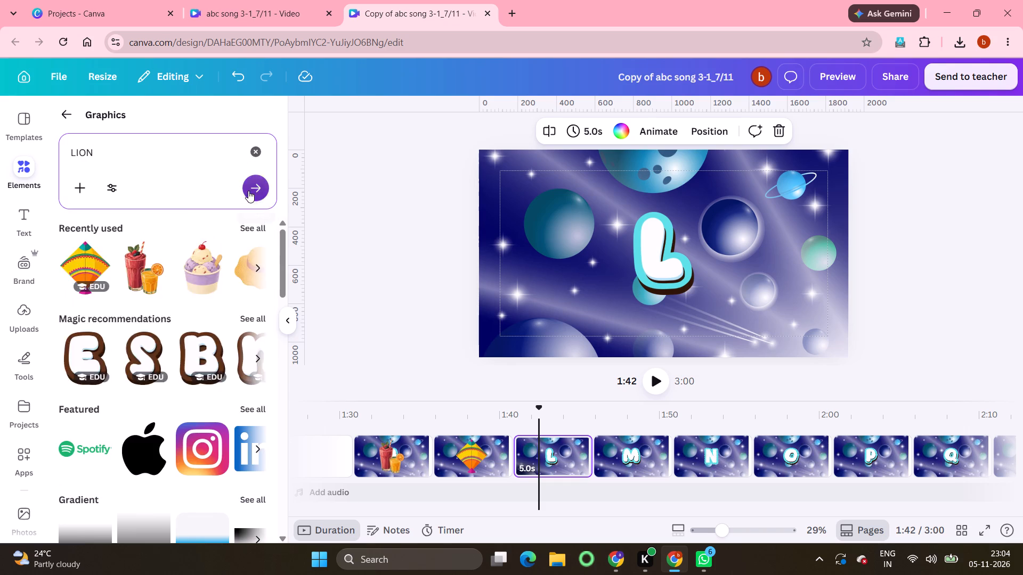
pyautogui.scroll(-4, 173, 347)
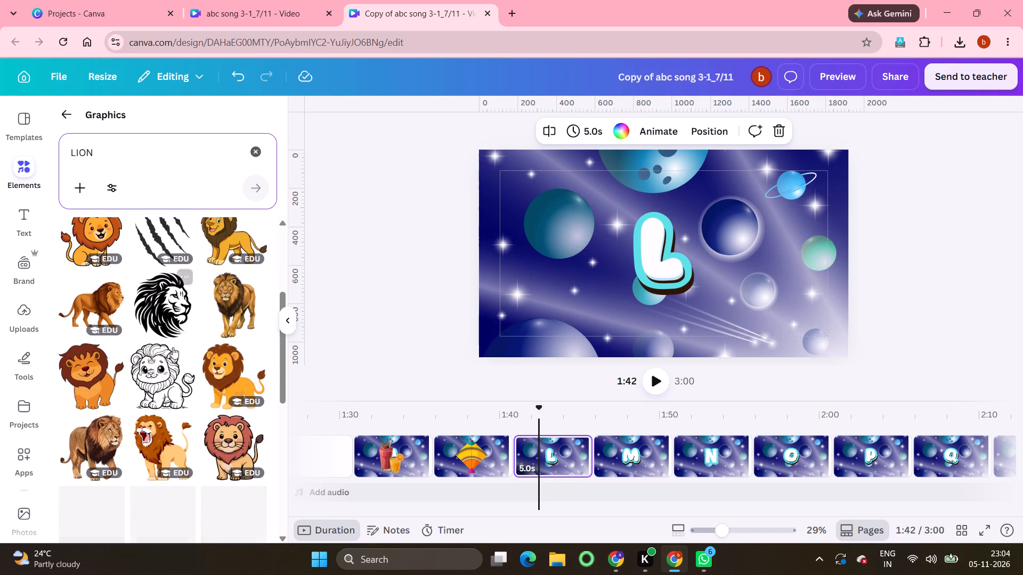
pyautogui.scroll(-5, 173, 347)
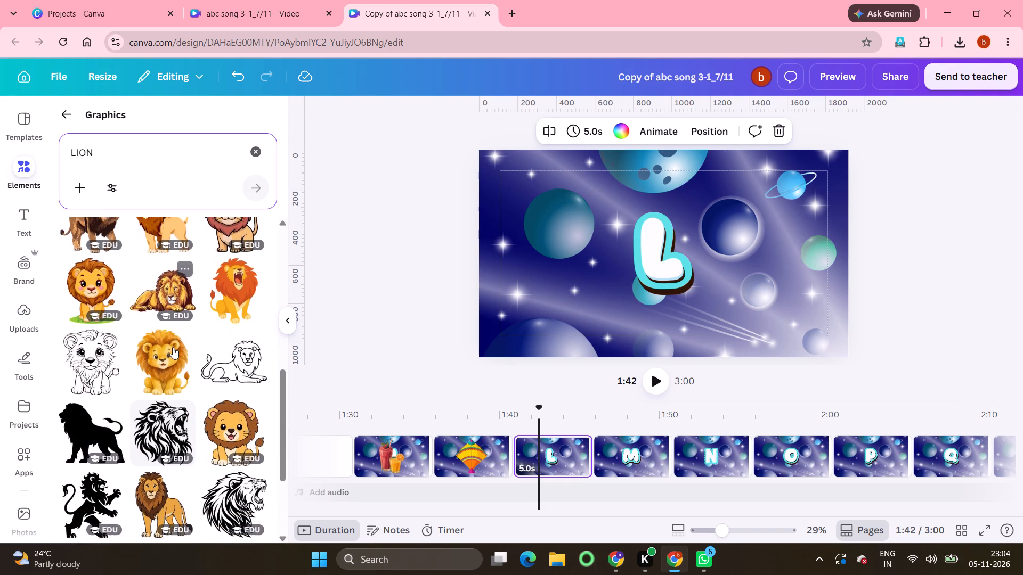
pyautogui.scroll(-3, 173, 347)
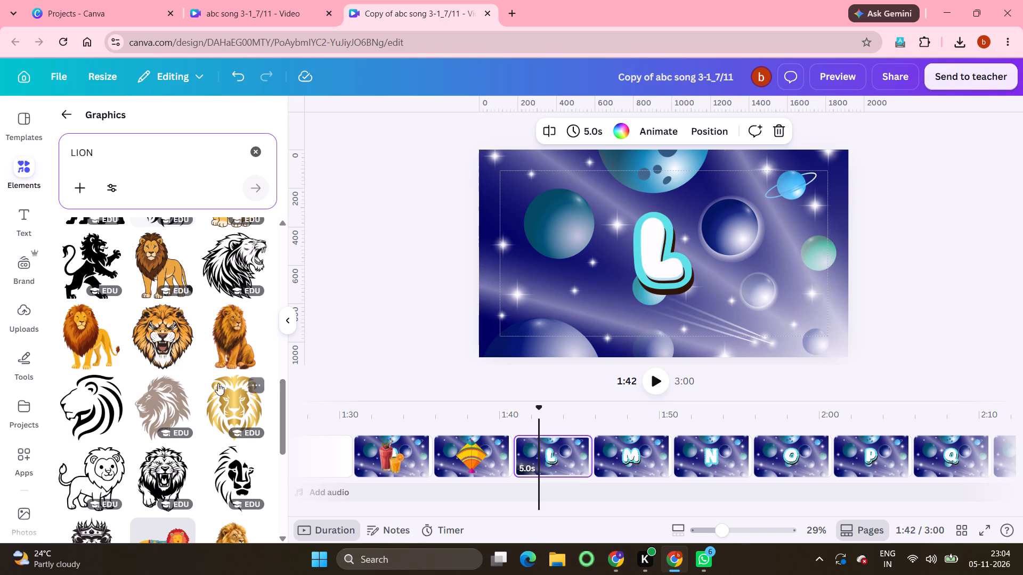
pyautogui.scroll(-3, 218, 383)
pyautogui.click(239, 349)
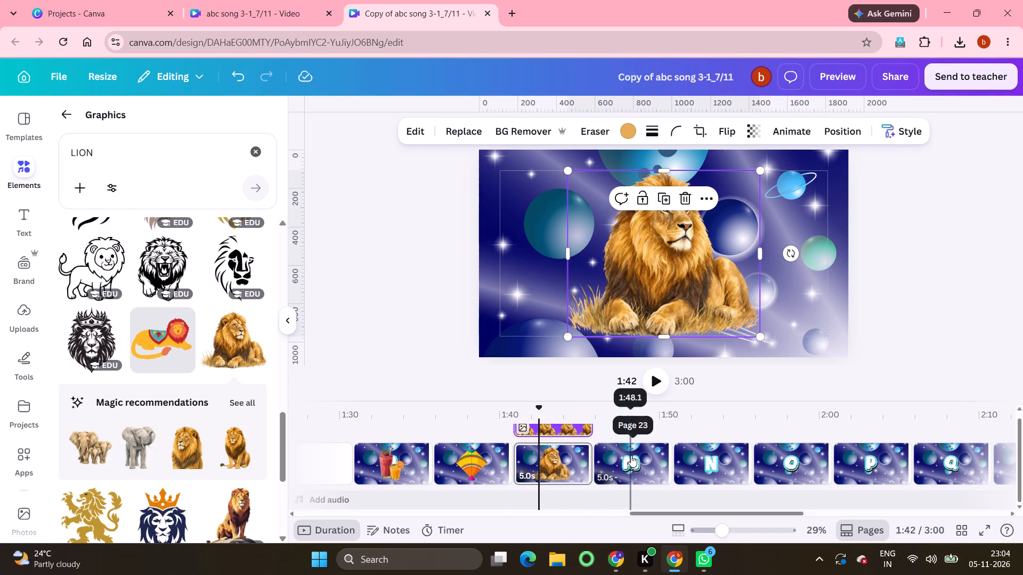
# On the letter M page, search the graphics for MONKEY and add the realistic golden-brown sitting monkey.
pyautogui.click(631, 455)
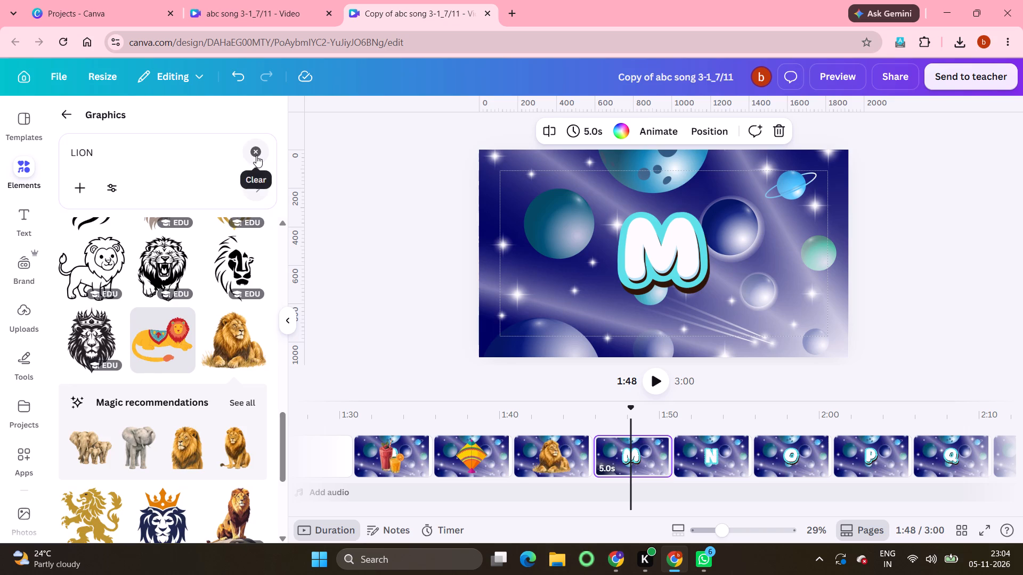
pyautogui.click(256, 155)
pyautogui.write('MOLNKEY')
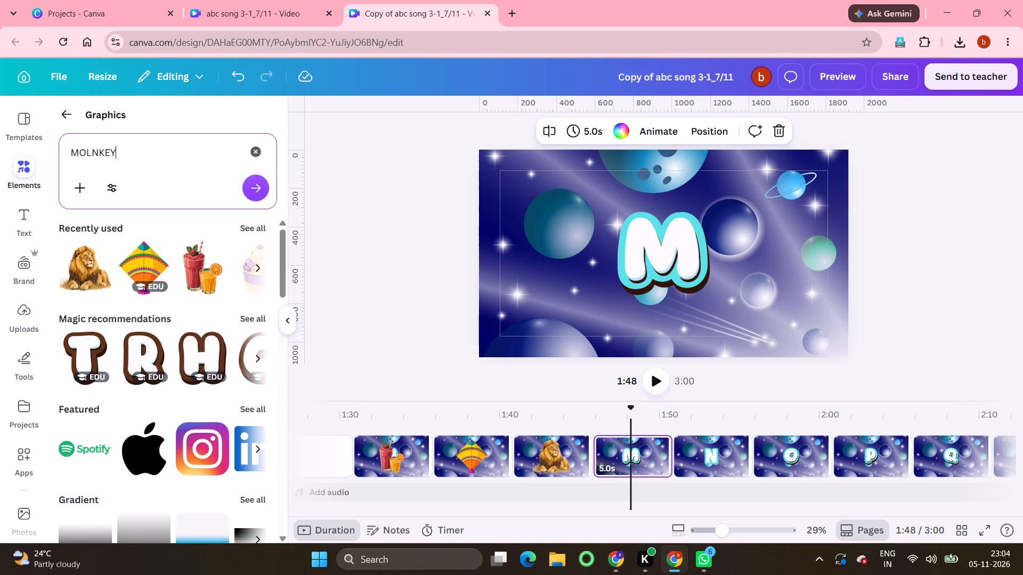
pyautogui.click(91, 154)
pyautogui.press('BackSpace')
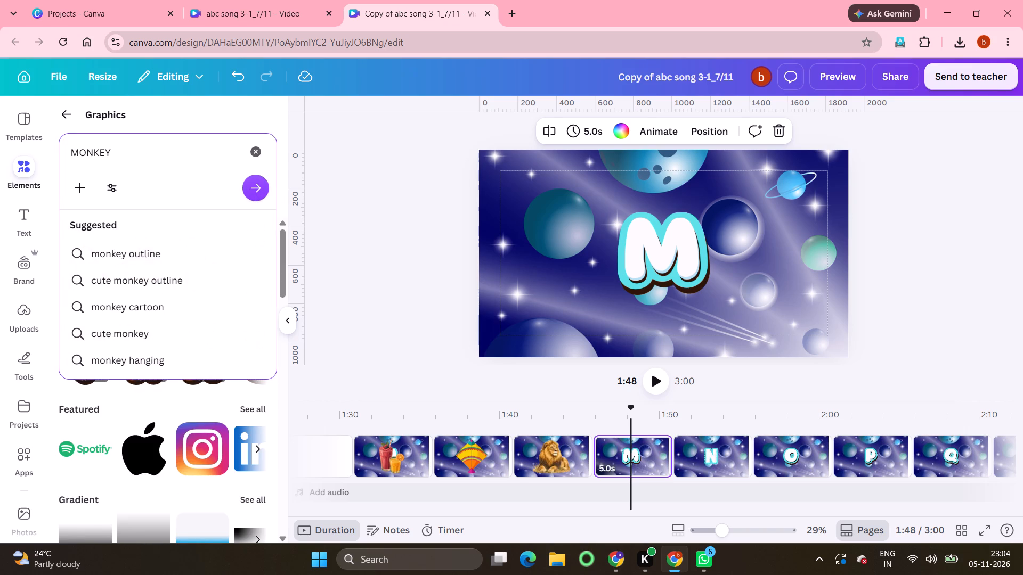
pyautogui.click(261, 188)
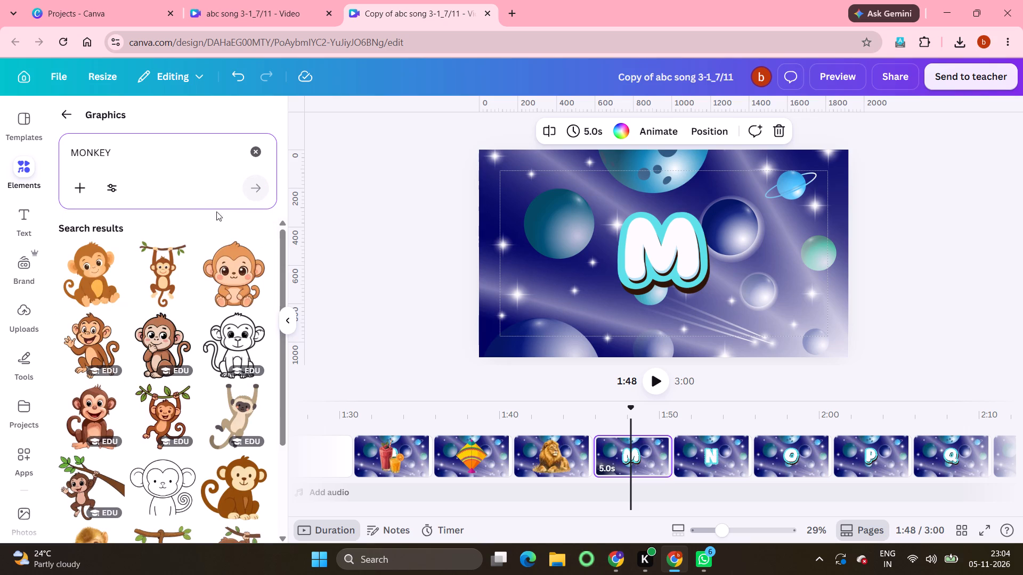
pyautogui.scroll(-6, 135, 412)
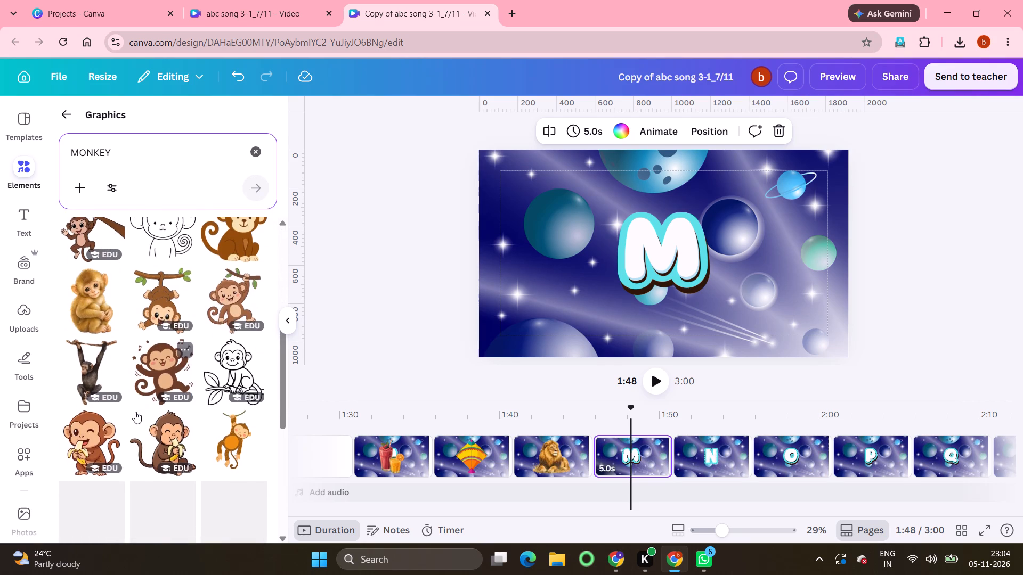
pyautogui.scroll(-1, 135, 412)
pyautogui.click(92, 287)
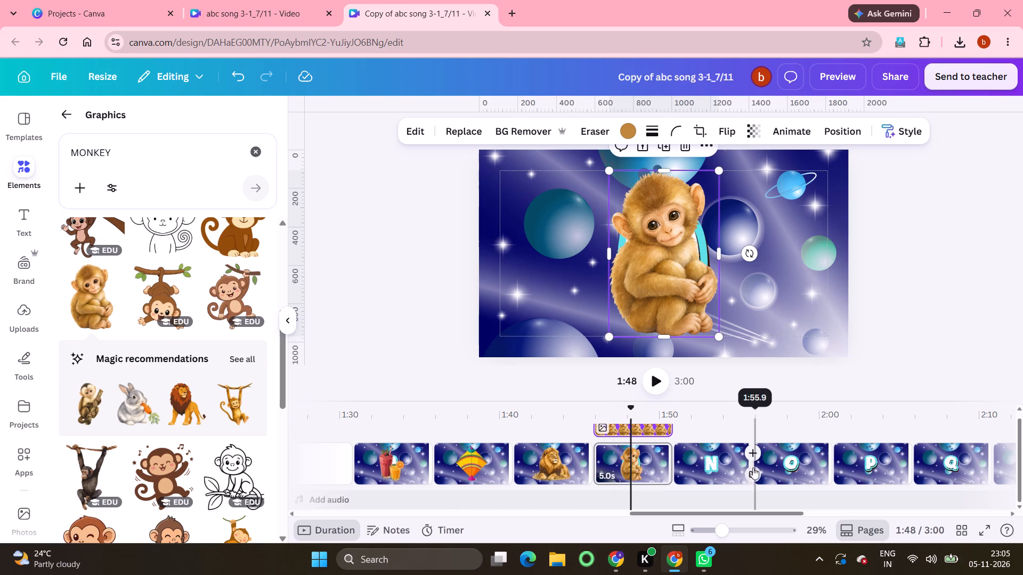
# On the letter N page, search the graphics for NEST and add the brown nest with white eggs and green leaves.
pyautogui.click(718, 457)
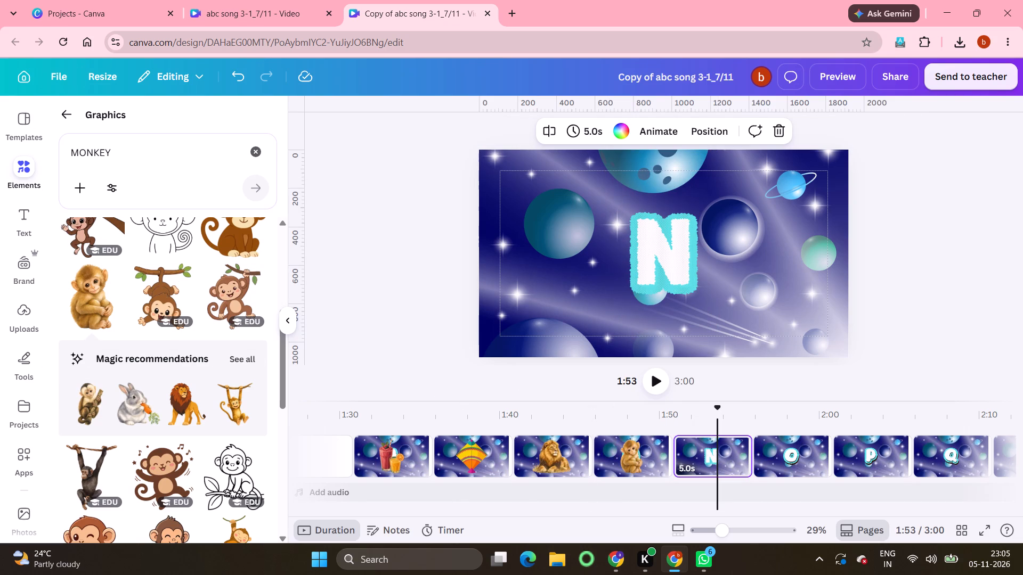
pyautogui.click(257, 153)
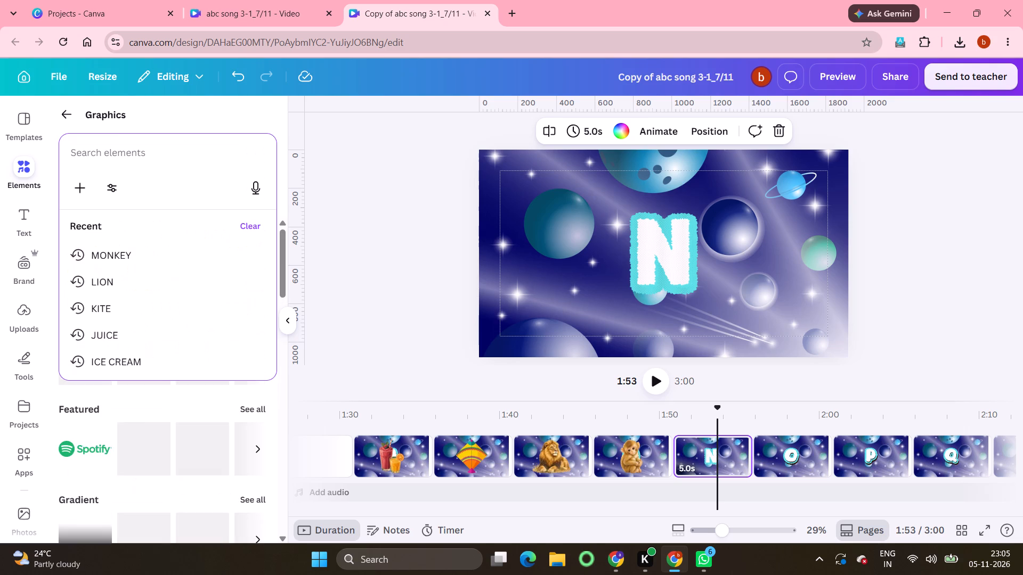
pyautogui.write('NEST')
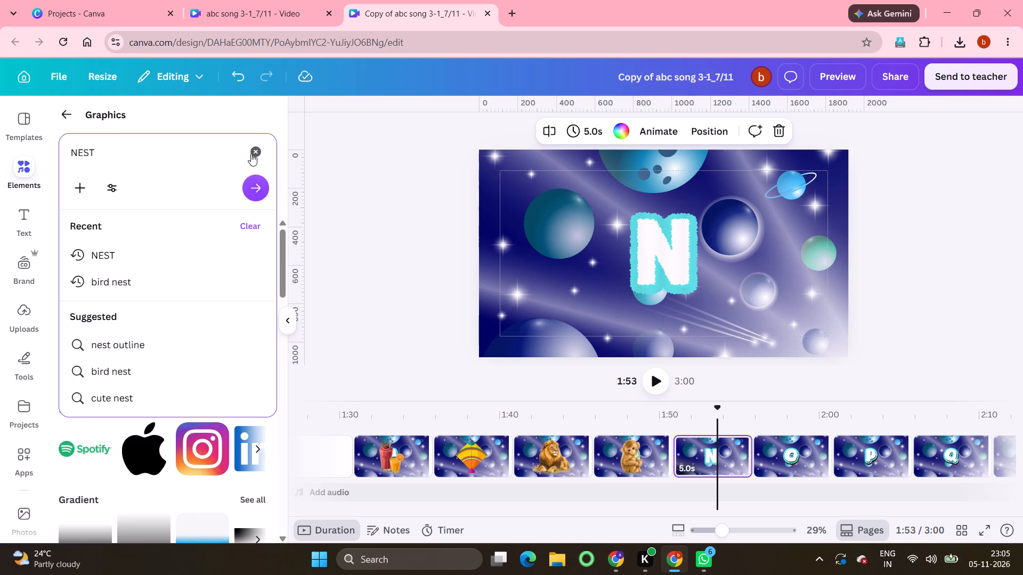
pyautogui.click(255, 192)
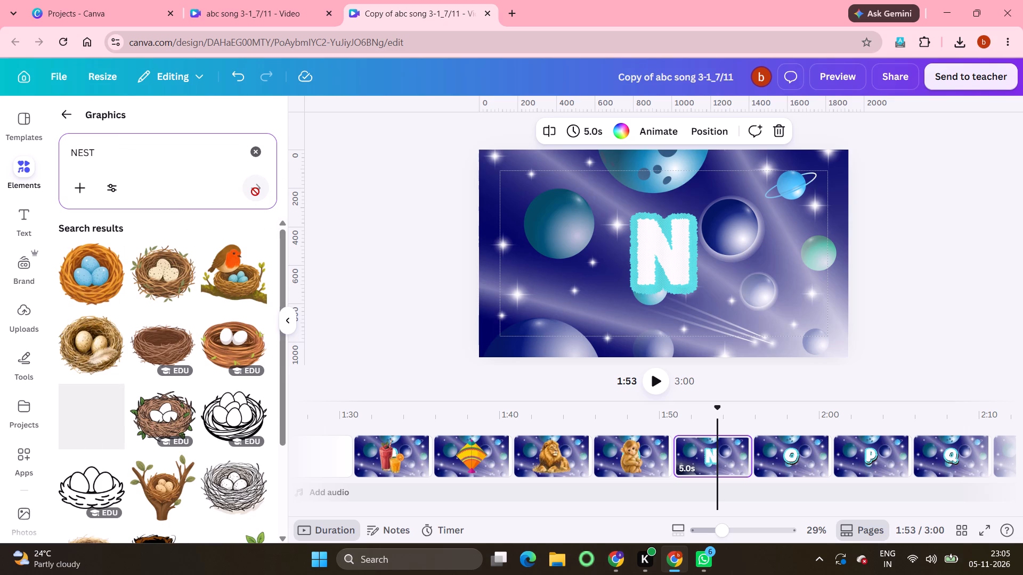
pyautogui.scroll(-2, 177, 399)
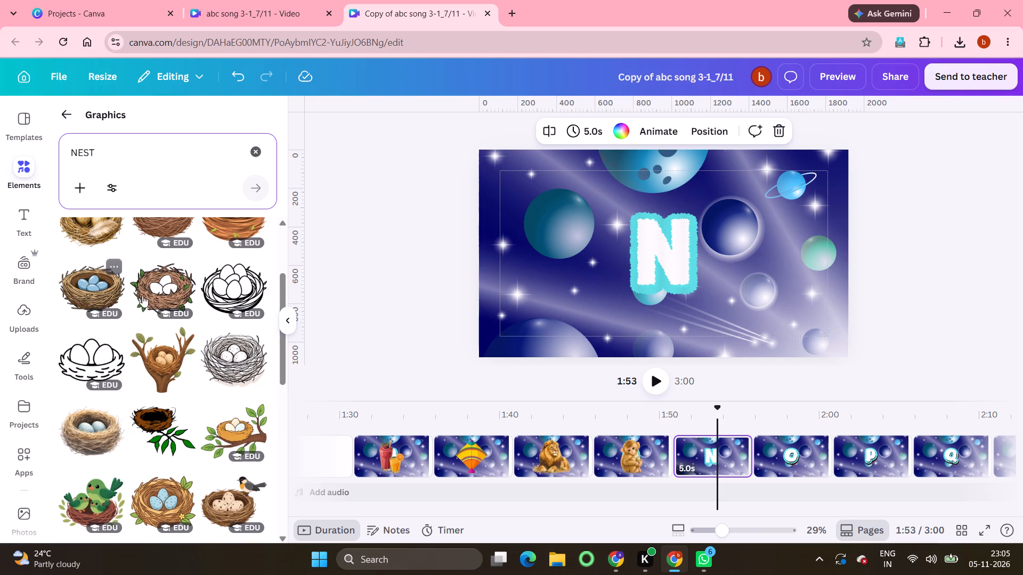
pyautogui.click(171, 294)
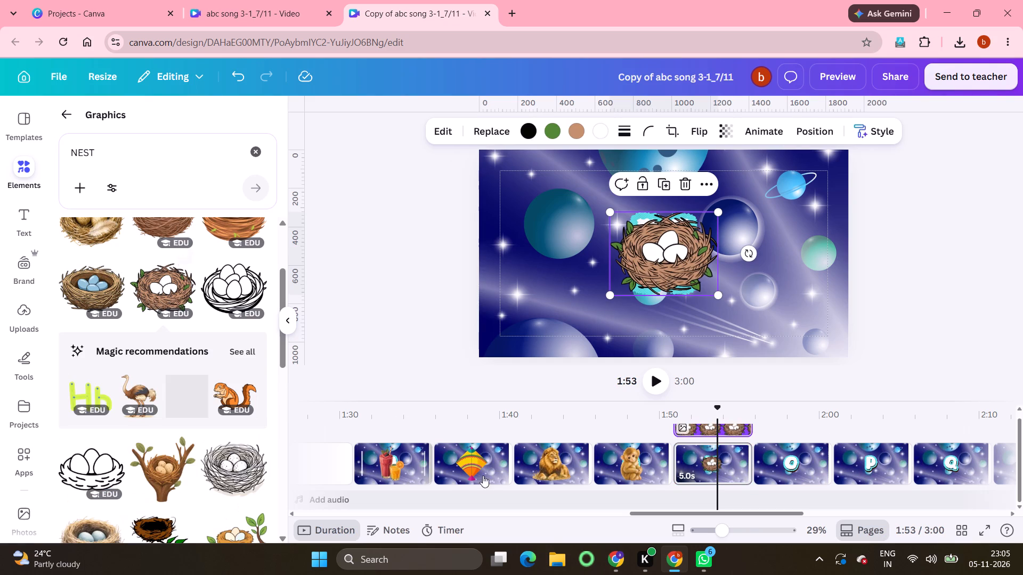
# Go to the letter O page and search the graphics for OWL.
pyautogui.click(787, 466)
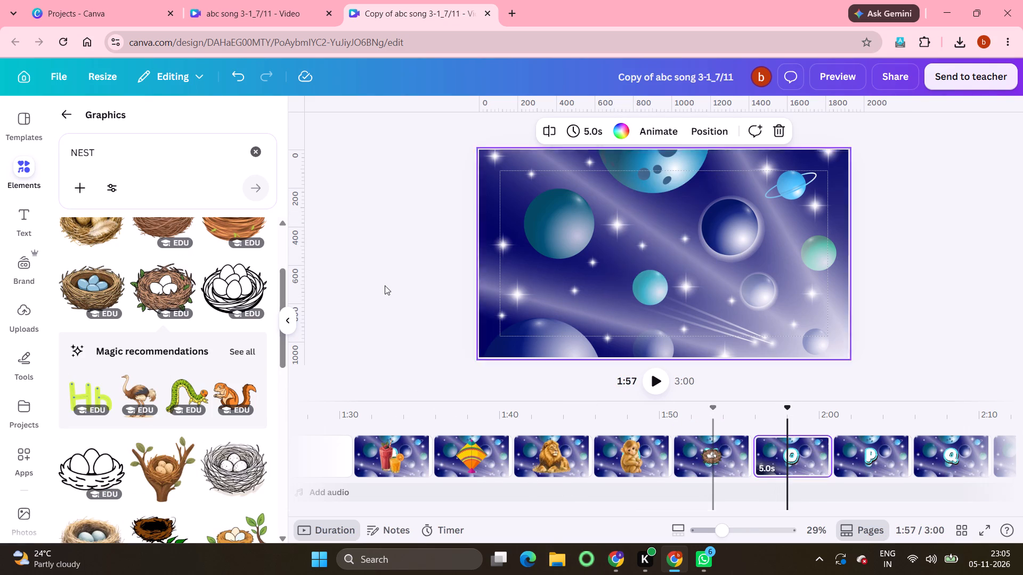
pyautogui.click(256, 147)
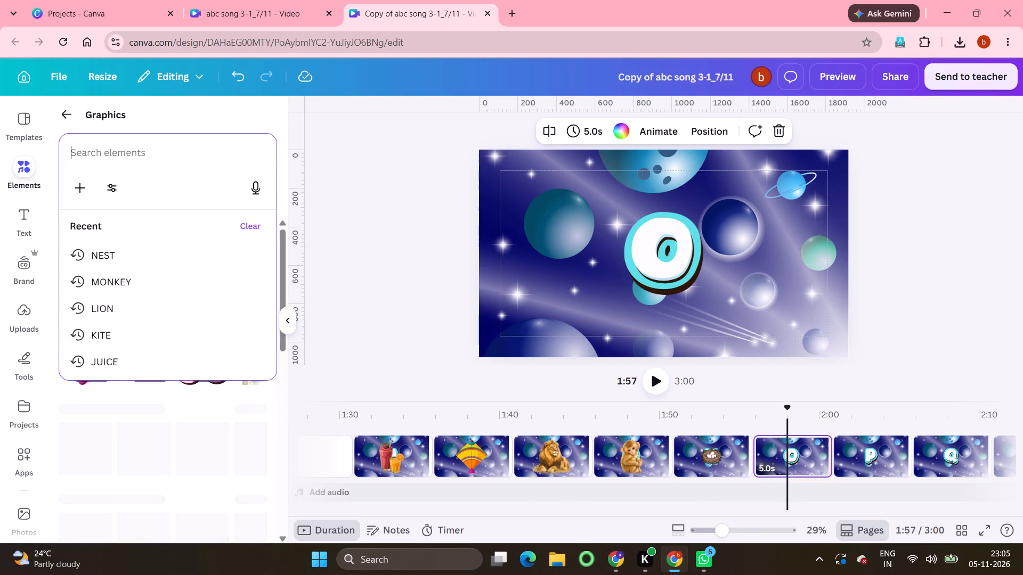
pyautogui.write('OQ')
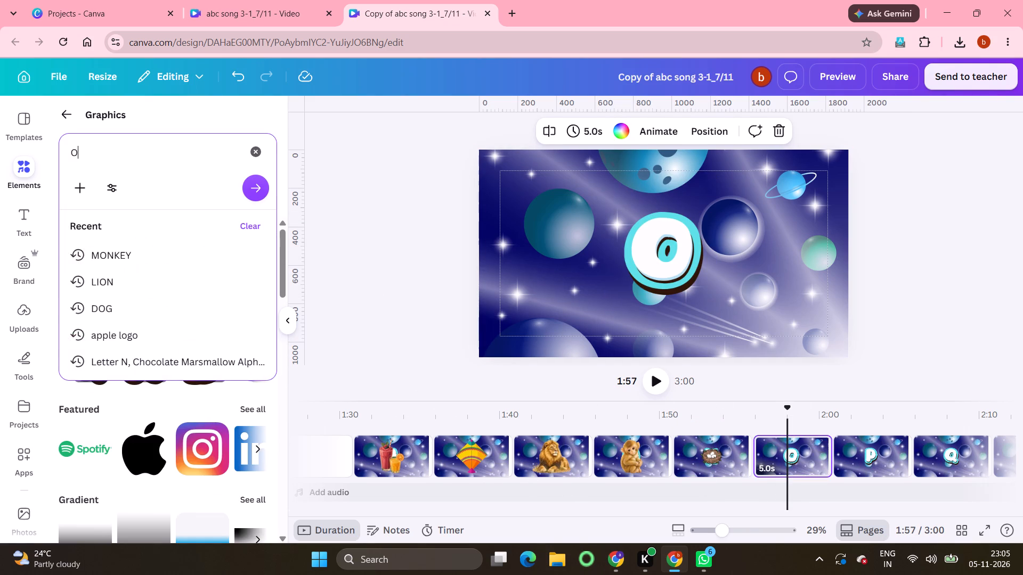
pyautogui.press('BackSpace')
pyautogui.write('WL')
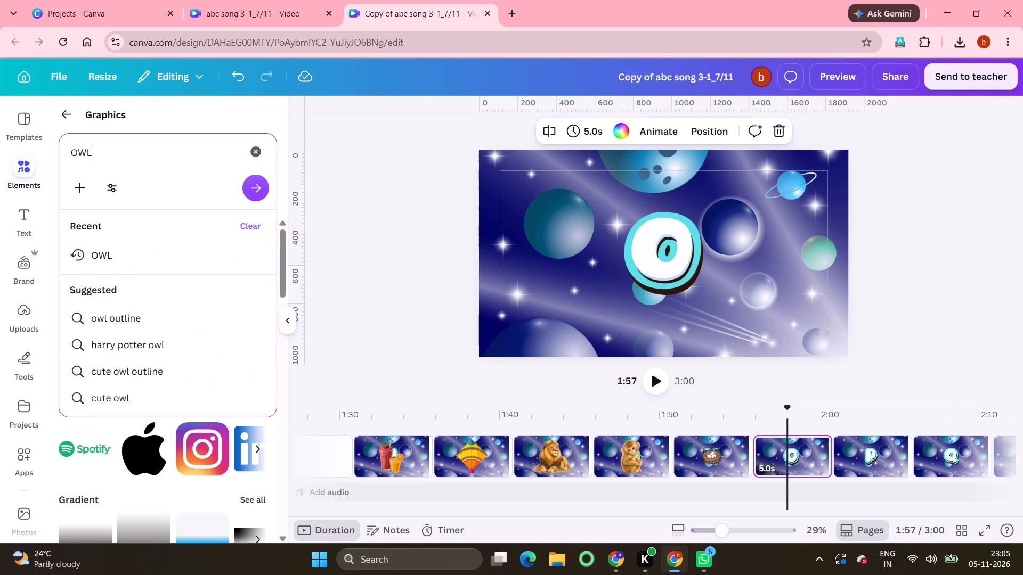
pyautogui.click(257, 193)
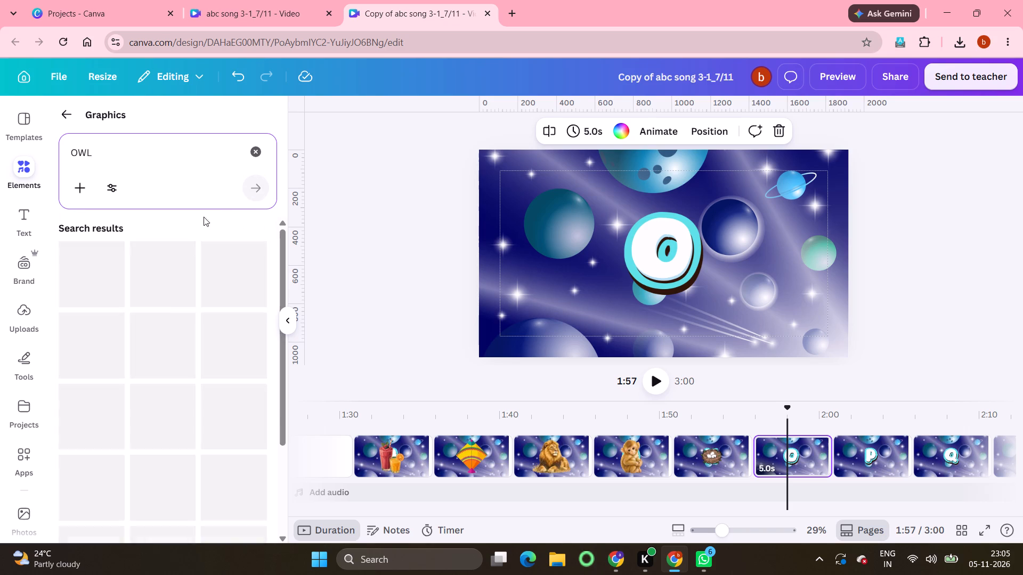
# Browse the owl graphics and add the pale watercolour owl with cream and light-brown feathers to the letter O page.
pyautogui.scroll(-2, 180, 420)
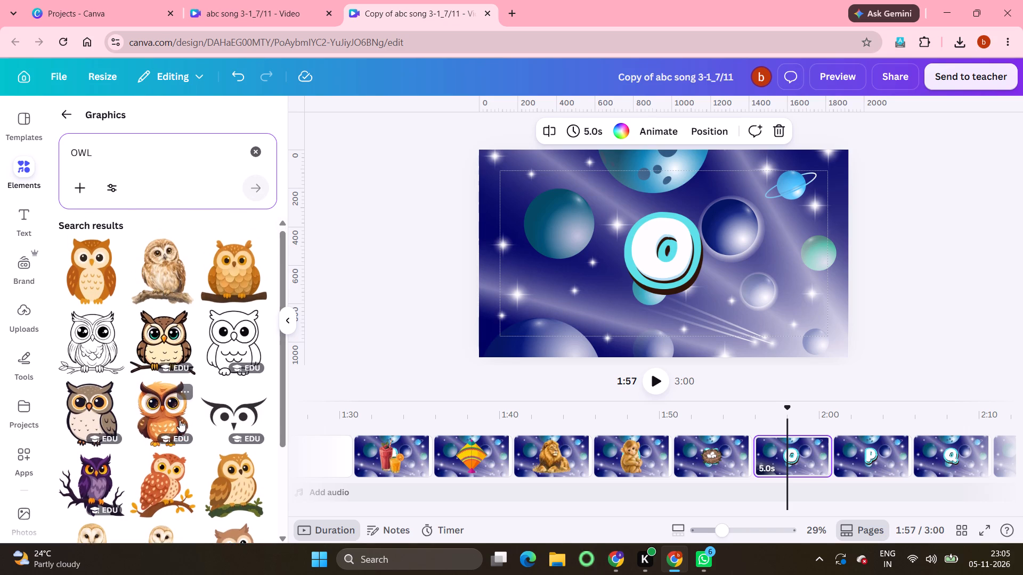
pyautogui.scroll(-3, 180, 420)
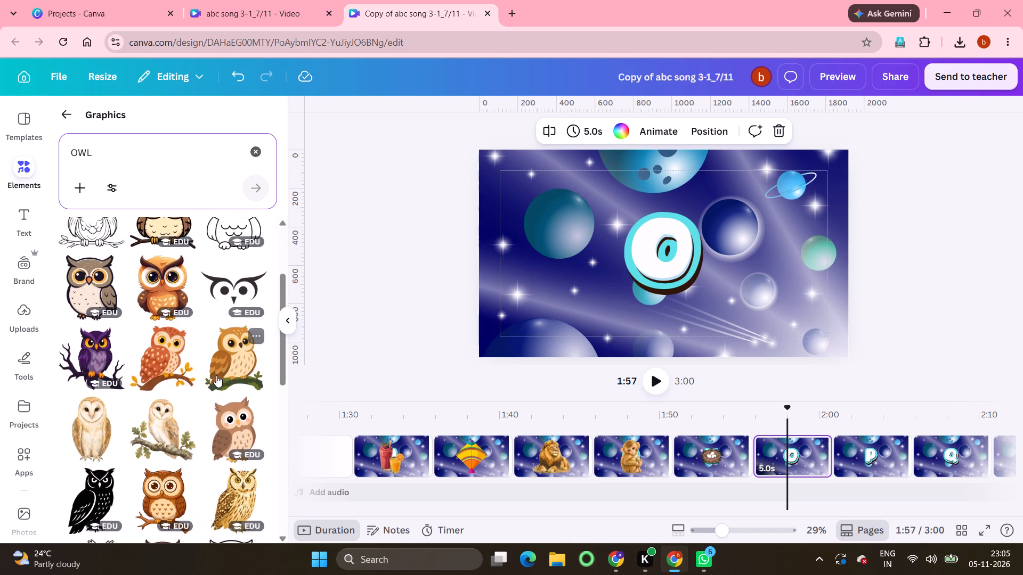
pyautogui.scroll(-5, 217, 376)
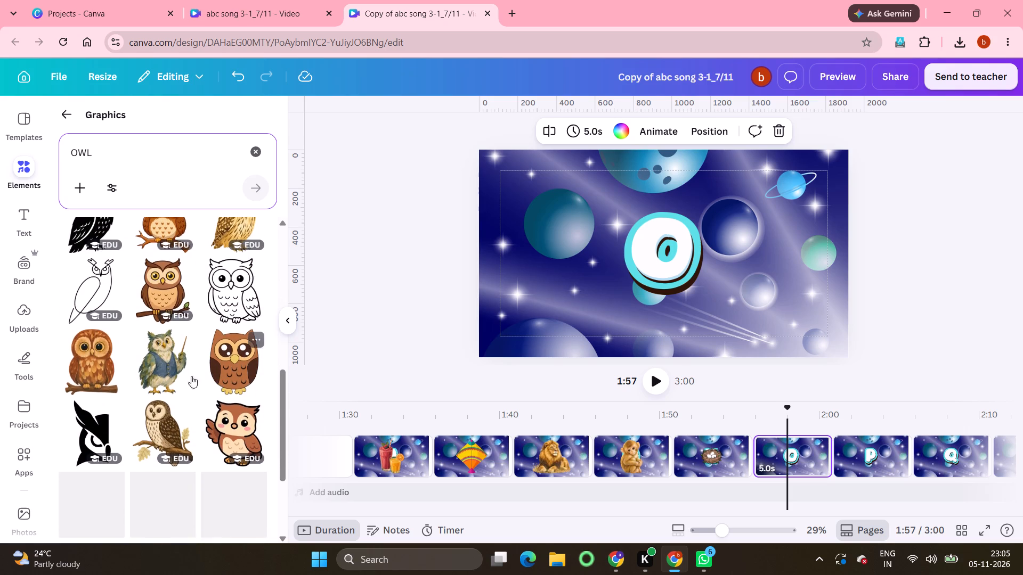
pyautogui.scroll(-4, 105, 368)
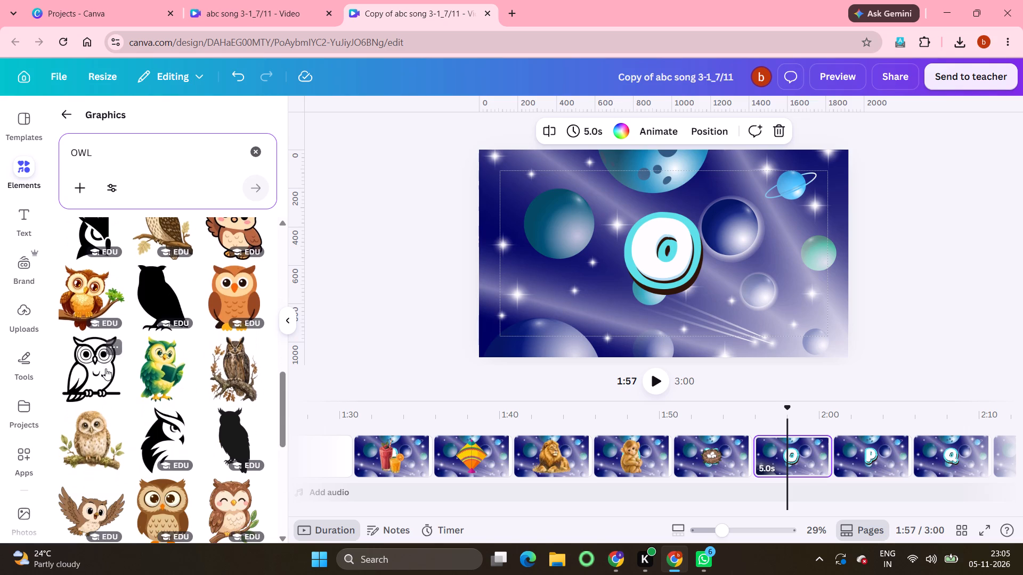
pyautogui.scroll(-6, 105, 368)
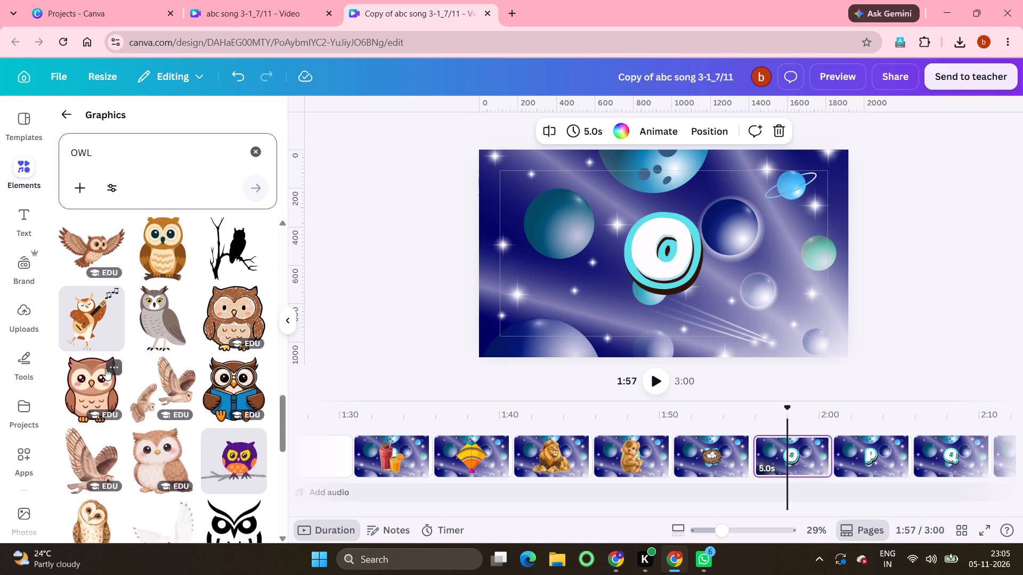
pyautogui.scroll(-1, 105, 368)
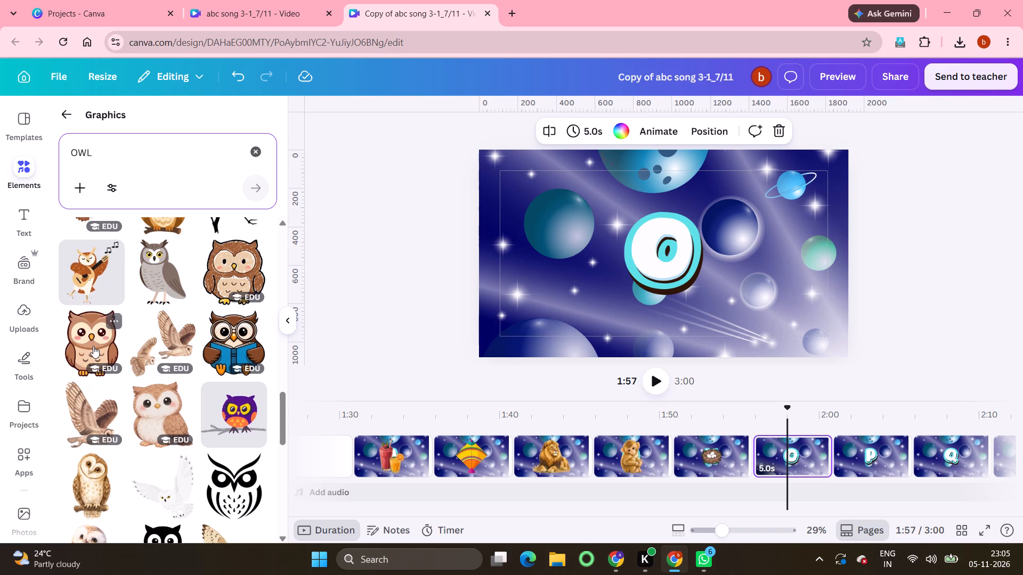
pyautogui.scroll(-3, 93, 346)
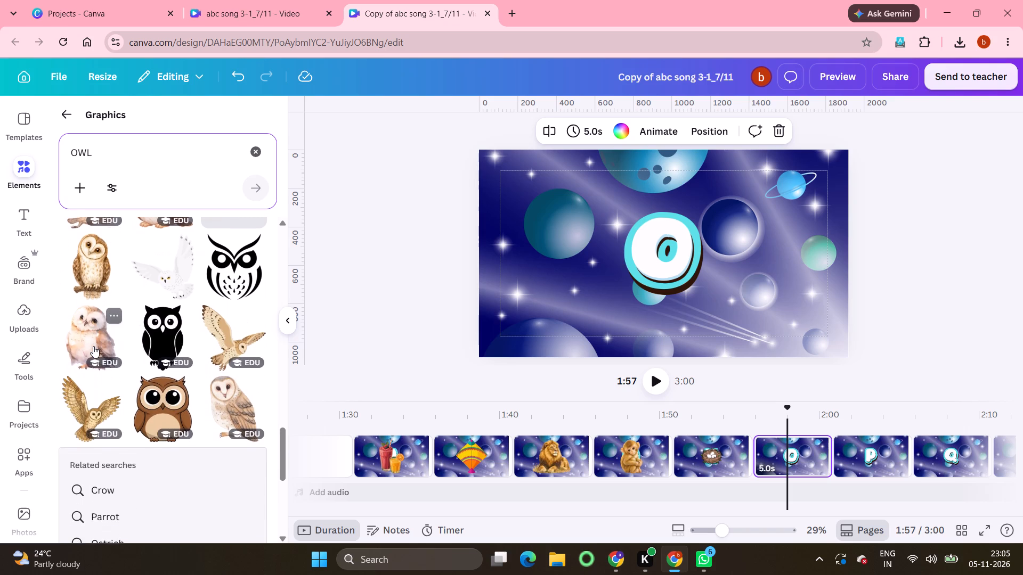
pyautogui.scroll(-4, 93, 346)
pyautogui.scroll(2, 93, 346)
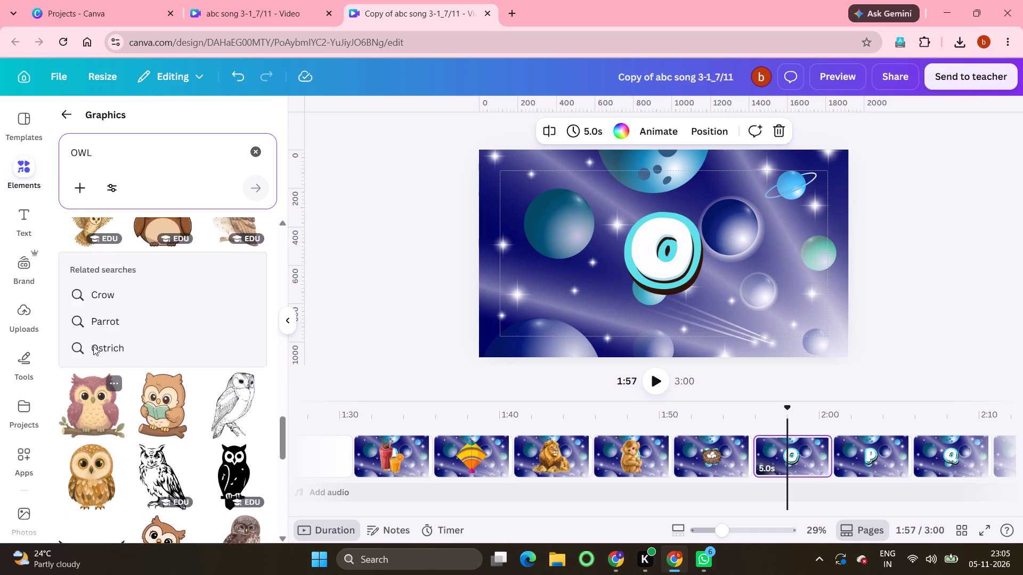
pyautogui.scroll(2, 93, 346)
pyautogui.click(88, 411)
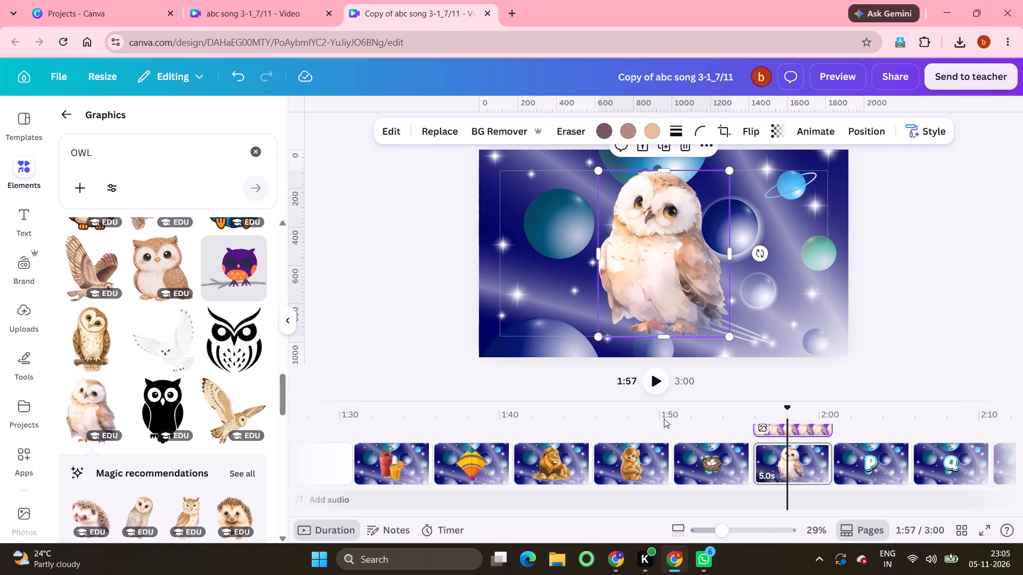
# On the letter P page, search the graphics for penguin and add the cartoon black-and-white penguin with spread wings and yellow feet.
pyautogui.click(872, 466)
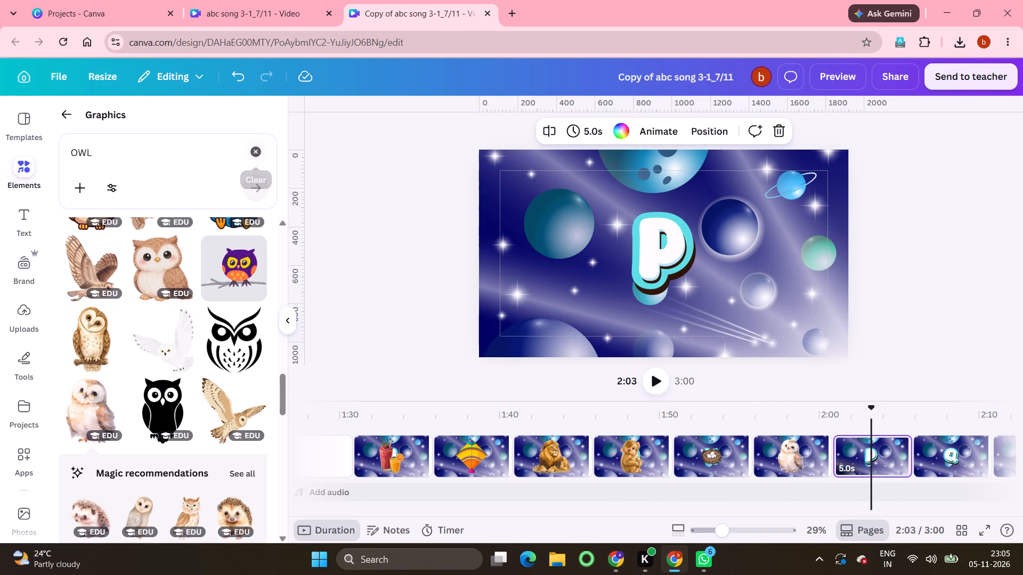
pyautogui.click(258, 152)
pyautogui.write('PENGUIN')
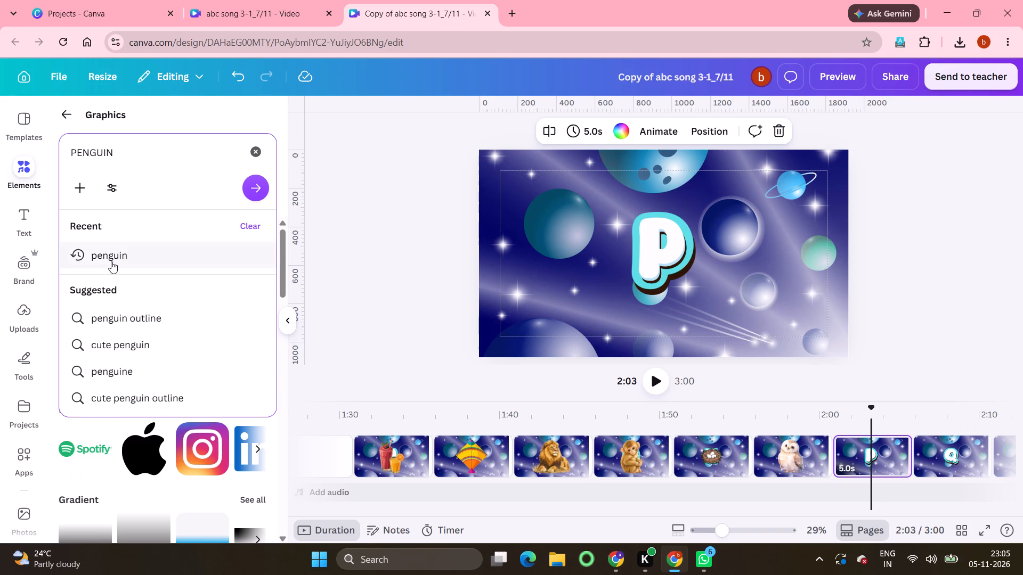
pyautogui.click(111, 261)
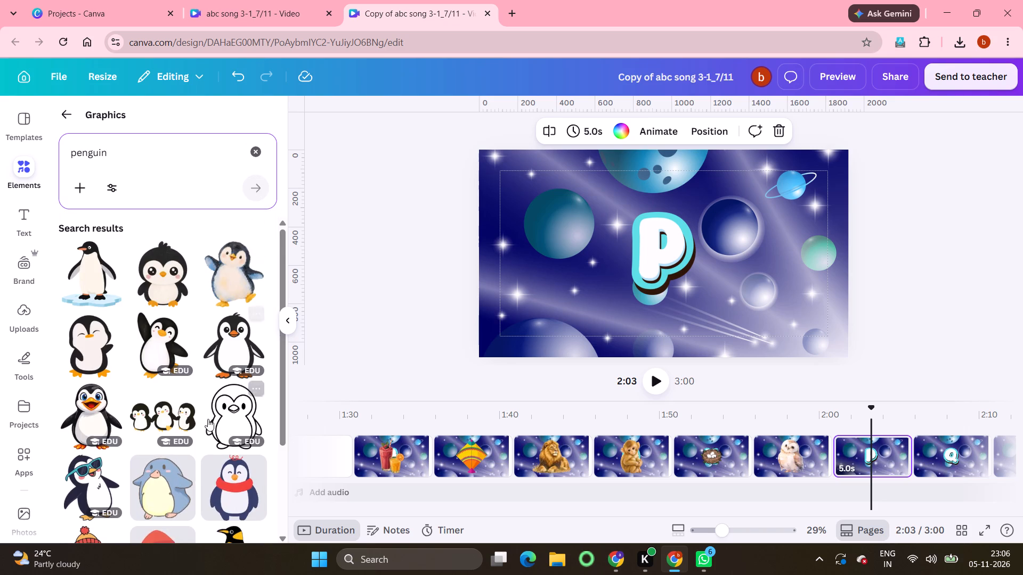
pyautogui.scroll(-5, 208, 419)
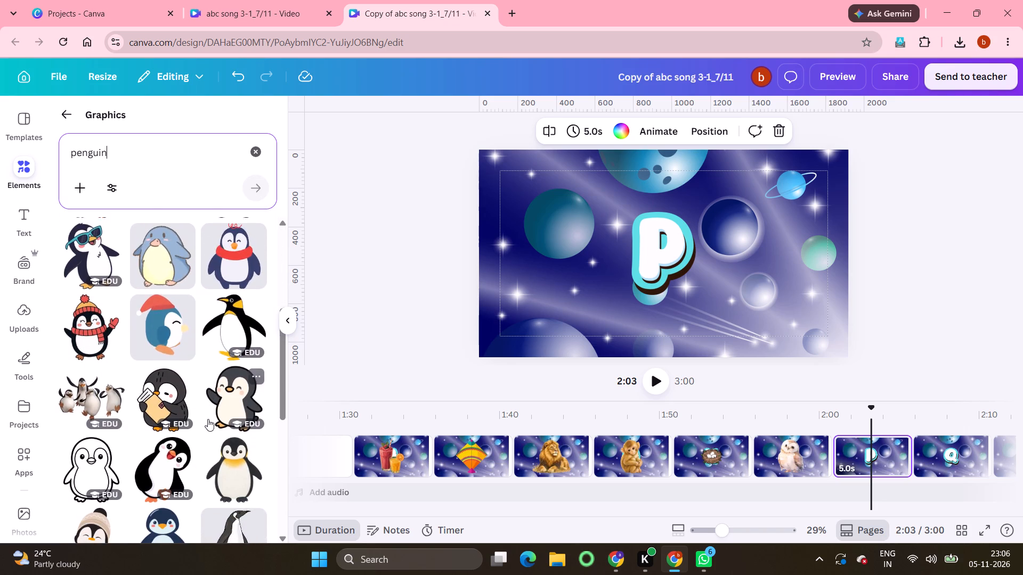
pyautogui.scroll(-4, 208, 419)
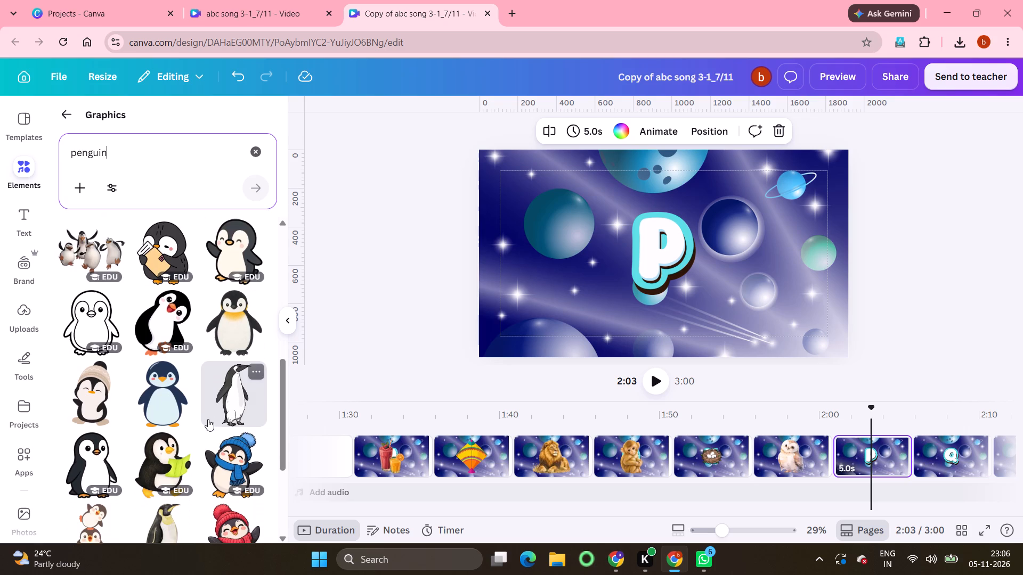
pyautogui.scroll(-3, 208, 419)
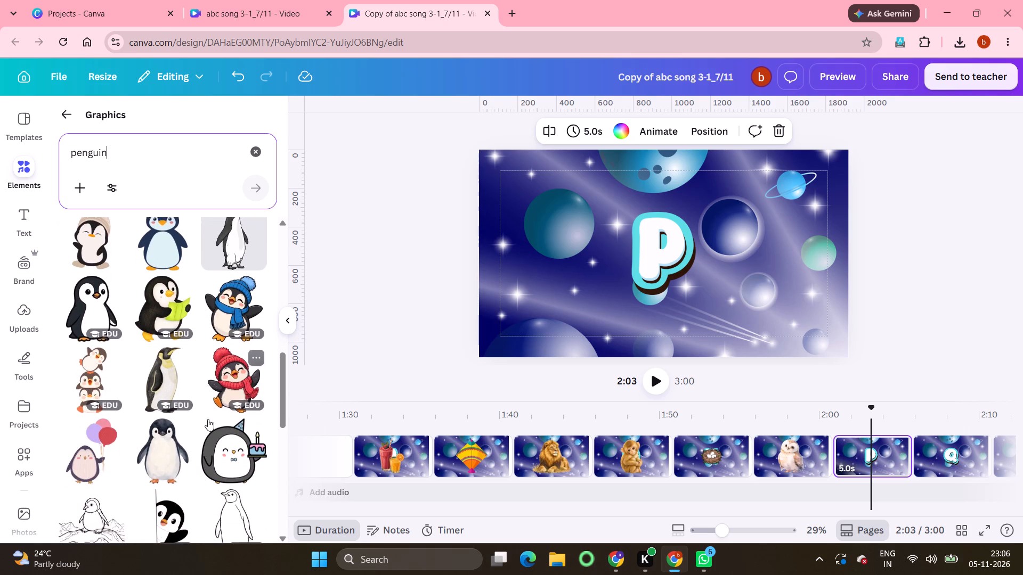
pyautogui.scroll(-4, 208, 419)
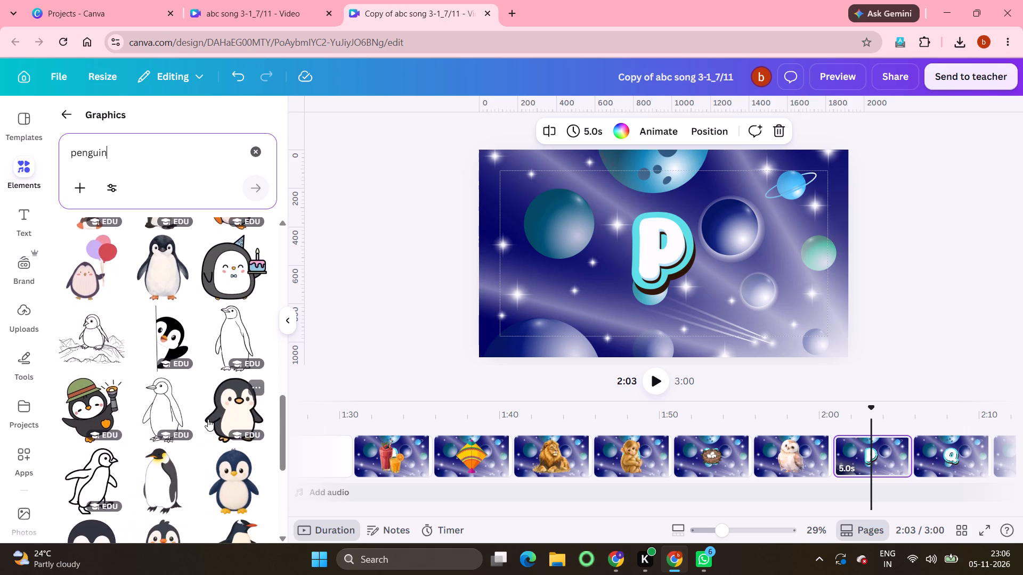
pyautogui.scroll(-6, 208, 419)
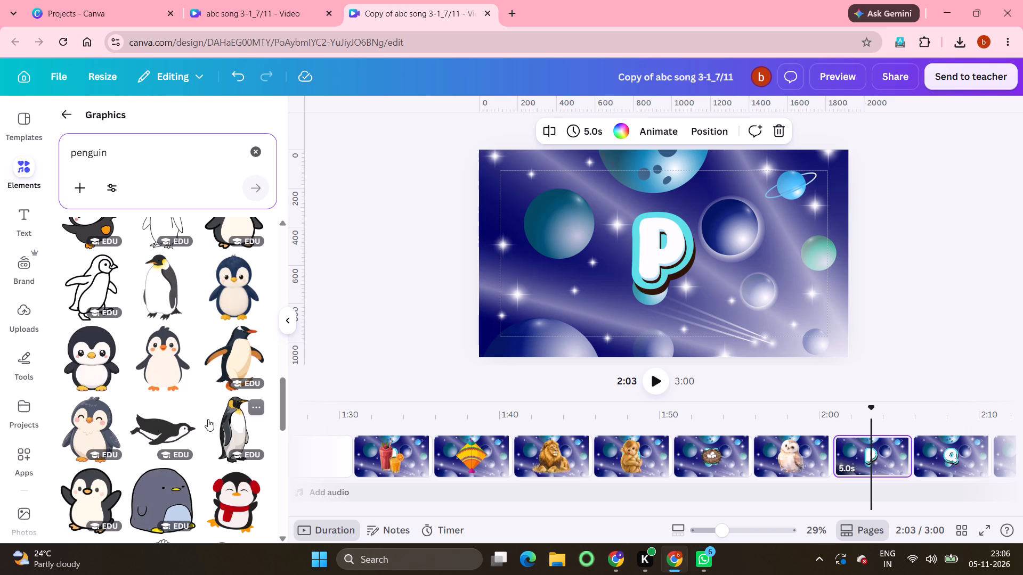
pyautogui.scroll(-4, 208, 419)
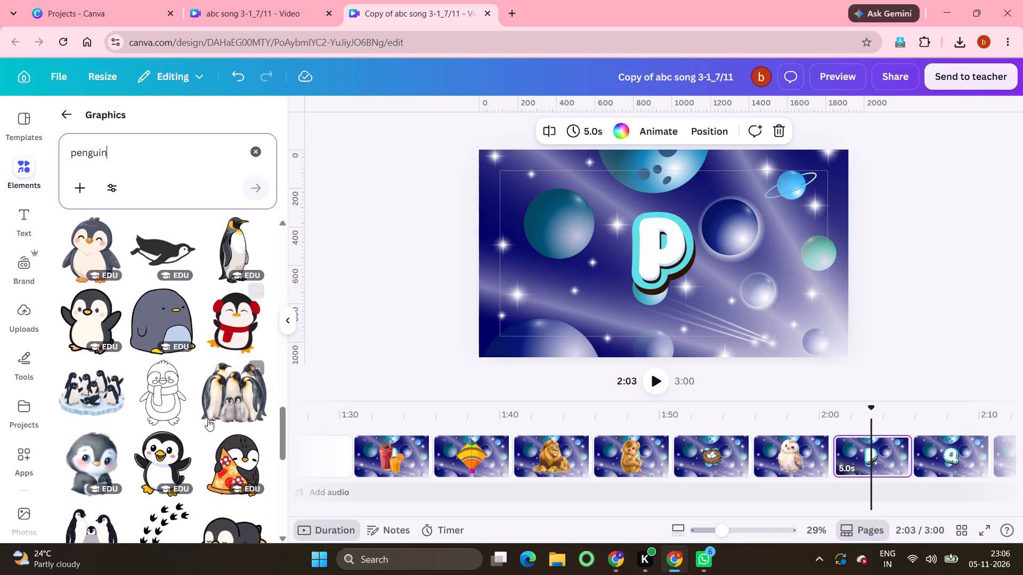
pyautogui.scroll(-1, 208, 419)
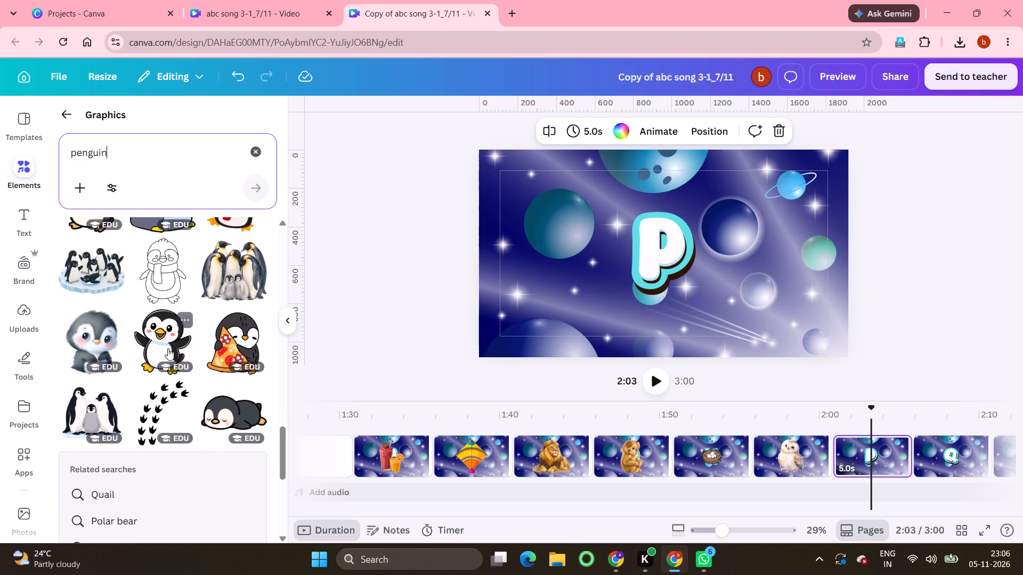
pyautogui.click(168, 348)
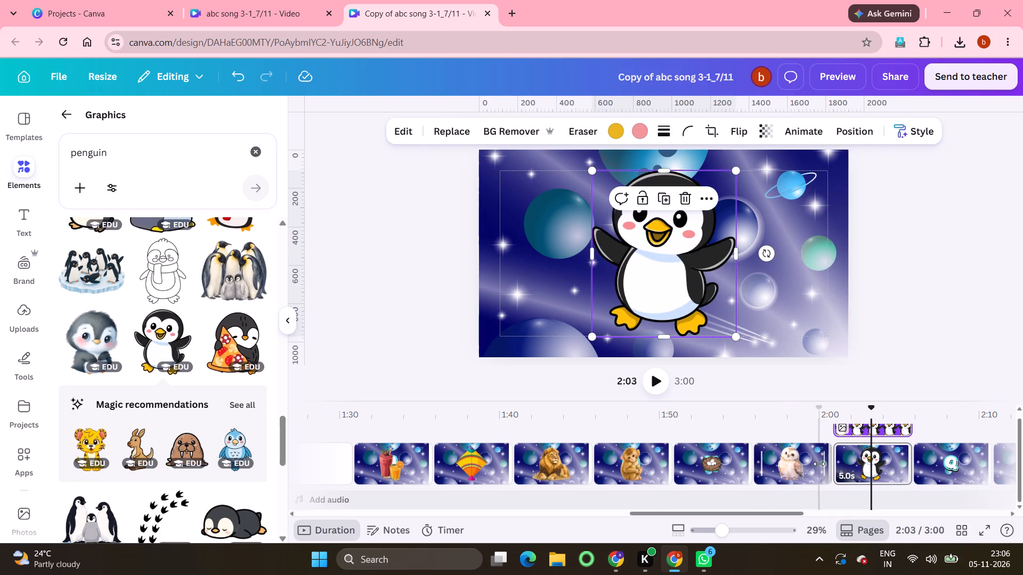
# On the letter Q page, search the graphics for QUEEN and add the cartoon brown-haired queen in a pink and cream gown.
pyautogui.hscroll(-4, 819, 464)
pyautogui.click(625, 464)
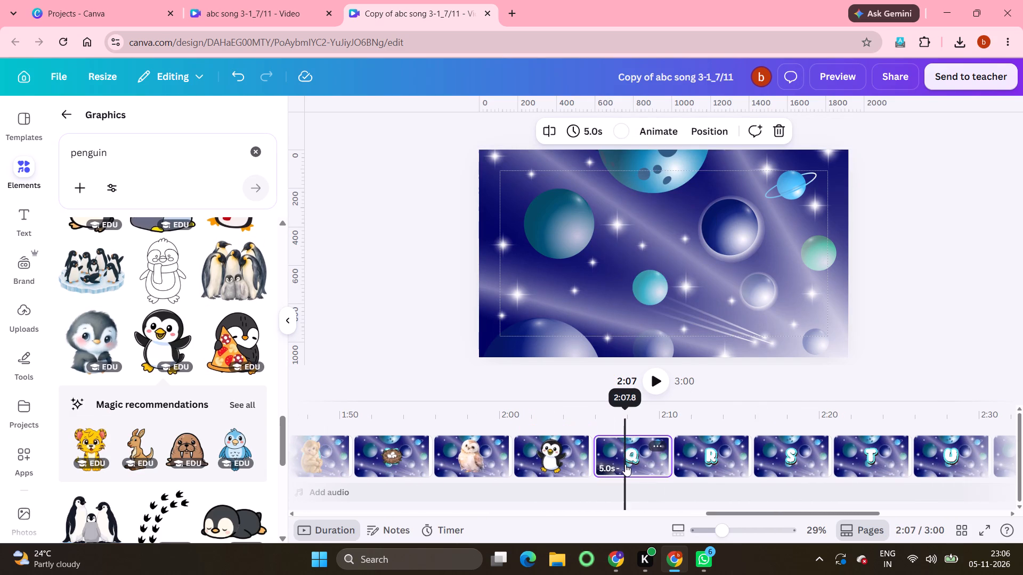
pyautogui.click(255, 155)
pyautogui.click(150, 154)
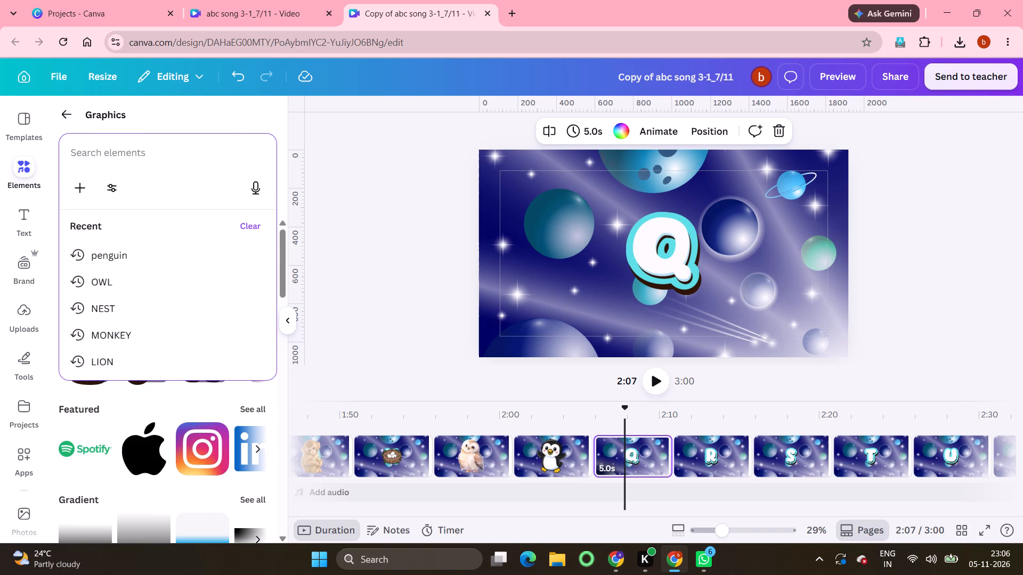
pyautogui.write('QUEE')
pyautogui.press('n')
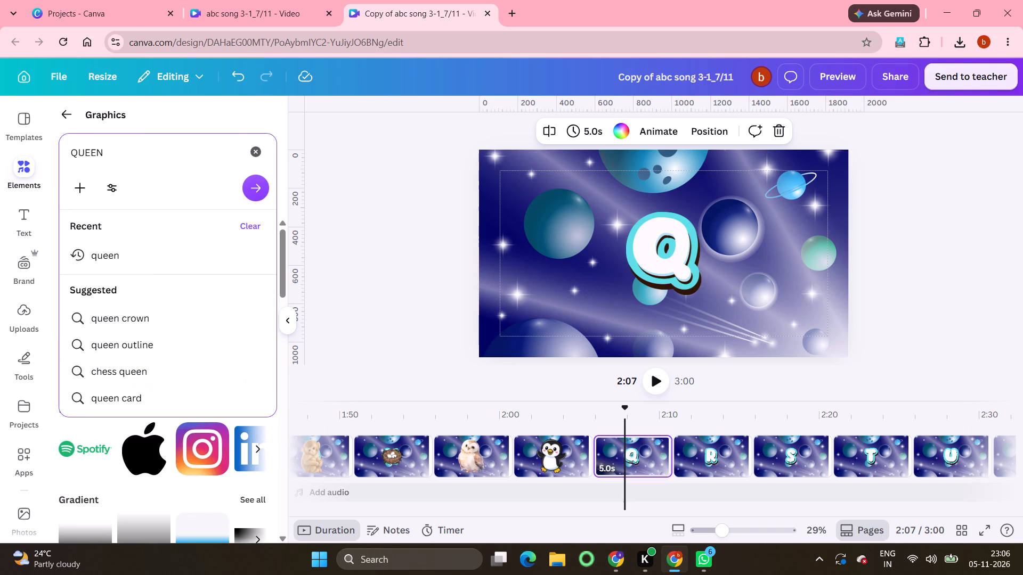
pyautogui.click(253, 187)
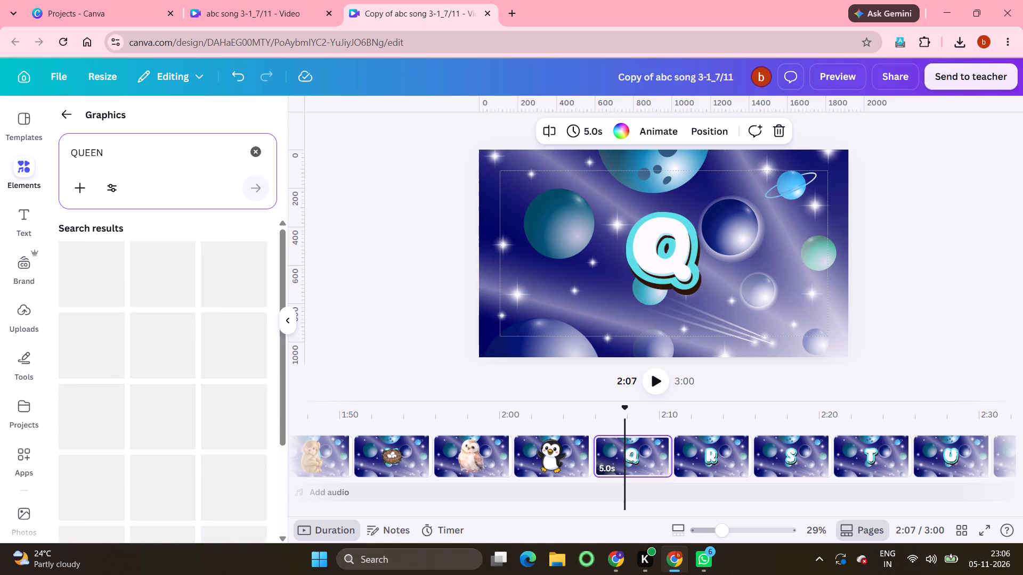
pyautogui.scroll(-3, 169, 345)
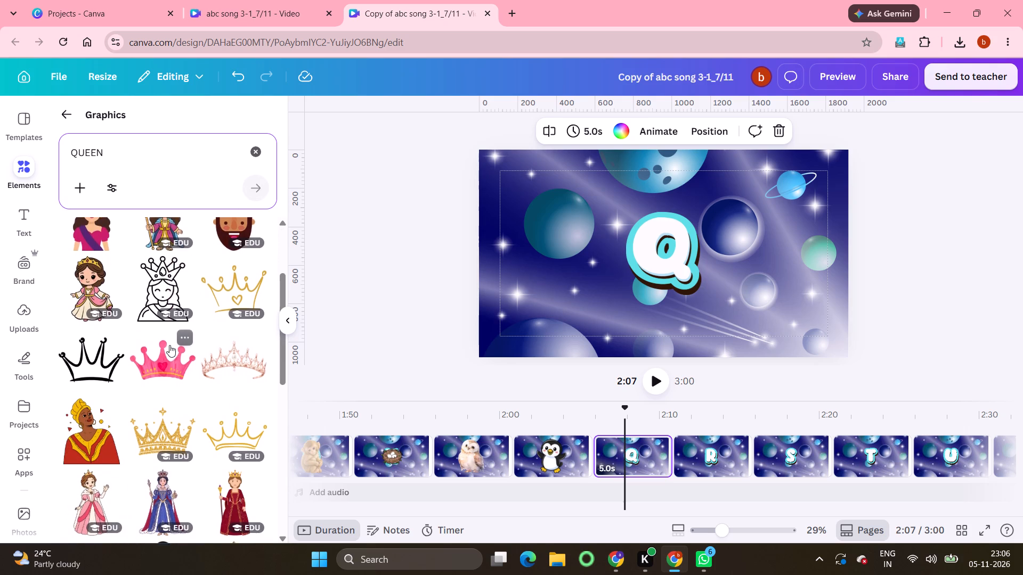
pyautogui.scroll(-2, 169, 345)
pyautogui.click(88, 245)
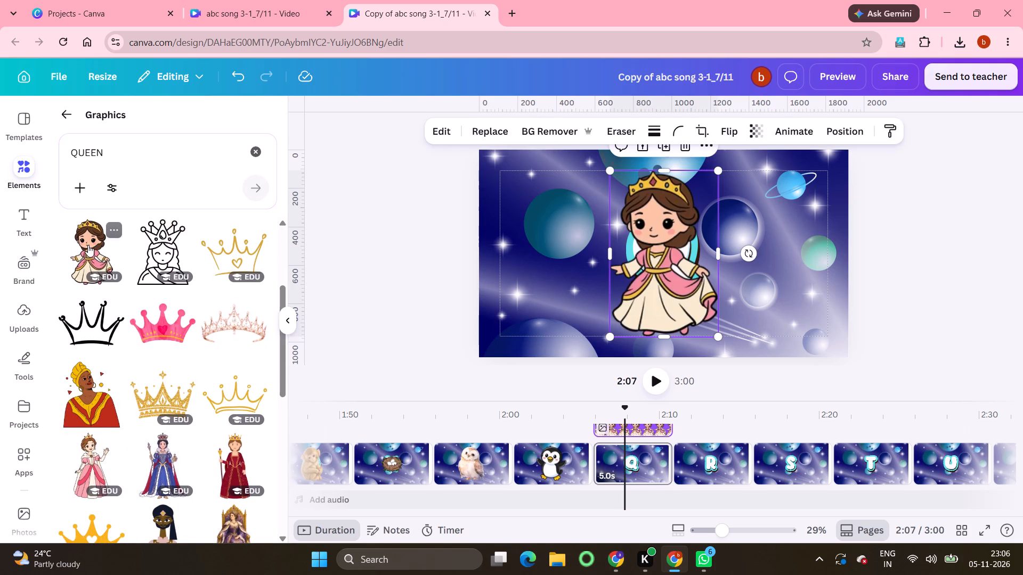
# Go to the letter R page and search the graphics for RABBIT.
pyautogui.click(709, 466)
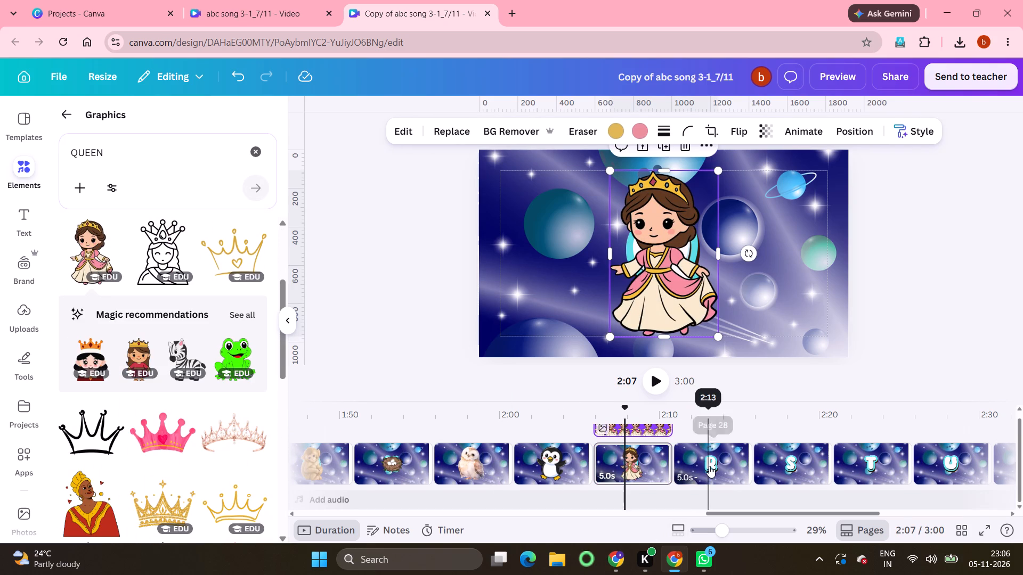
pyautogui.click(258, 154)
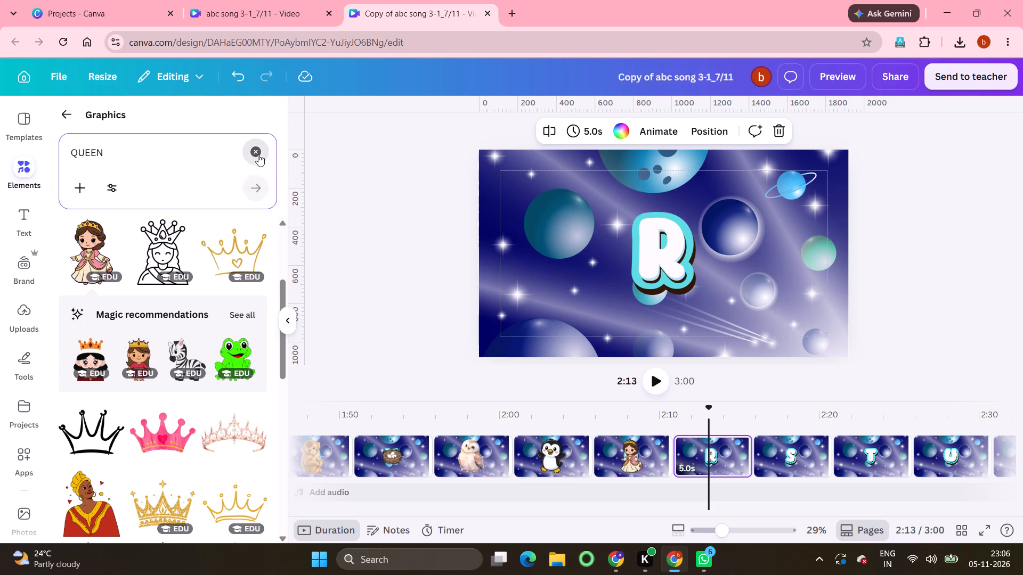
pyautogui.write('RABBIT')
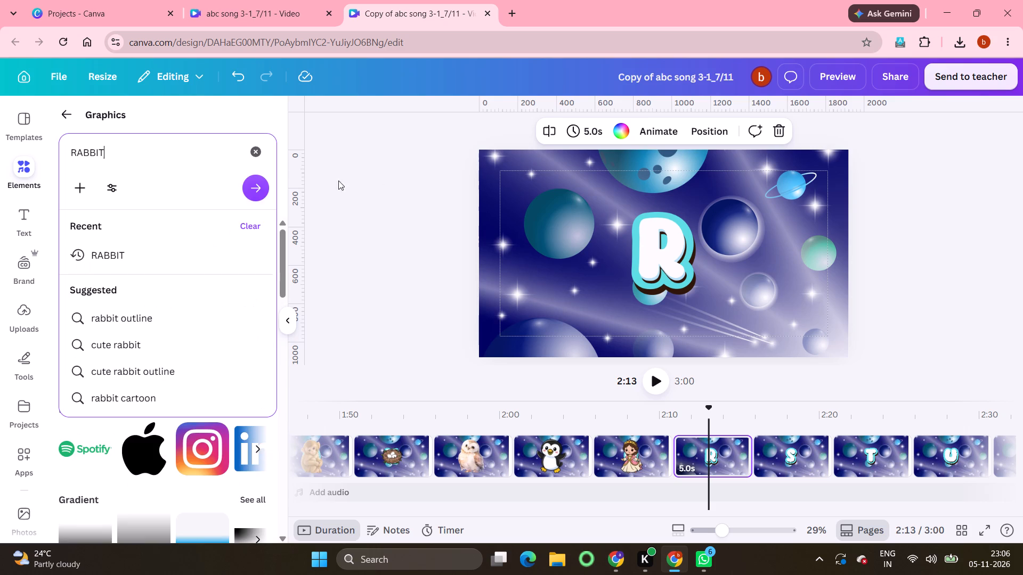
pyautogui.click(262, 189)
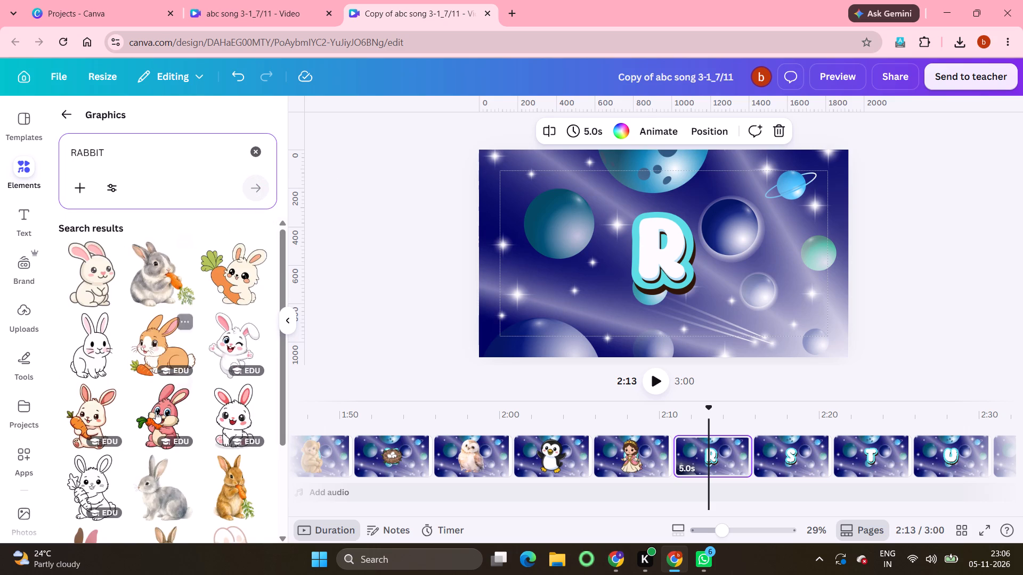
# Browse the rabbit graphics and add the grey watercolour rabbit sitting side-on to the letter R page.
pyautogui.scroll(-7, 156, 412)
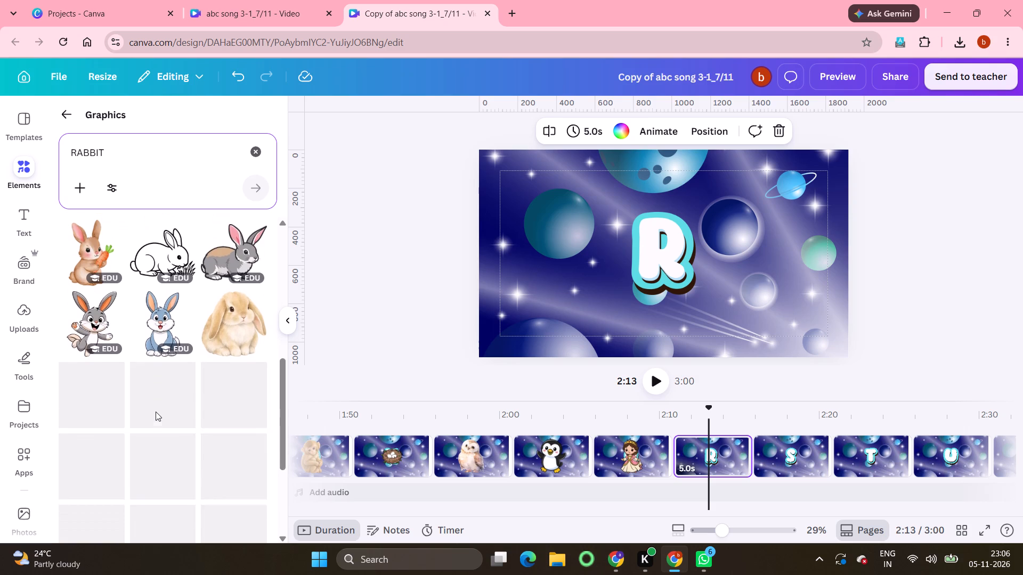
pyautogui.scroll(-4, 156, 412)
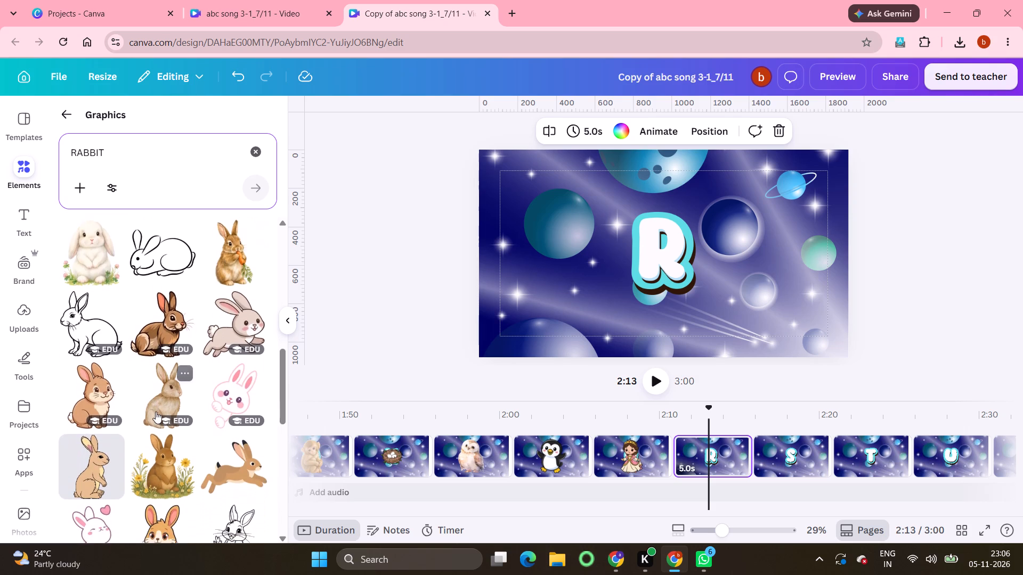
pyautogui.scroll(-4, 156, 412)
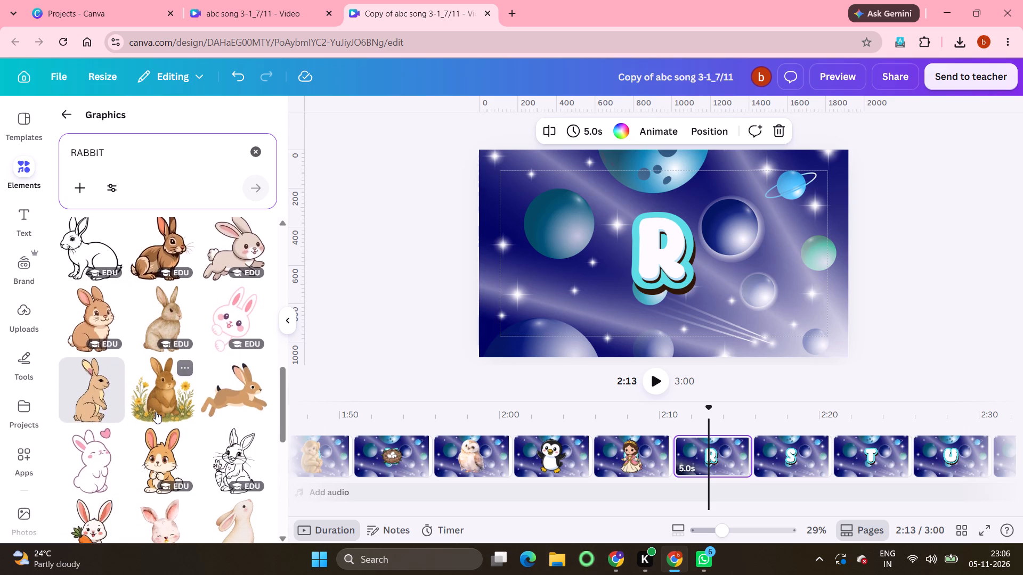
pyautogui.scroll(-4, 156, 412)
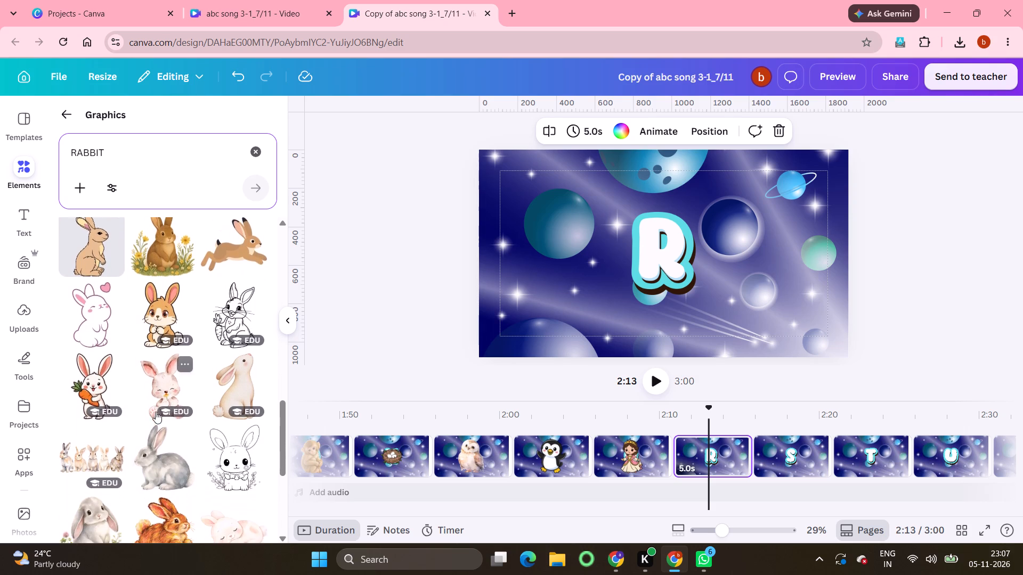
pyautogui.scroll(-4, 156, 412)
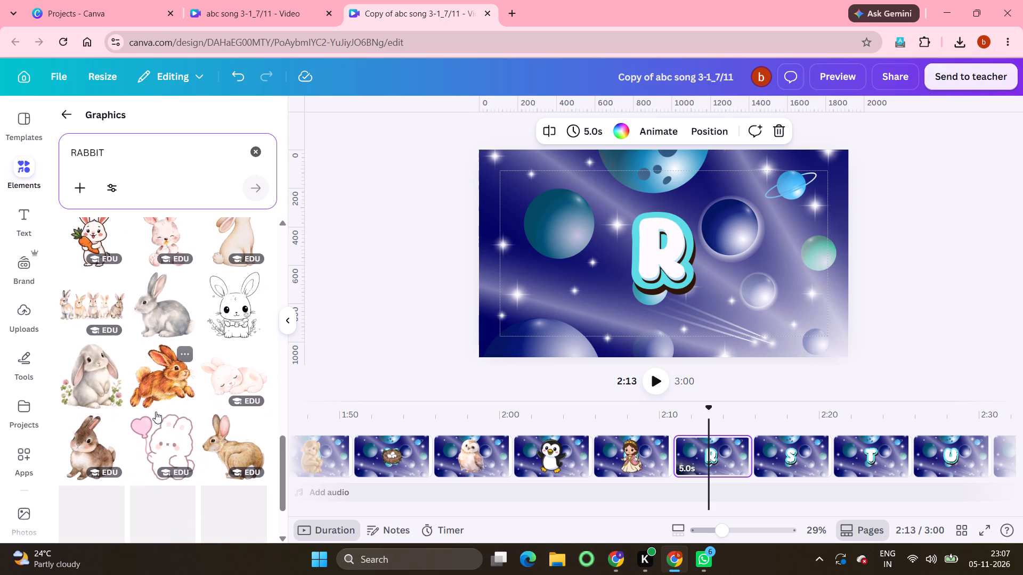
pyautogui.scroll(-1, 156, 412)
pyautogui.click(170, 303)
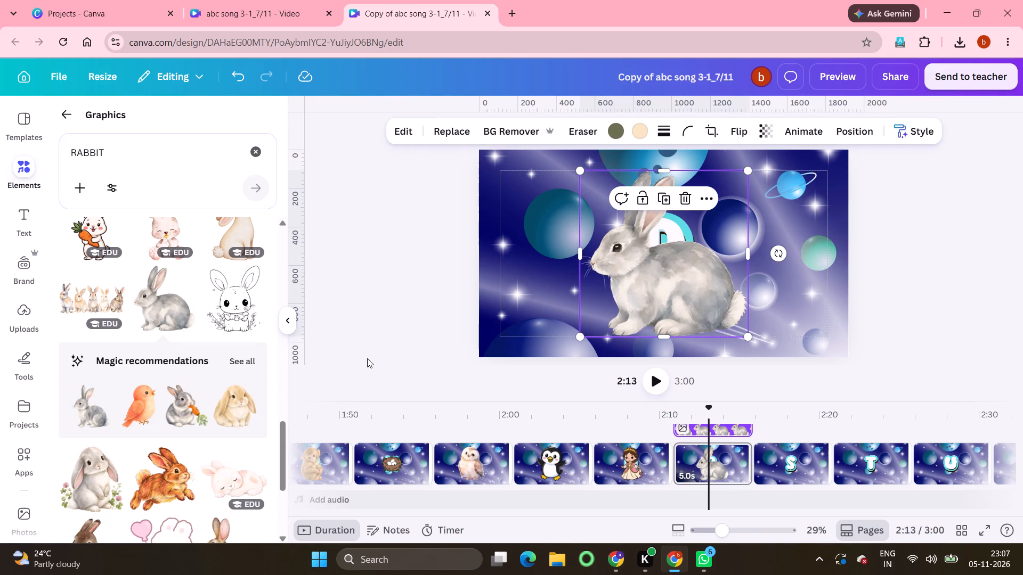
# On the letter S page, search the graphics for SUN and add the smiling yellow sun with closed eyes and rosy cheeks.
pyautogui.click(799, 461)
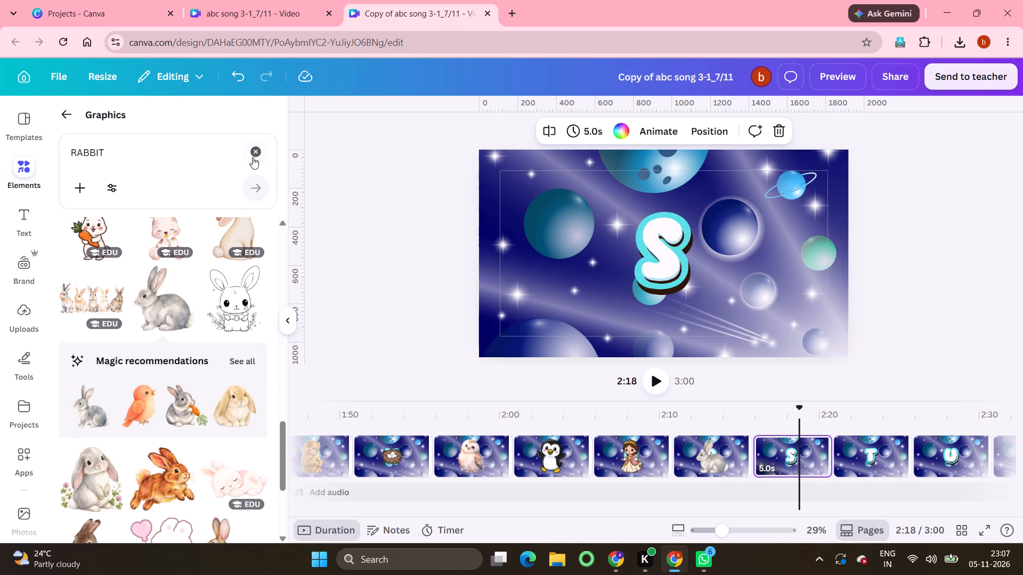
pyautogui.click(255, 154)
pyautogui.write('SUN')
pyautogui.click(261, 187)
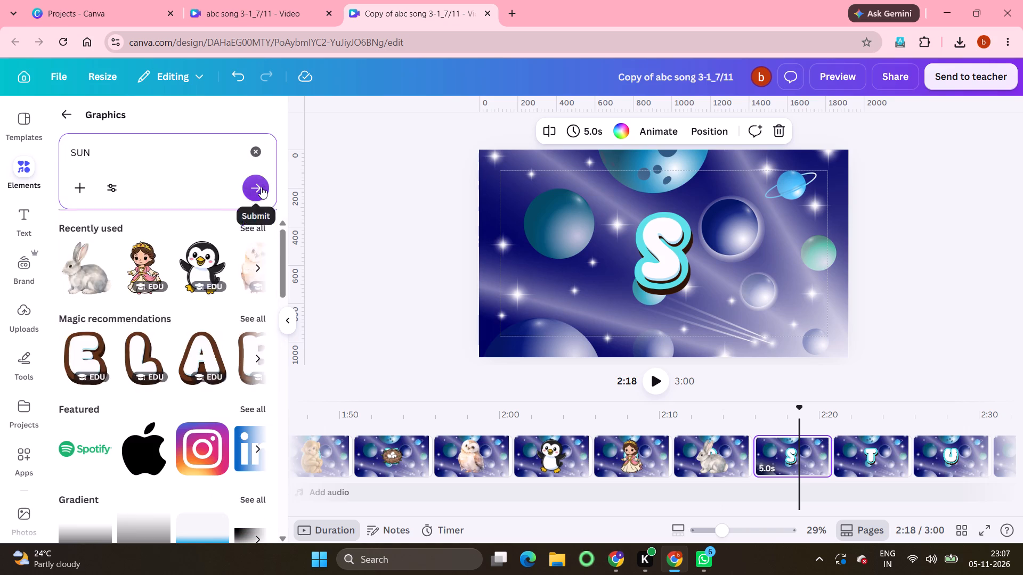
pyautogui.scroll(-2, 177, 434)
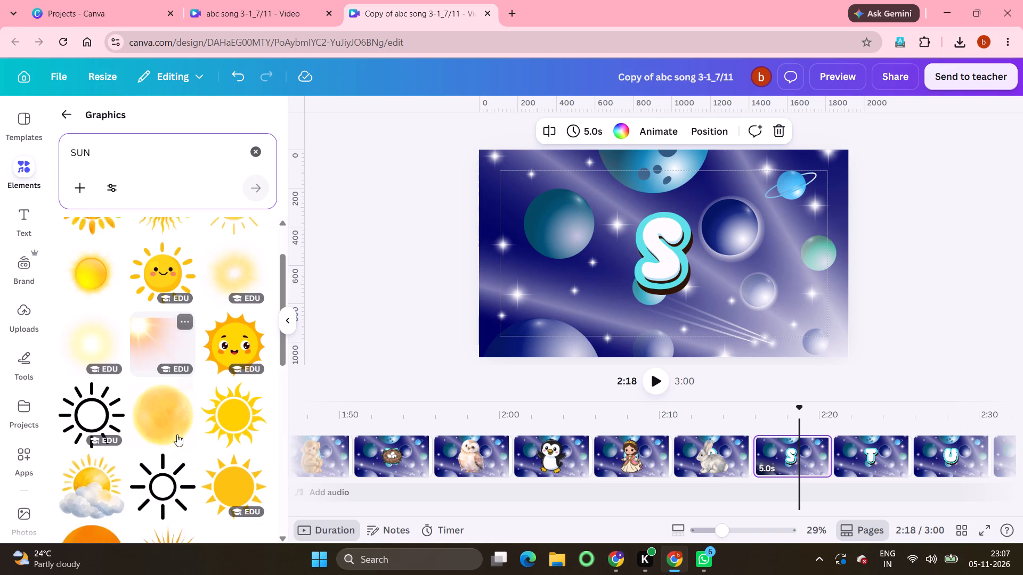
pyautogui.scroll(-6, 177, 434)
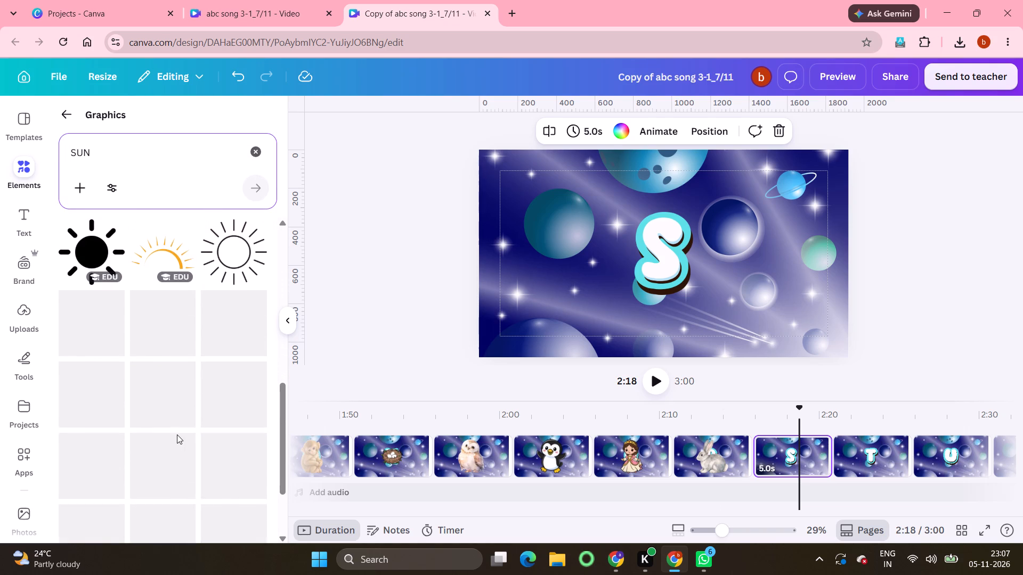
pyautogui.scroll(-4, 177, 434)
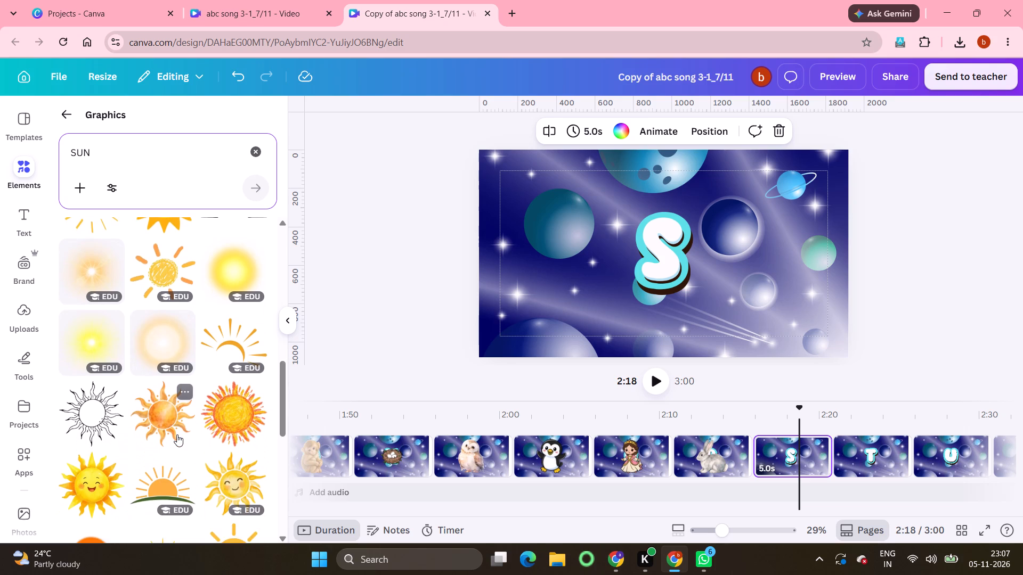
pyautogui.scroll(-1, 177, 434)
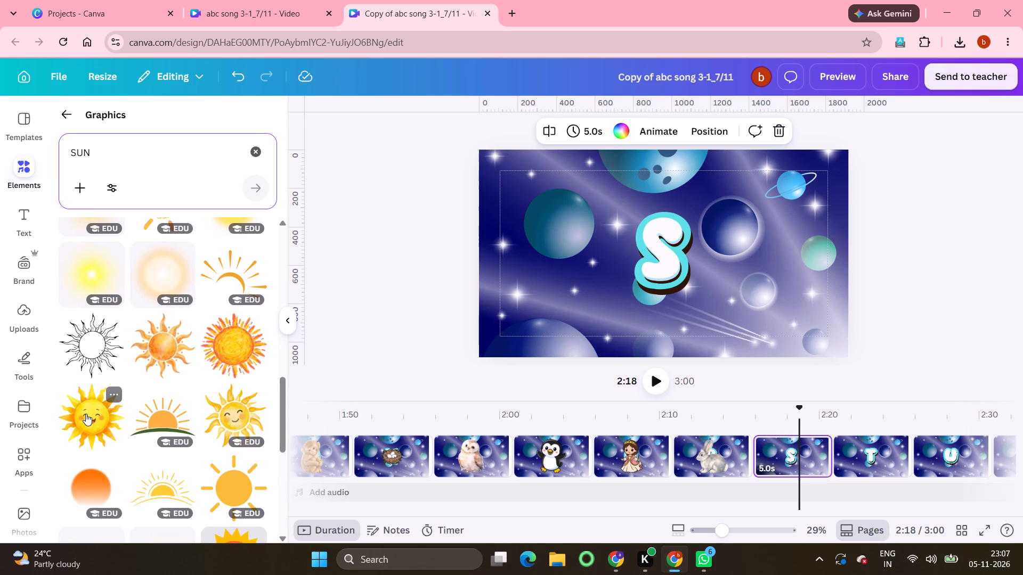
pyautogui.scroll(-1, 86, 414)
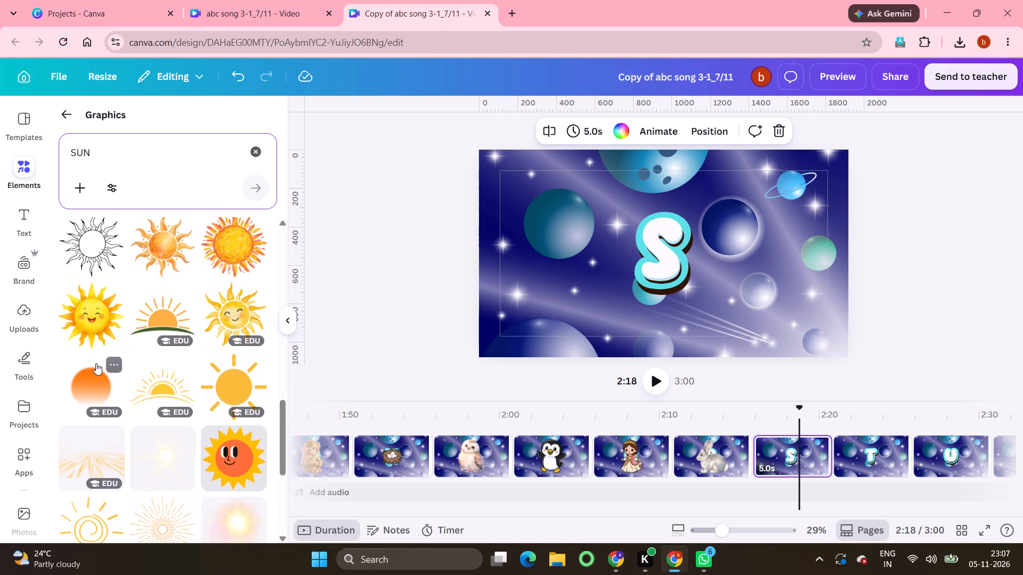
pyautogui.click(103, 314)
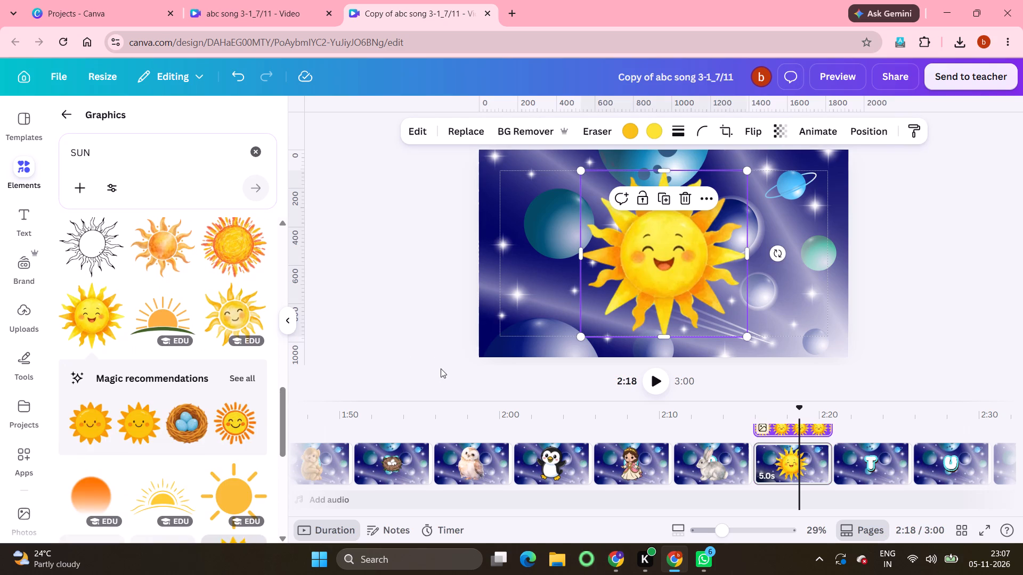
# Go to the letter T page and search the graphics for TRAIN.
pyautogui.click(875, 461)
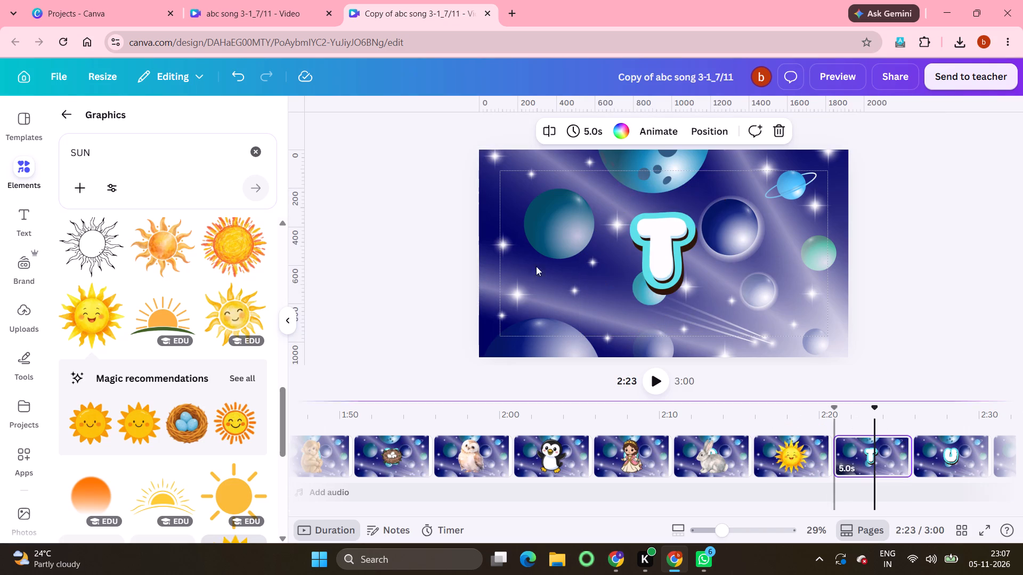
pyautogui.click(253, 153)
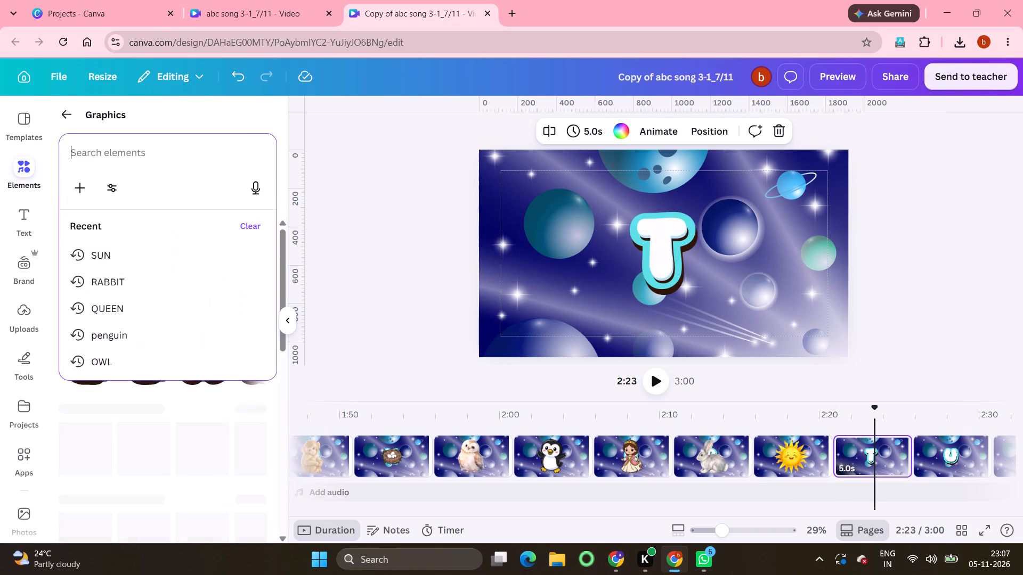
pyautogui.write('TRAIN')
pyautogui.click(255, 186)
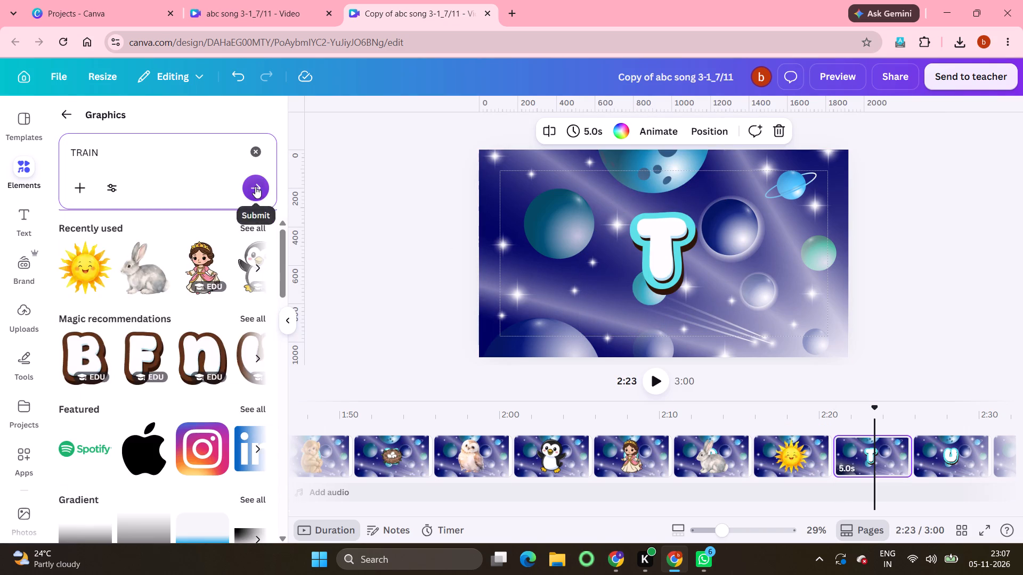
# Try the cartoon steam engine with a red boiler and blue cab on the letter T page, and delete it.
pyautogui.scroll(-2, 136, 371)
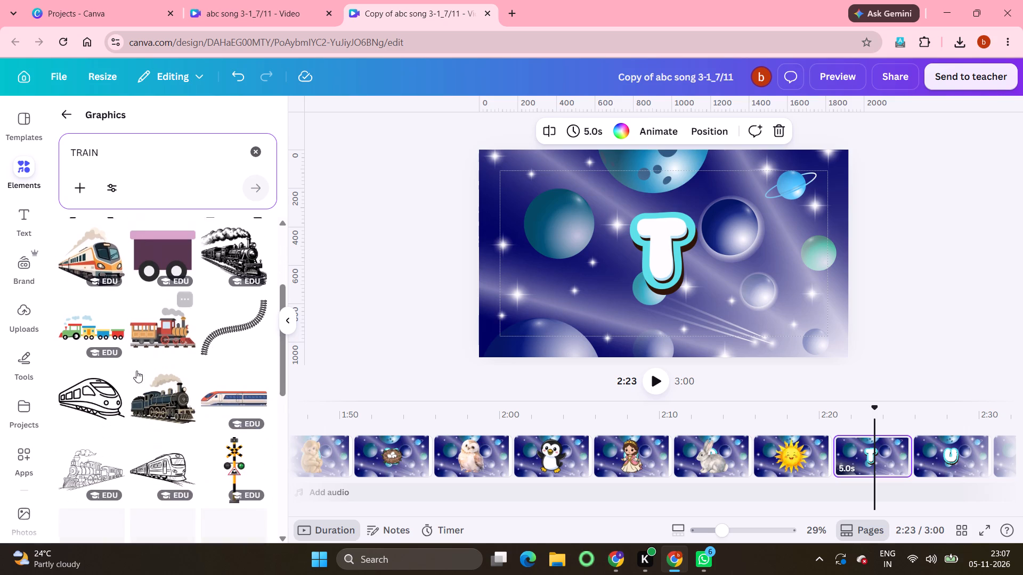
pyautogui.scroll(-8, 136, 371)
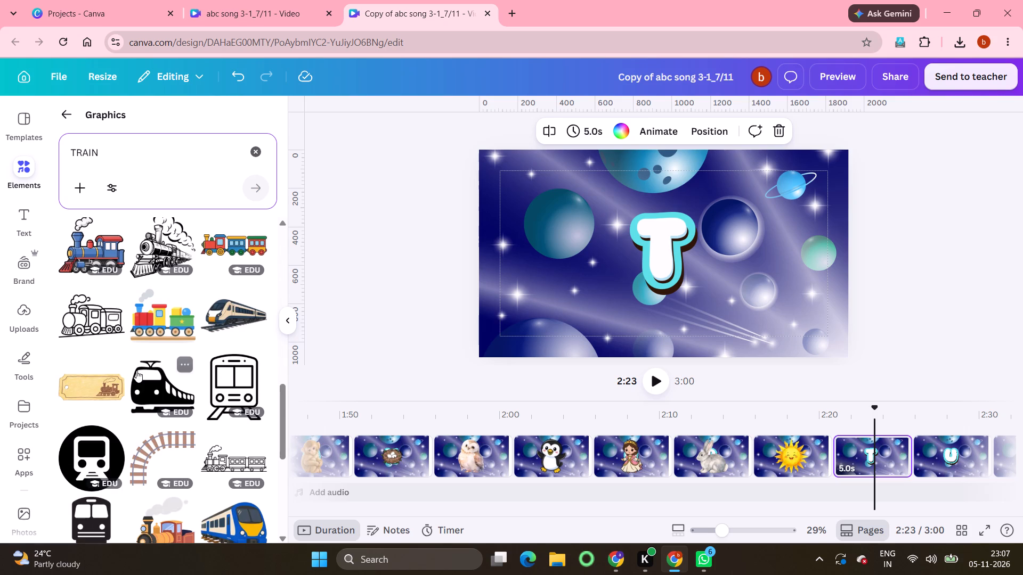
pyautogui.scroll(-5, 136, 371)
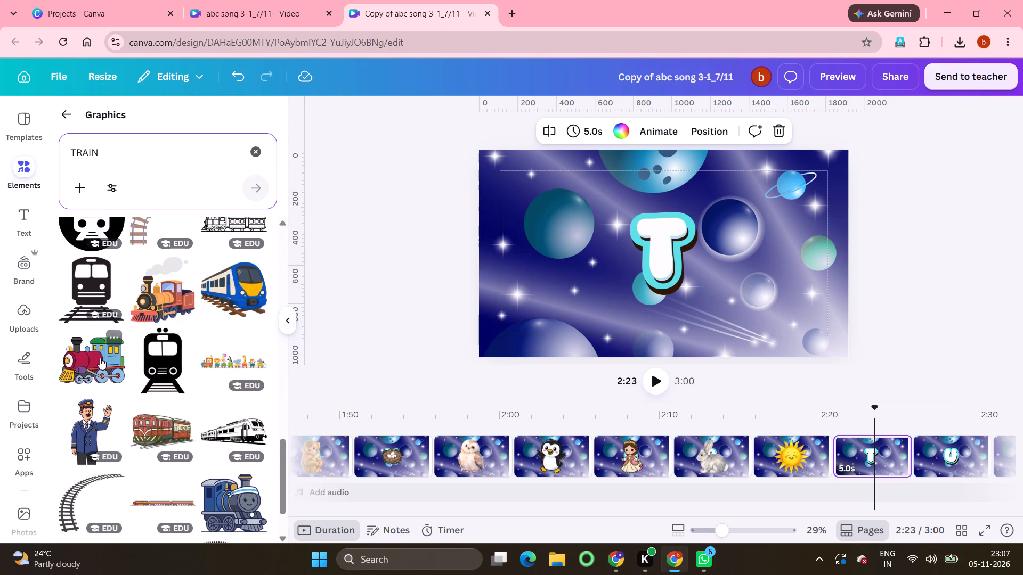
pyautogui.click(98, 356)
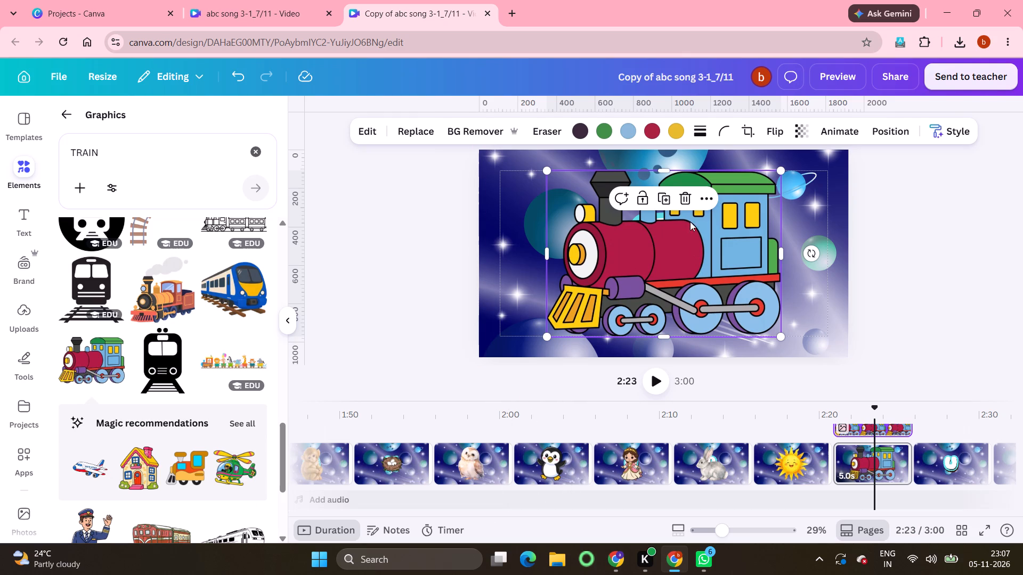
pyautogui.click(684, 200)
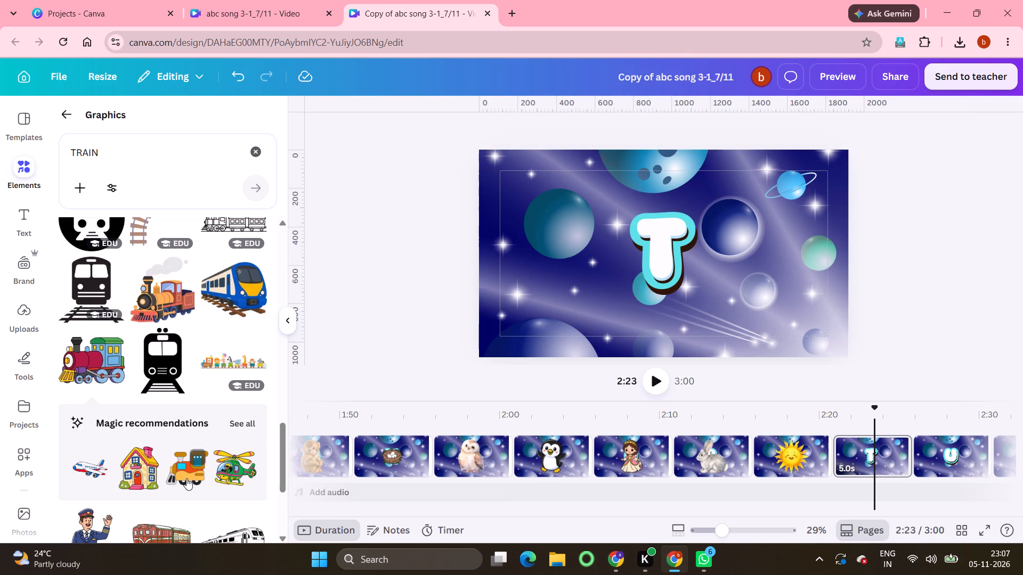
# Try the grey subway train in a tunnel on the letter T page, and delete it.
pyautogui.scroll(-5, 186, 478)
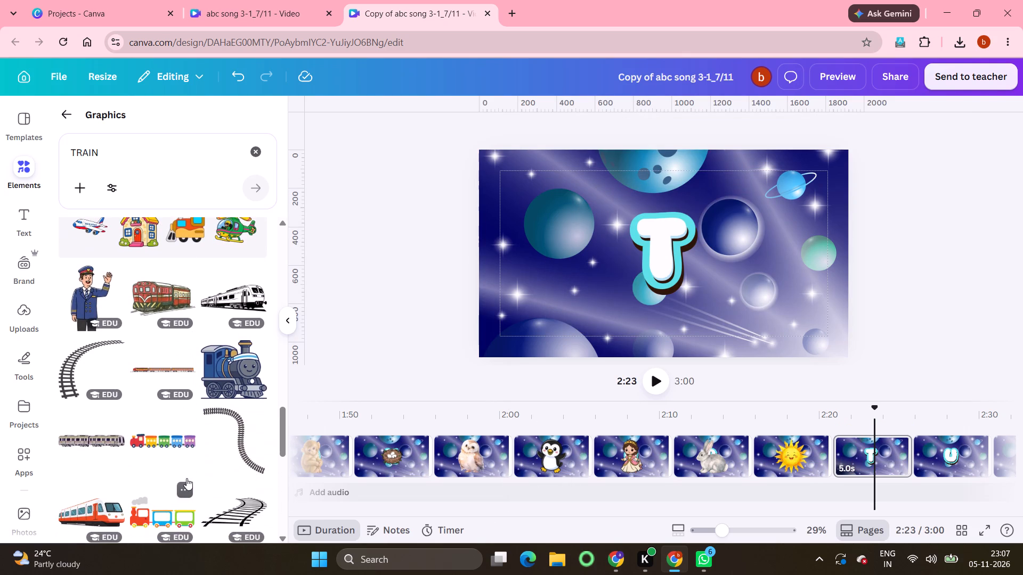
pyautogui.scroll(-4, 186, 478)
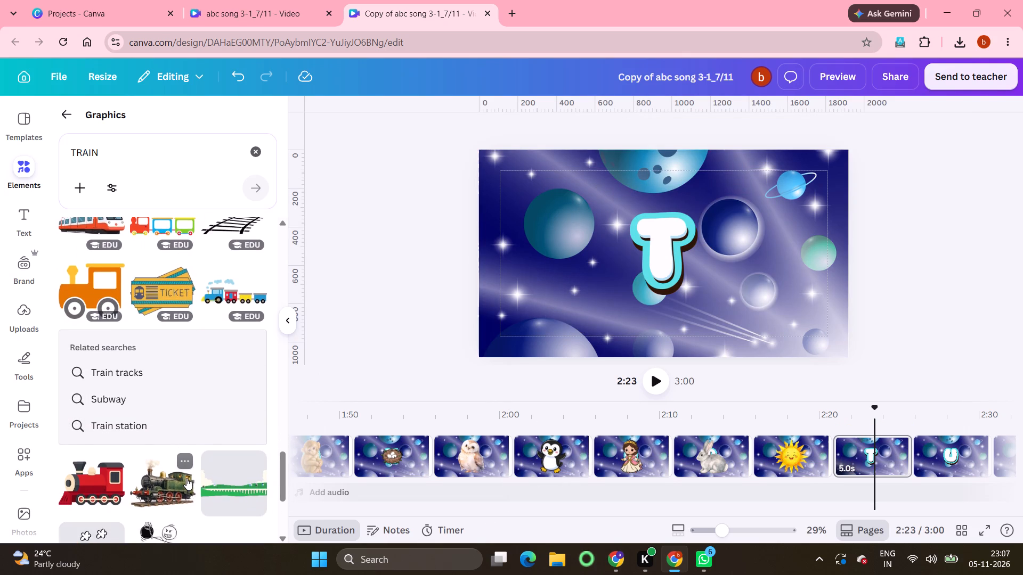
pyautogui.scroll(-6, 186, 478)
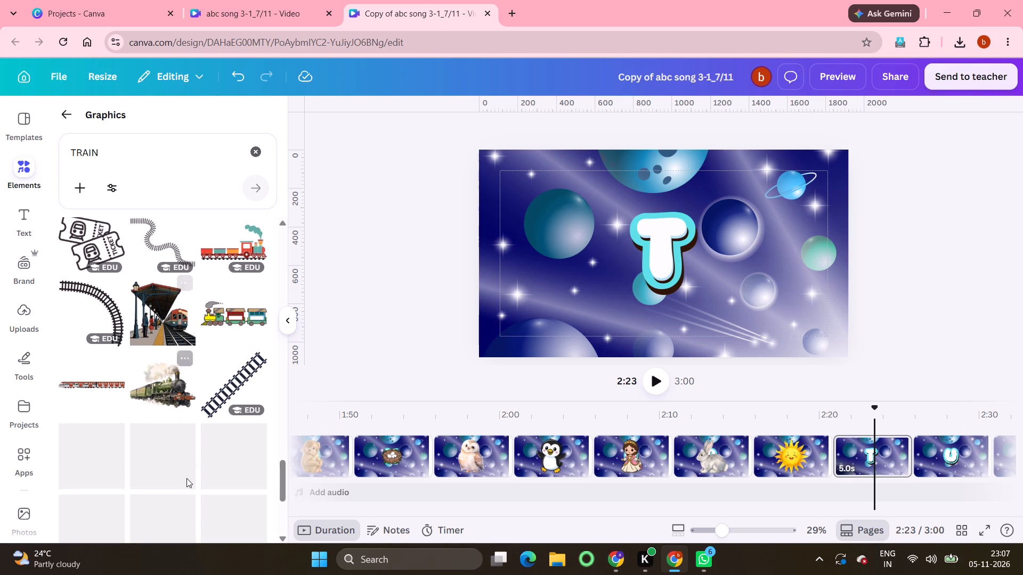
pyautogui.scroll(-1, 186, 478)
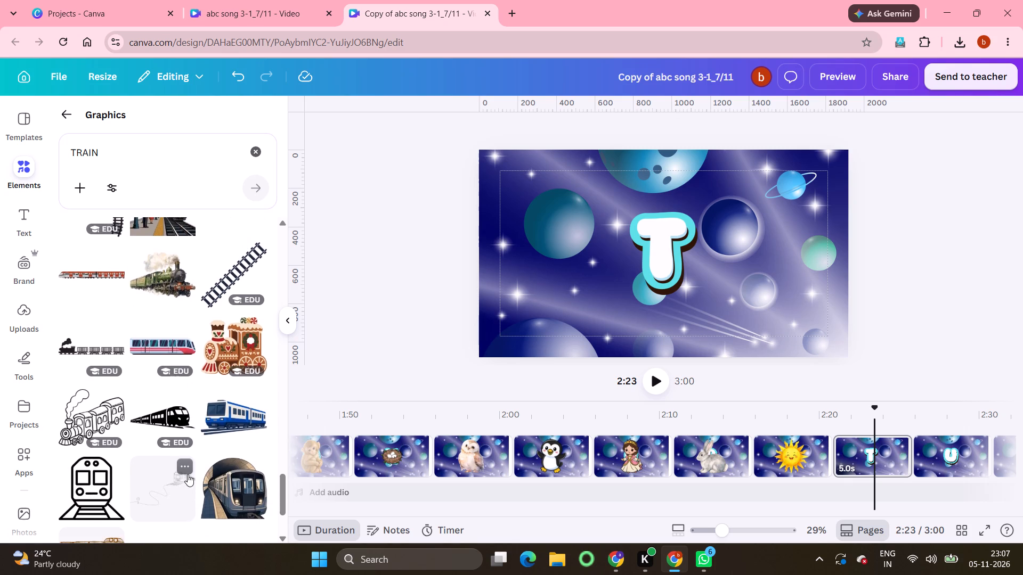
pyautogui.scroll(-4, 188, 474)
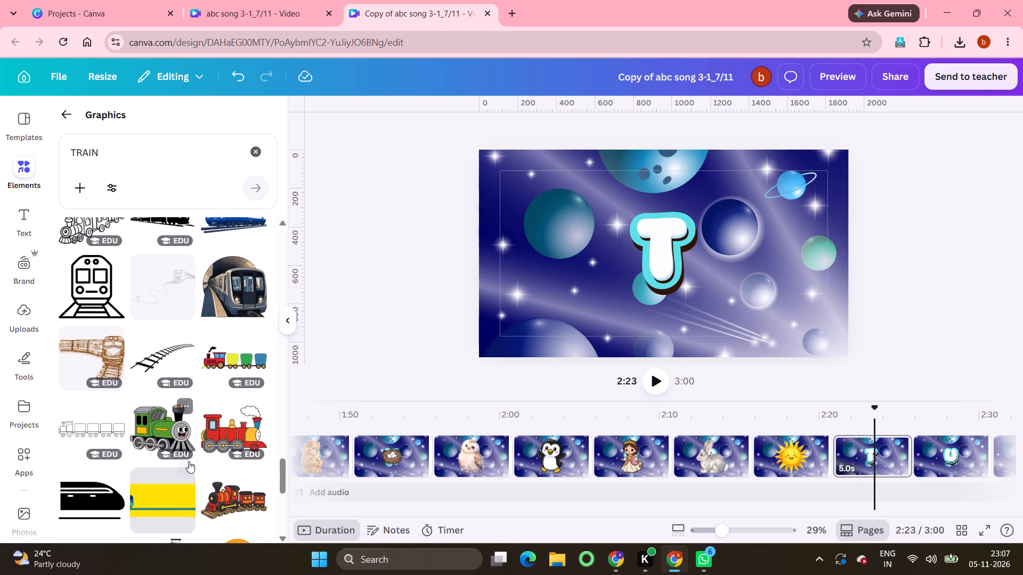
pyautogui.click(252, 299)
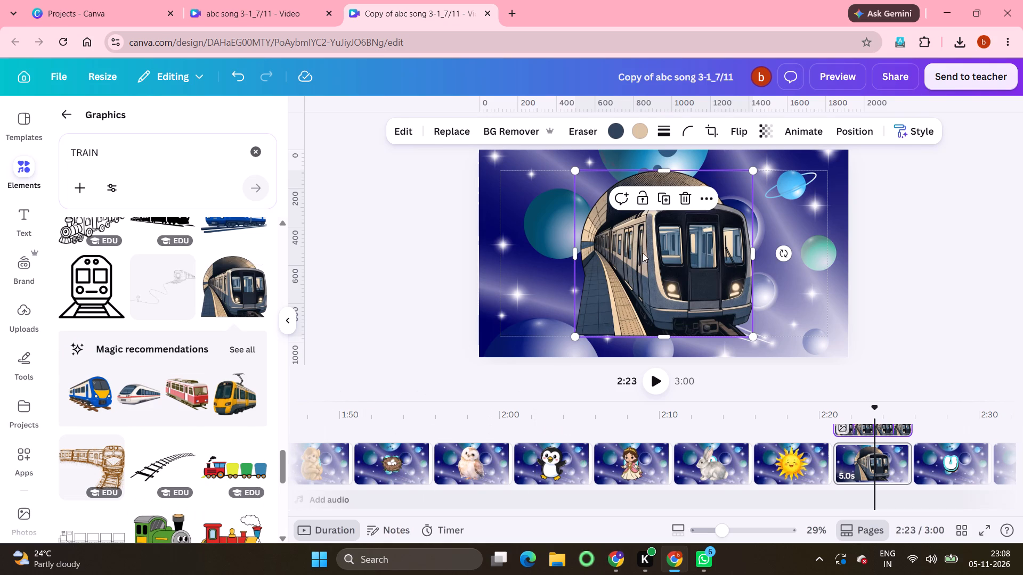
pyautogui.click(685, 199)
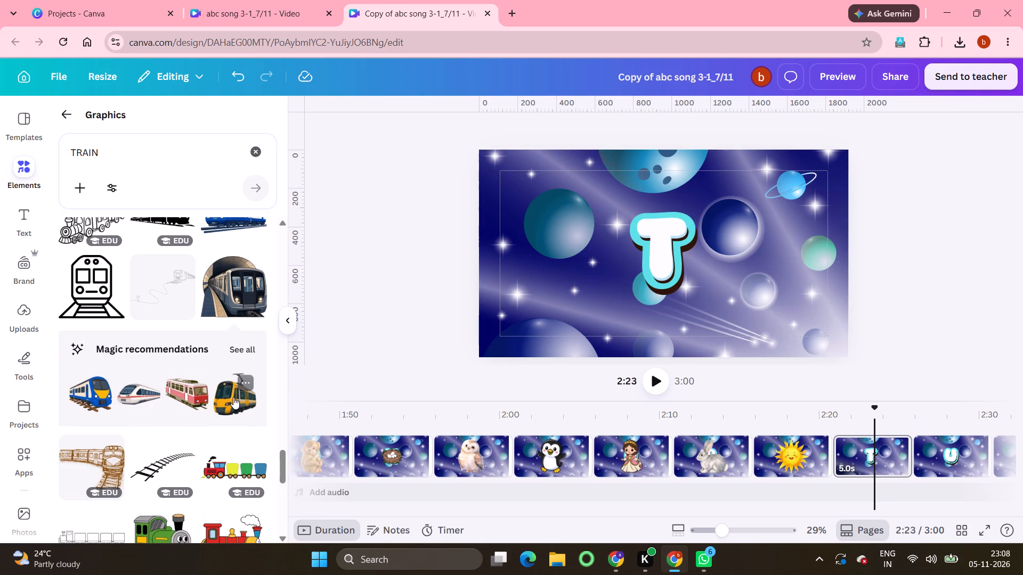
# Add the yellow and grey electric train from the Magic recommendations to the letter T page.
pyautogui.click(233, 397)
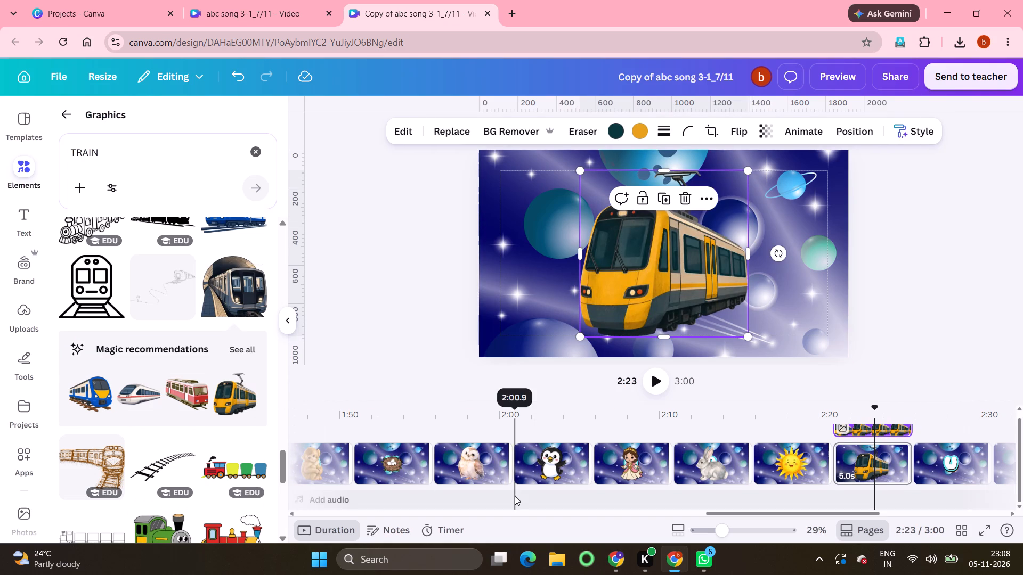
# Go to the letter U page, search the graphics for umbrella, and add the red and yellow umbrella with a brown handle.
pyautogui.click(958, 459)
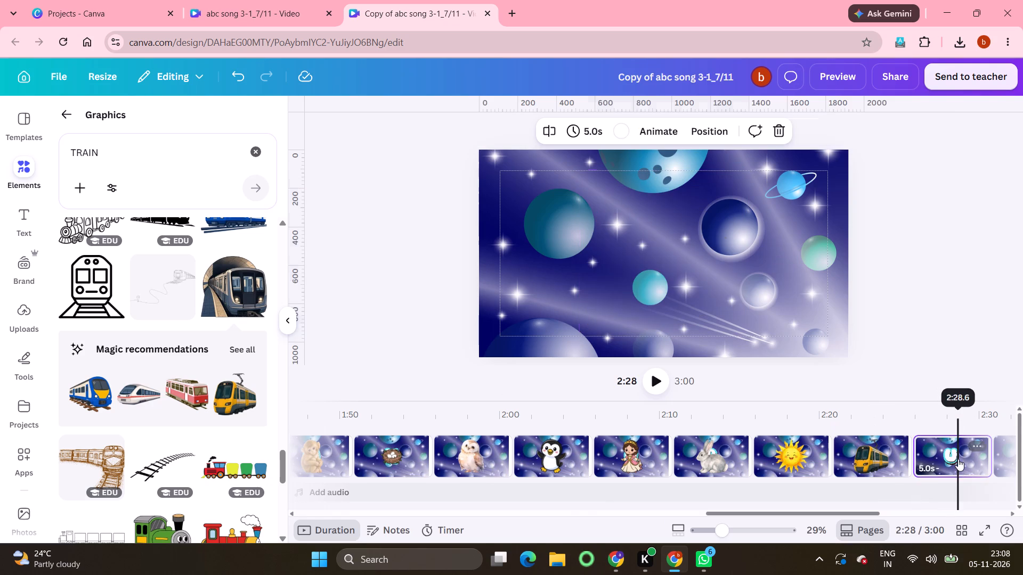
pyautogui.click(261, 148)
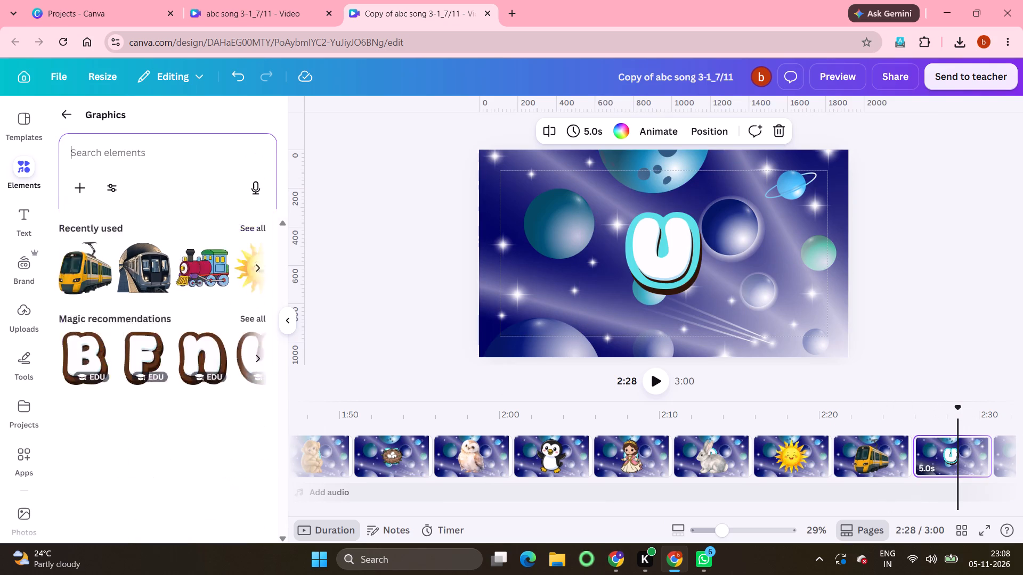
pyautogui.write('UM')
pyautogui.press('r')
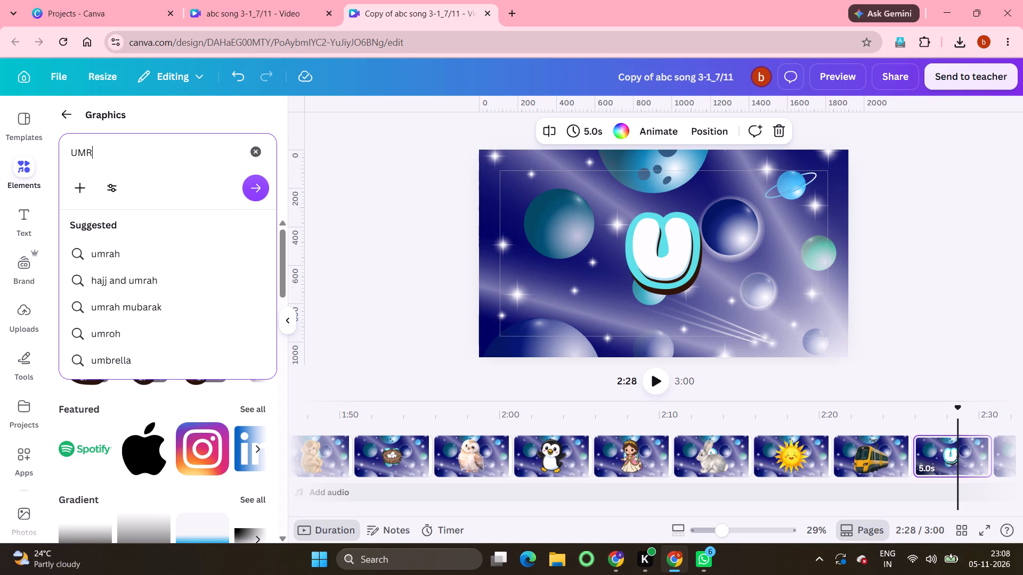
pyautogui.click(117, 356)
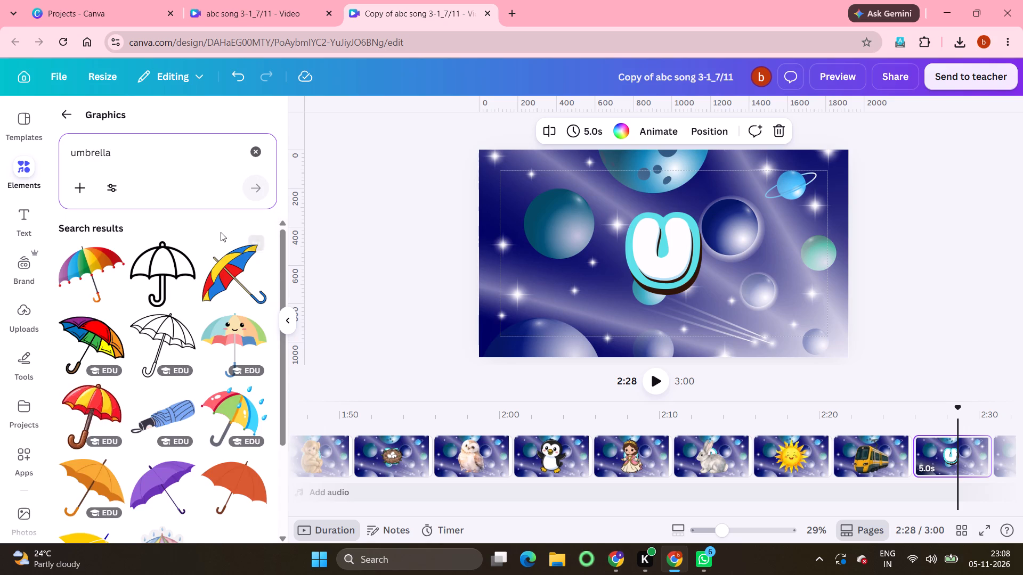
pyautogui.scroll(-1, 143, 451)
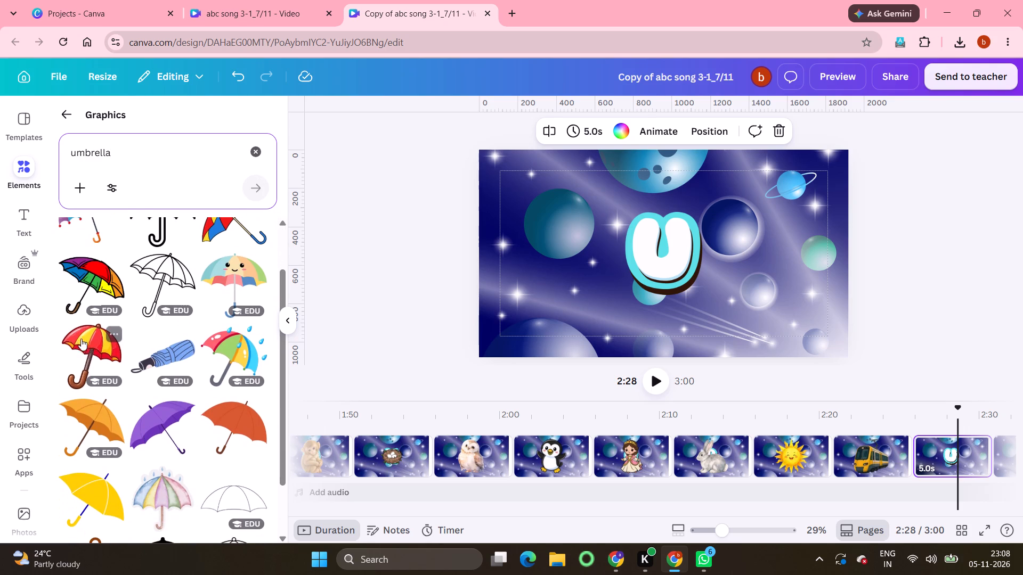
pyautogui.click(92, 340)
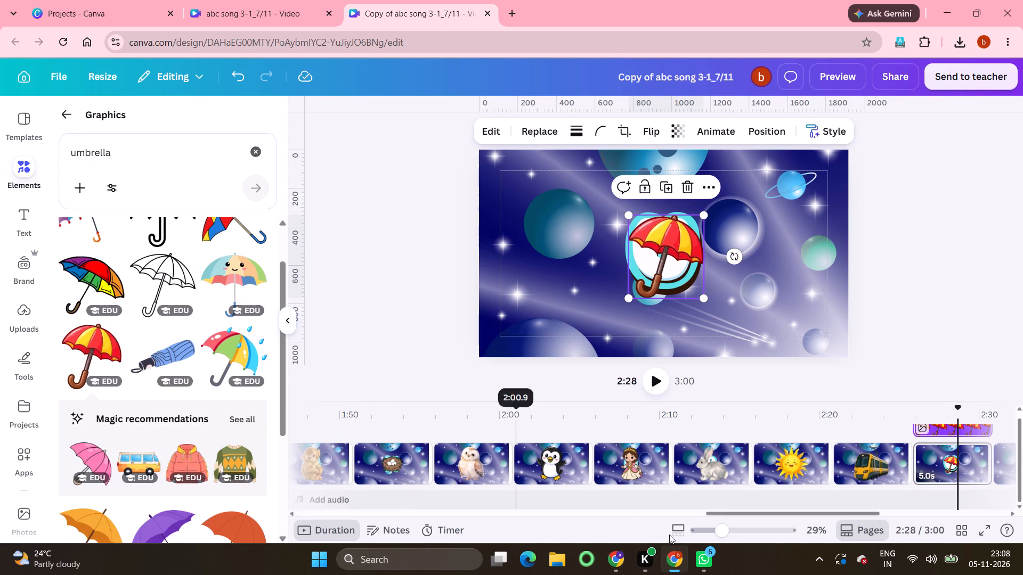
# Go to the letter V page, search the graphics for VAN, and add the yellow and blue van.
pyautogui.hscroll(-7, 922, 457)
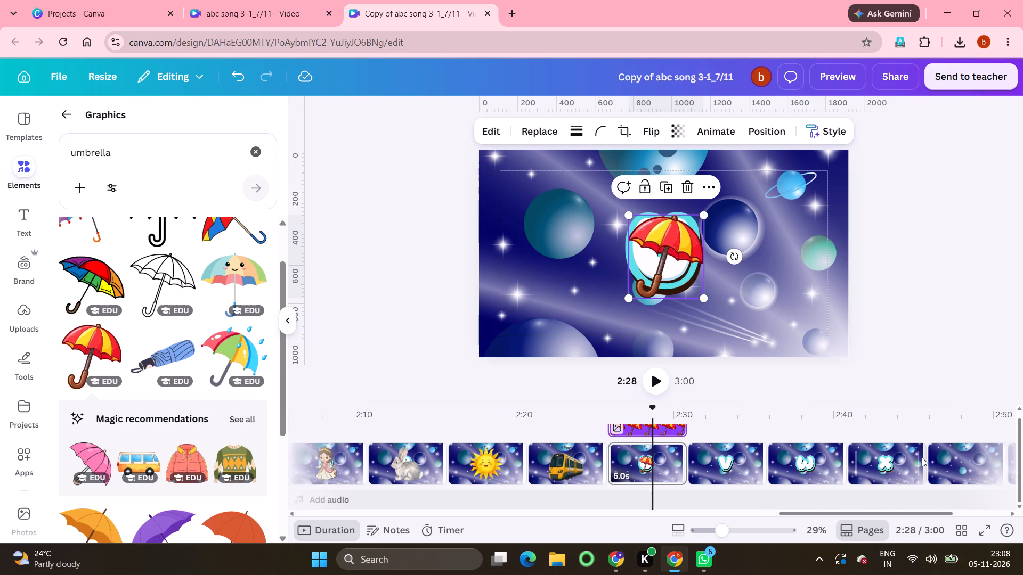
pyautogui.hscroll(-1, 922, 457)
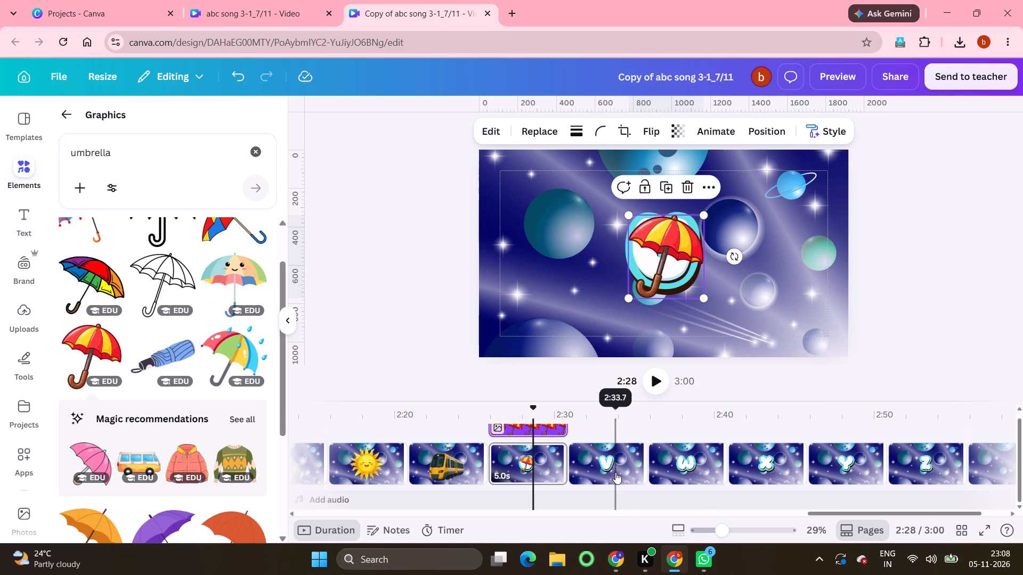
pyautogui.click(615, 467)
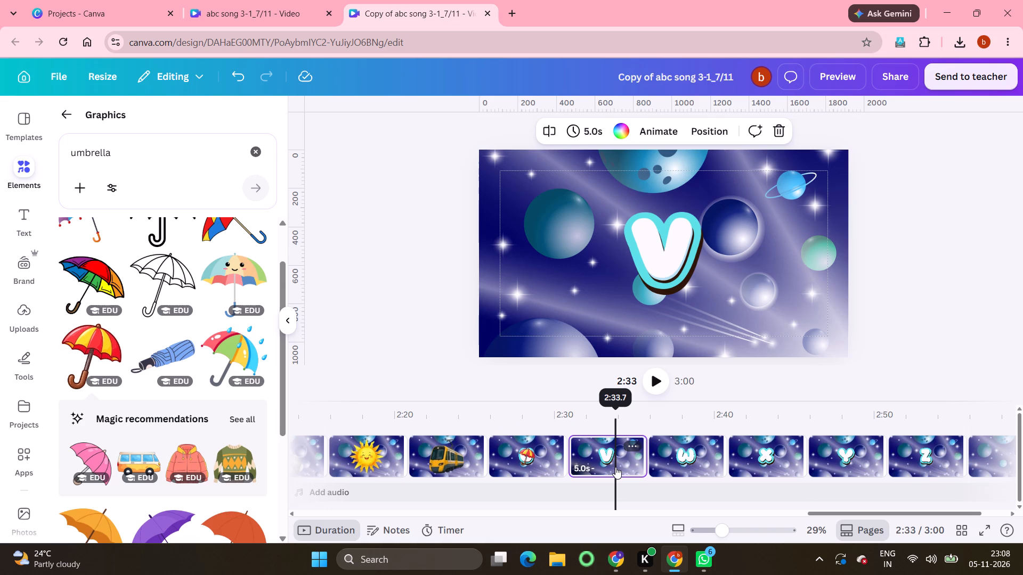
pyautogui.click(254, 148)
pyautogui.write('VAN')
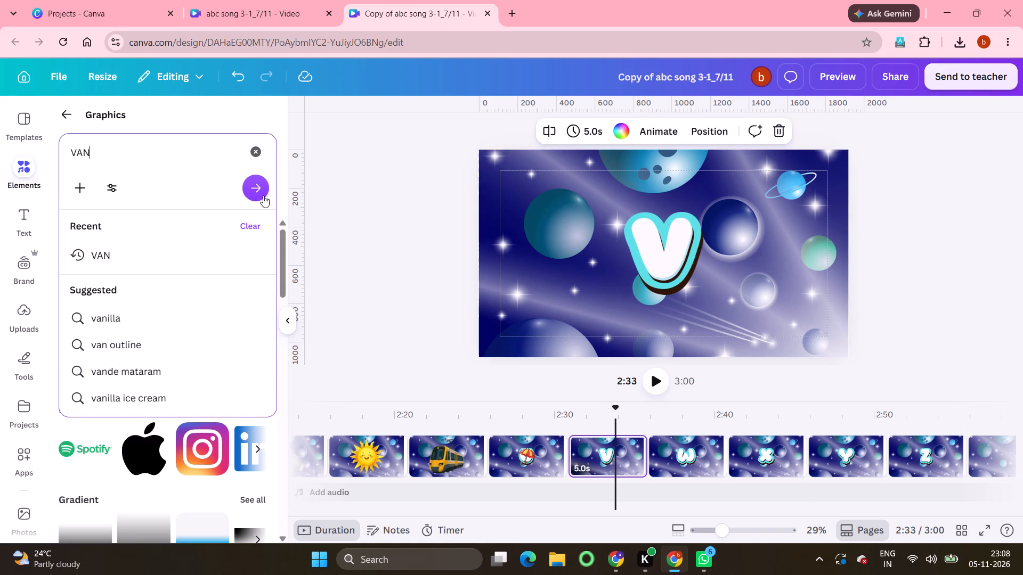
pyautogui.click(261, 197)
pyautogui.scroll(-2, 172, 454)
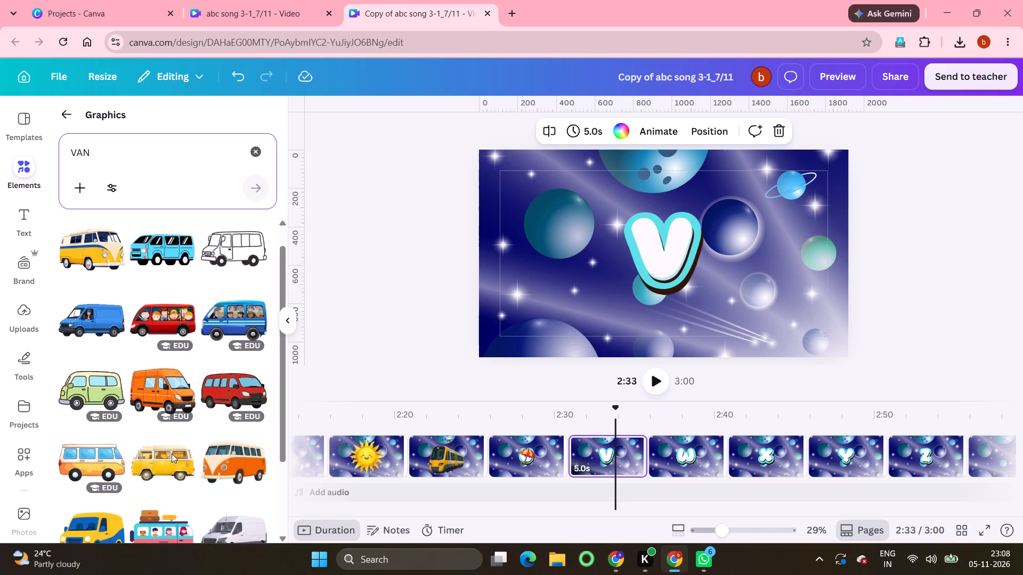
pyautogui.scroll(-2, 172, 454)
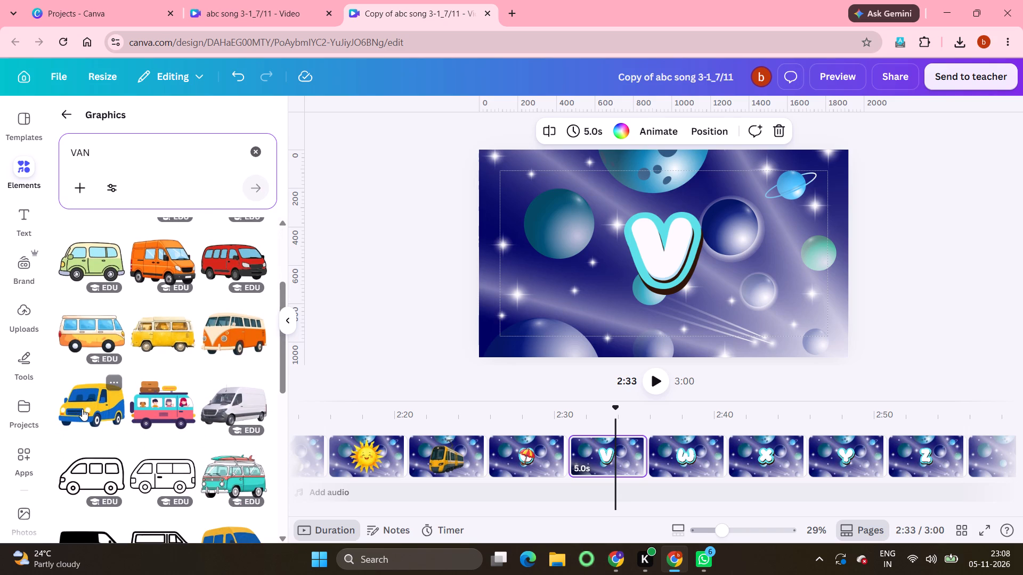
pyautogui.click(82, 409)
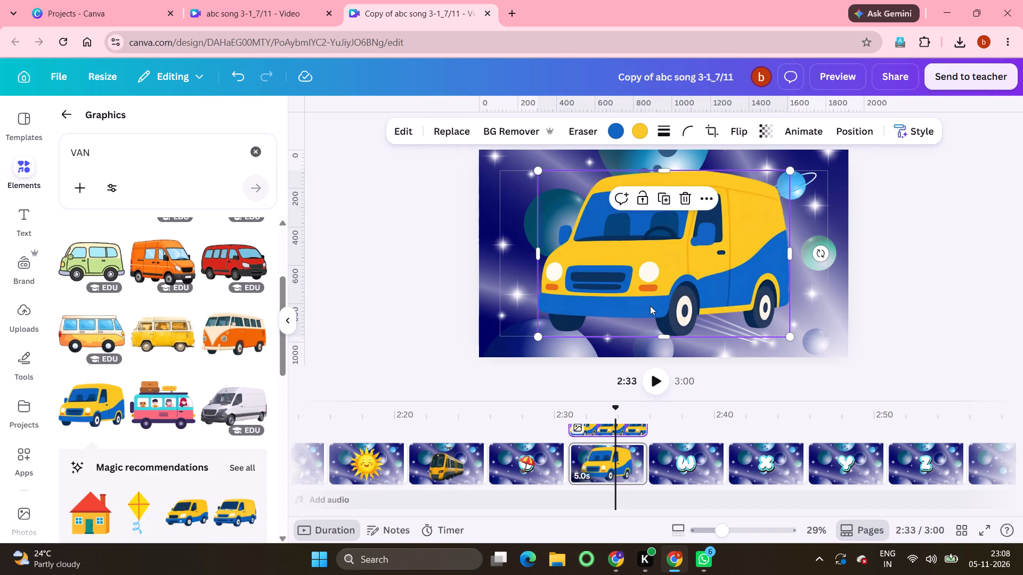
# Widen the van slightly by its left edge, and shrink it from its upper-left corner to roughly half the page width.
pyautogui.moveTo(533, 256); pyautogui.dragTo(517, 262)
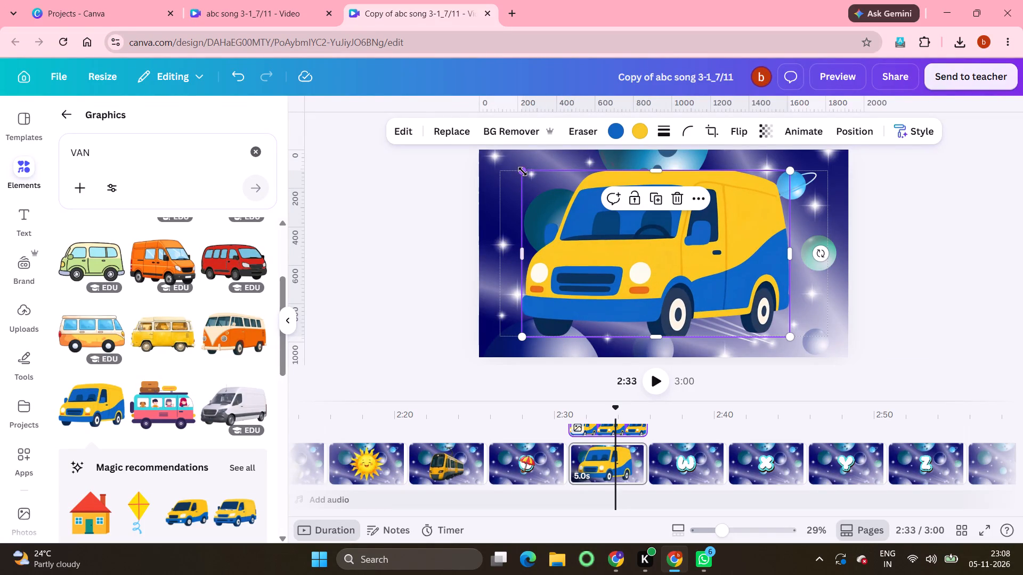
pyautogui.moveTo(523, 171); pyautogui.dragTo(616, 222)
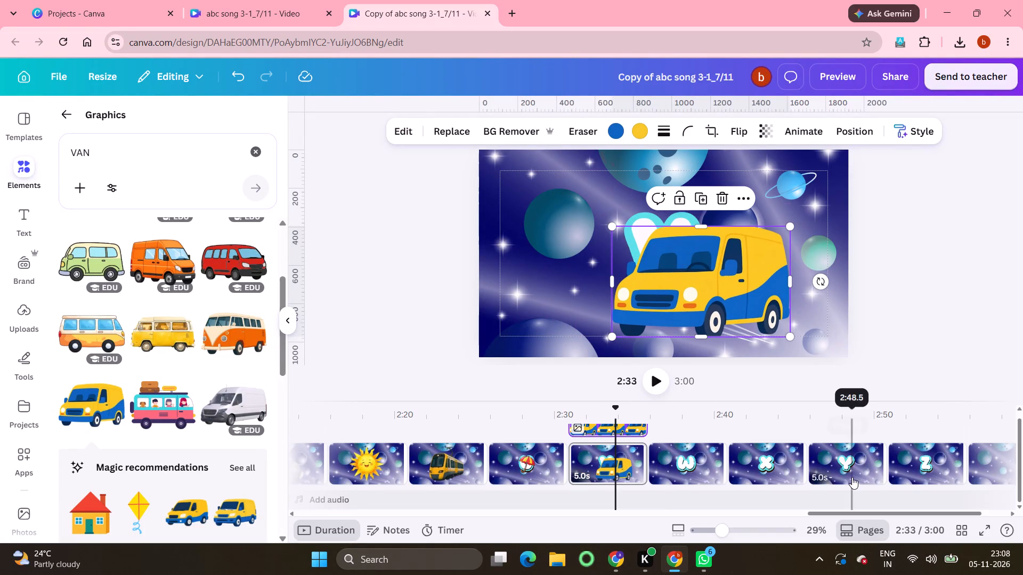
# Go to the letter W page, search the graphics for watermelon, and add the winking watermelon slice character with raised arms.
pyautogui.click(699, 467)
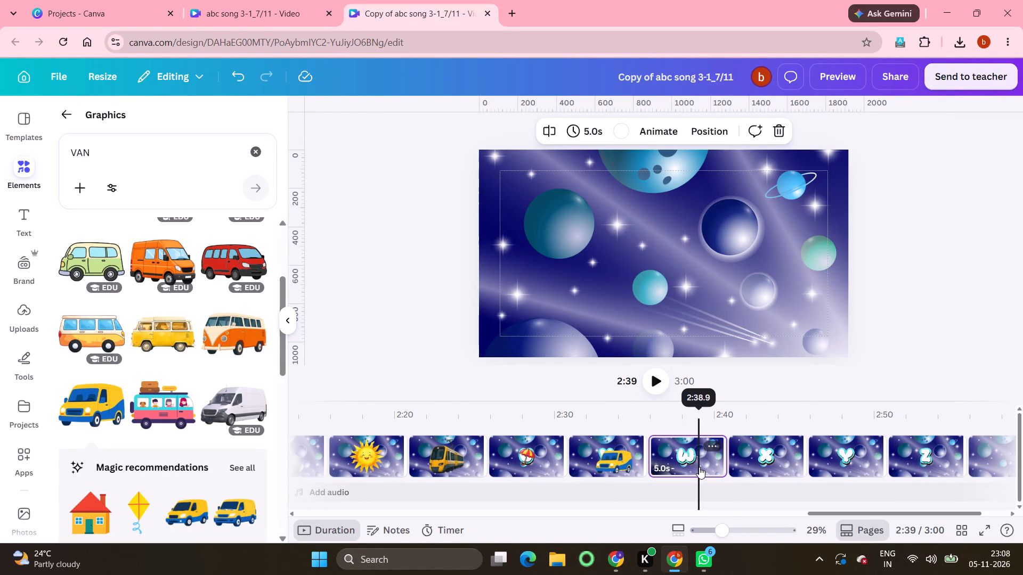
pyautogui.click(257, 153)
pyautogui.write('WATER')
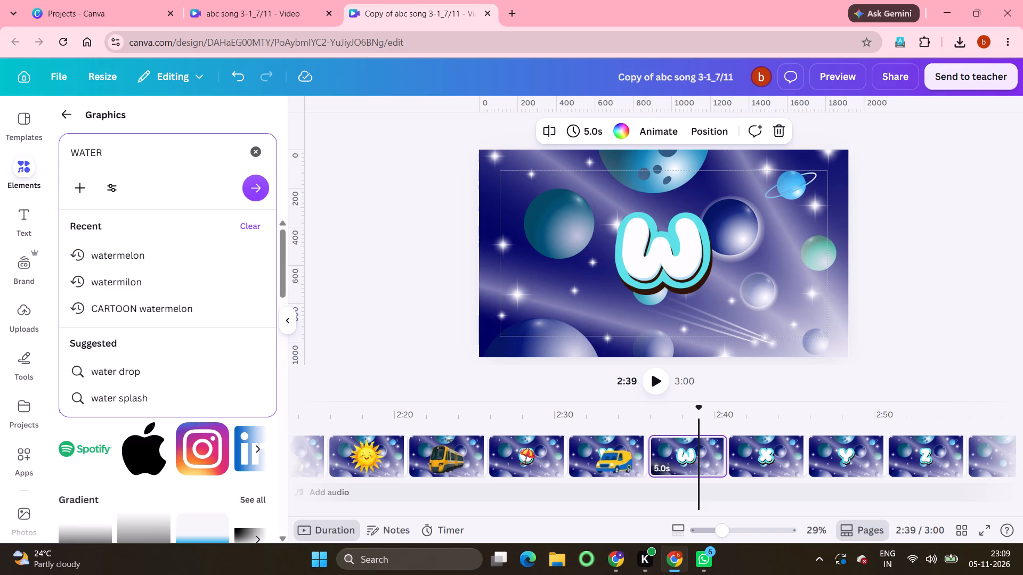
pyautogui.click(120, 256)
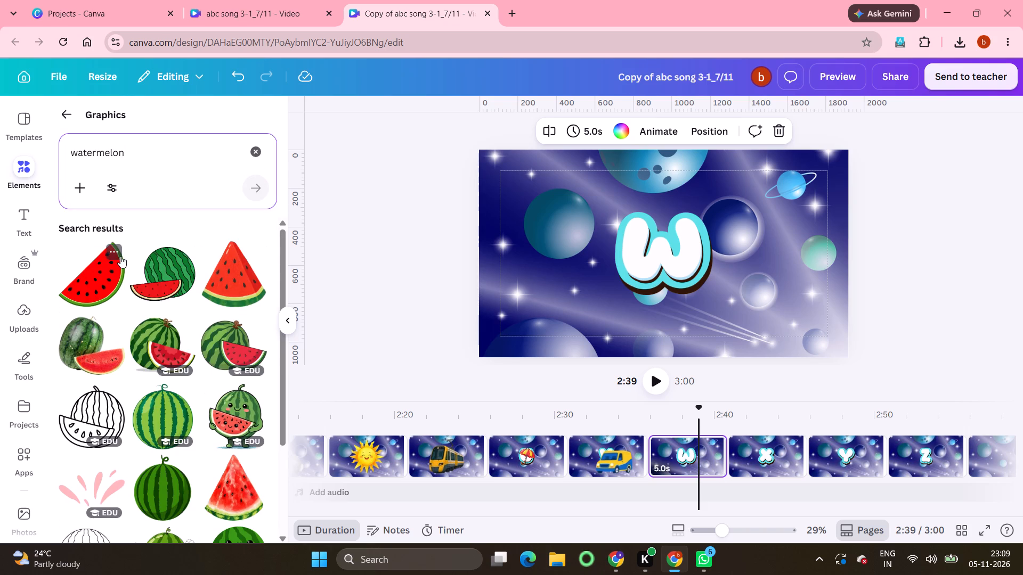
pyautogui.scroll(-4, 164, 459)
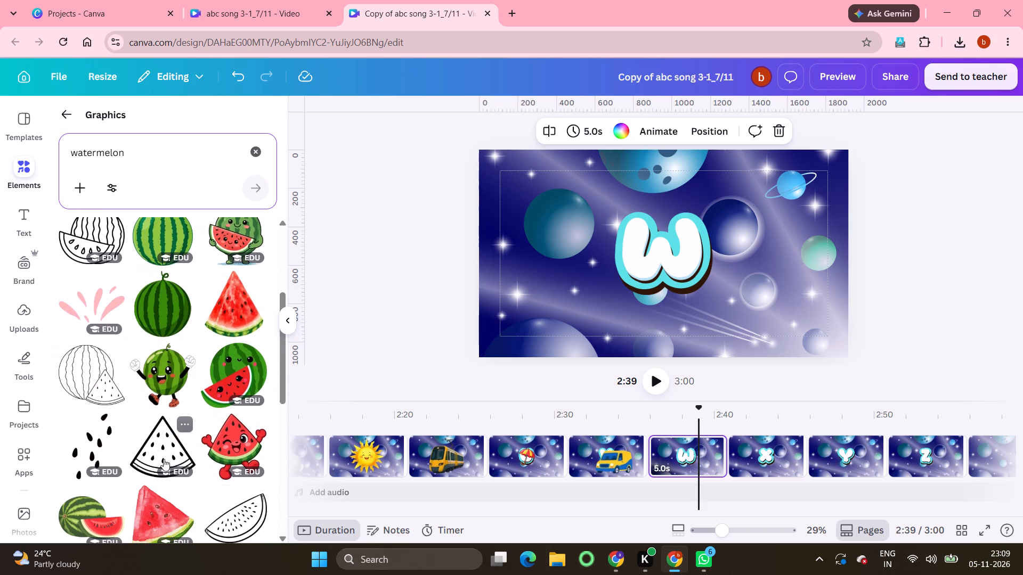
pyautogui.scroll(-1, 202, 481)
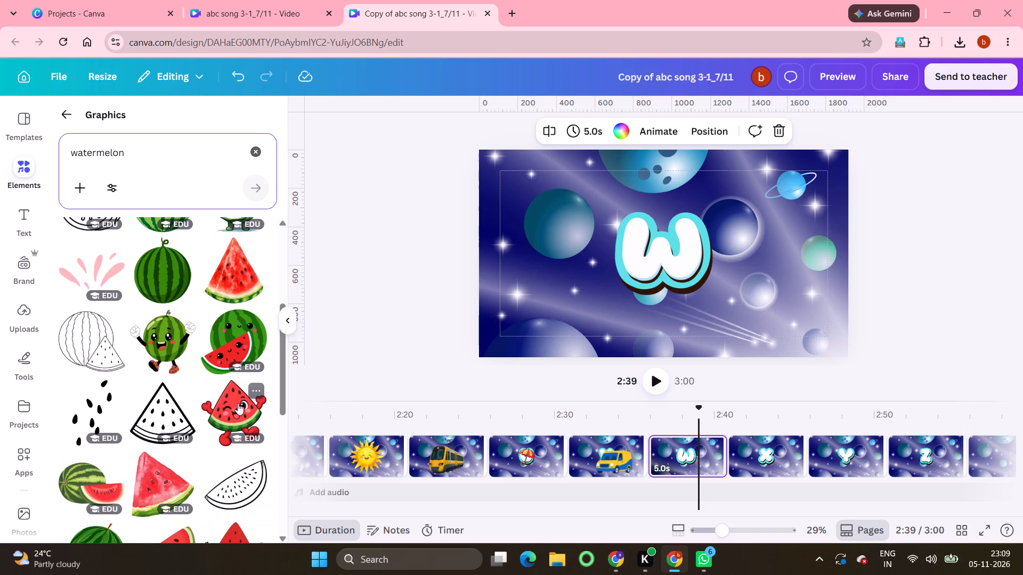
pyautogui.click(238, 403)
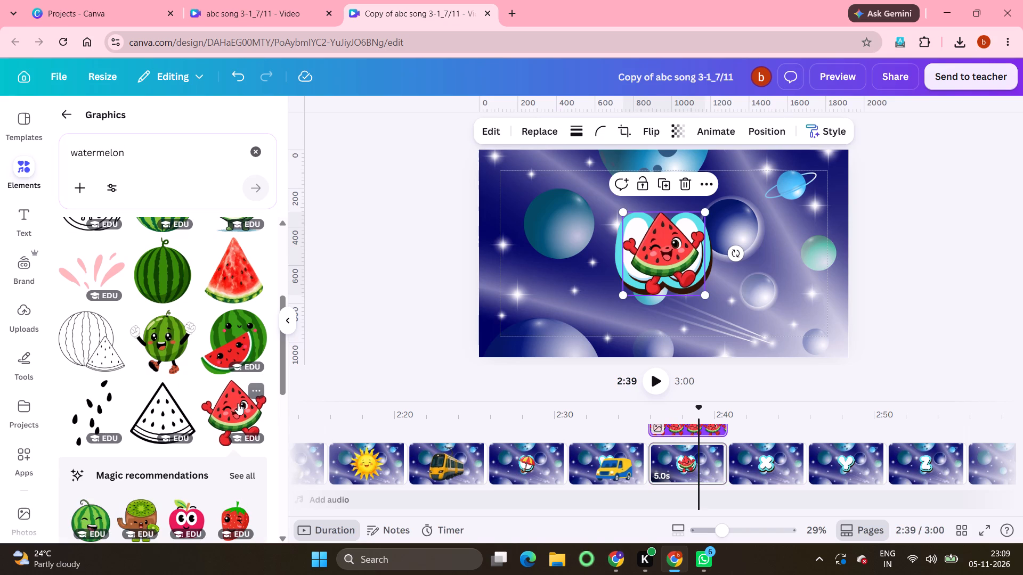
# Go to the letter X page, search the graphics for xylophone, and add the upright rainbow xylophone with two orange-handled mallets.
pyautogui.click(768, 457)
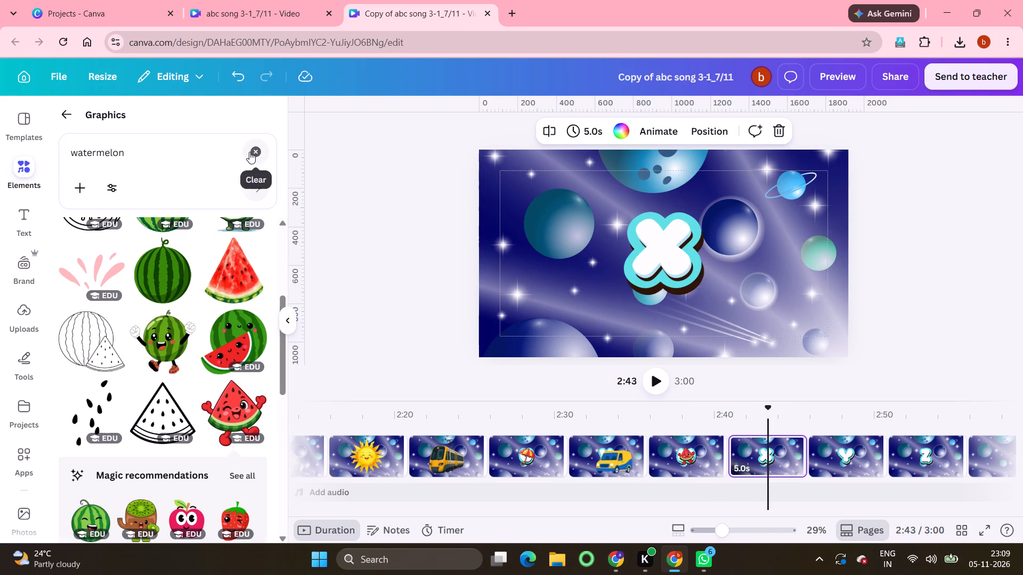
pyautogui.click(249, 152)
pyautogui.write('XYLO')
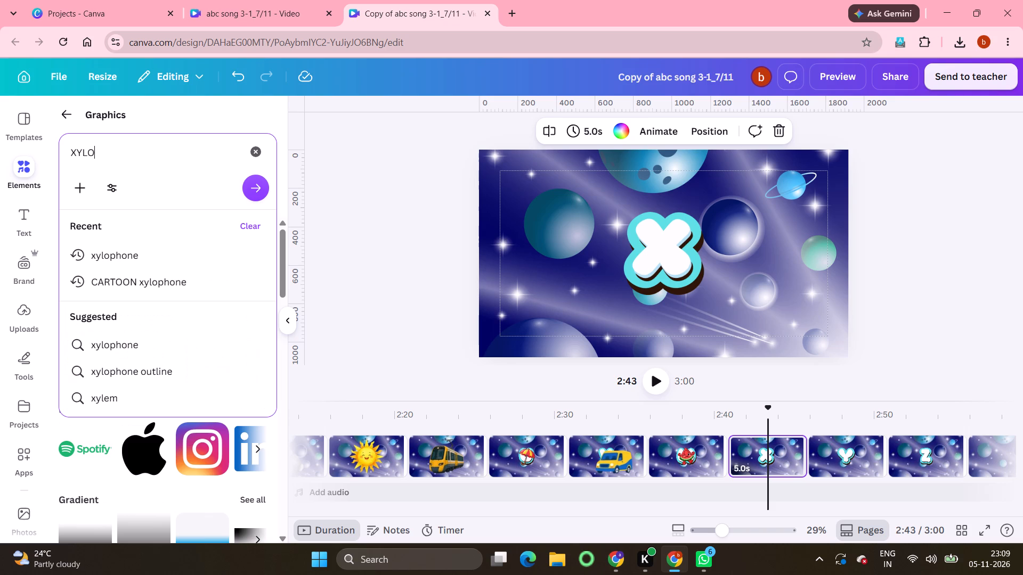
pyautogui.click(143, 248)
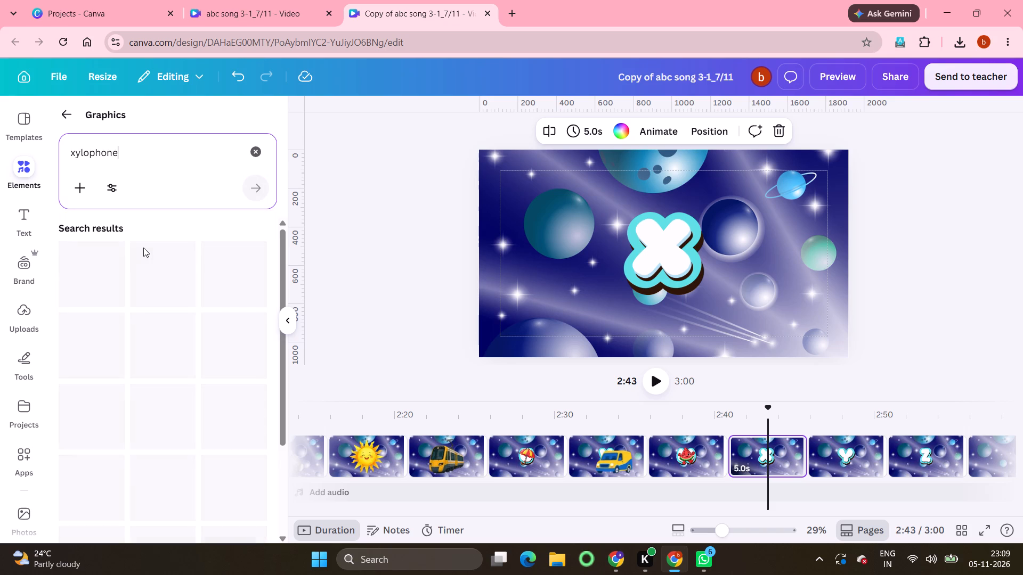
pyautogui.scroll(-1, 178, 430)
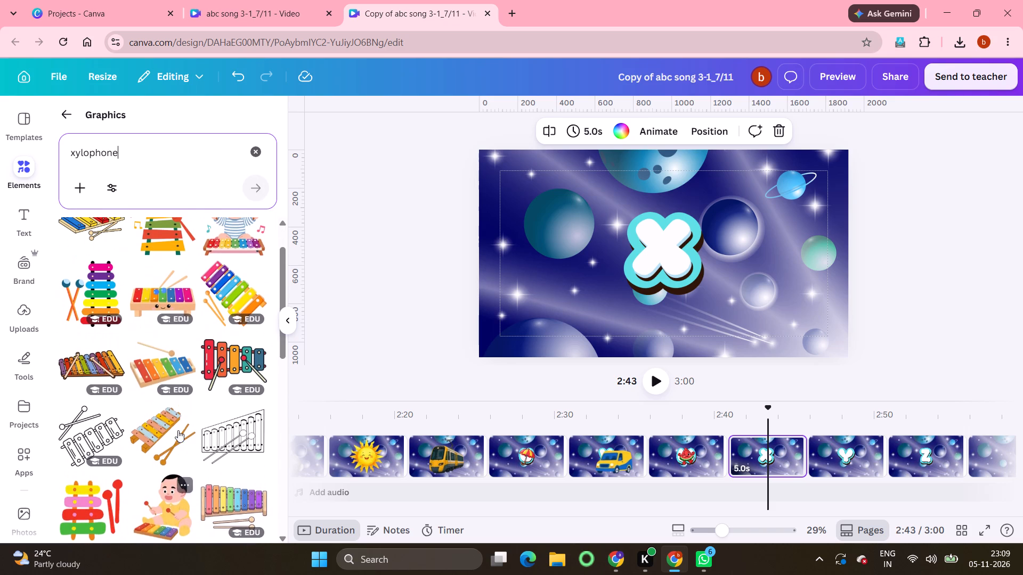
pyautogui.click(91, 282)
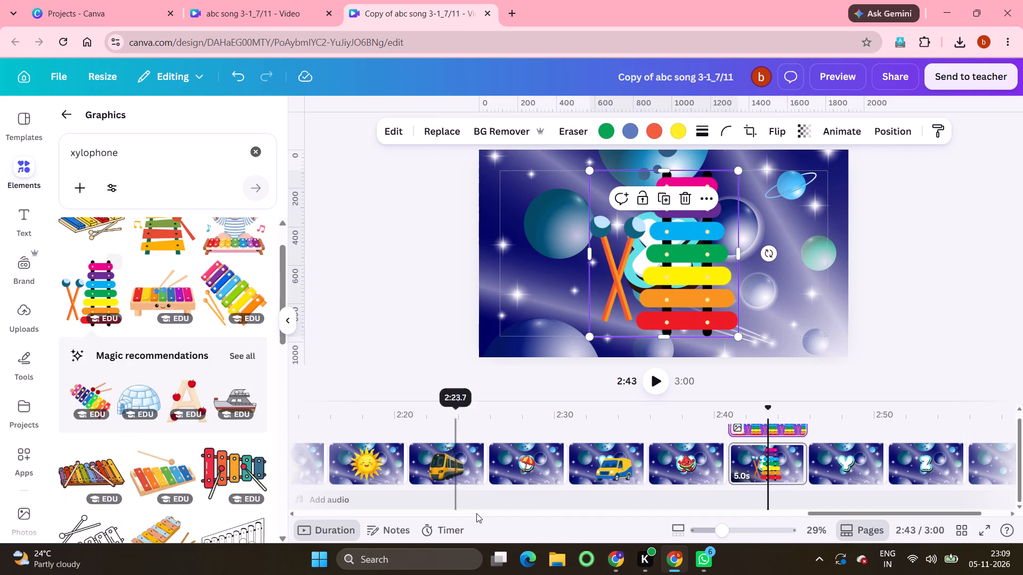
# Go to the letter Y page and search the graphics for YOYO.
pyautogui.click(854, 462)
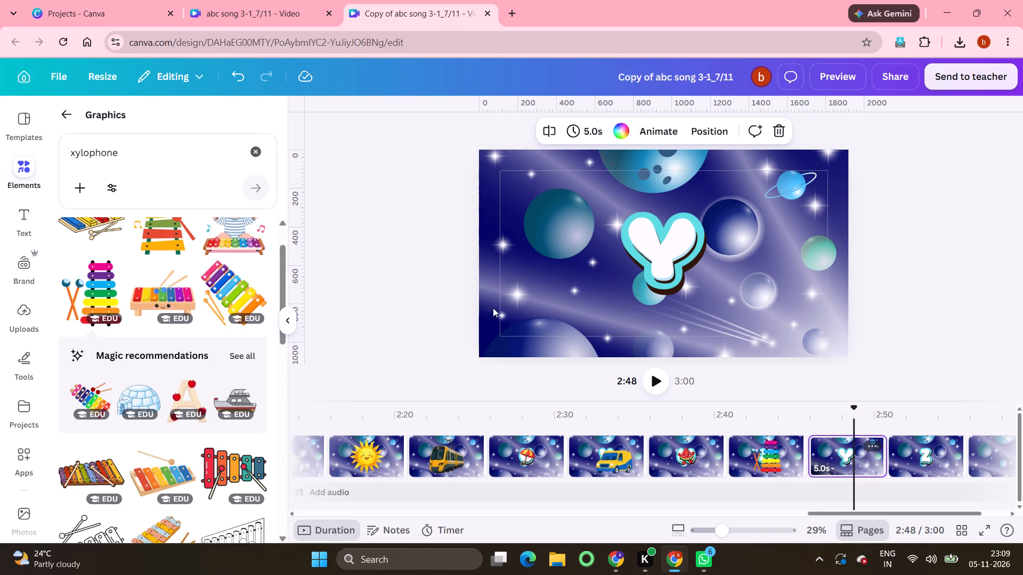
pyautogui.click(258, 150)
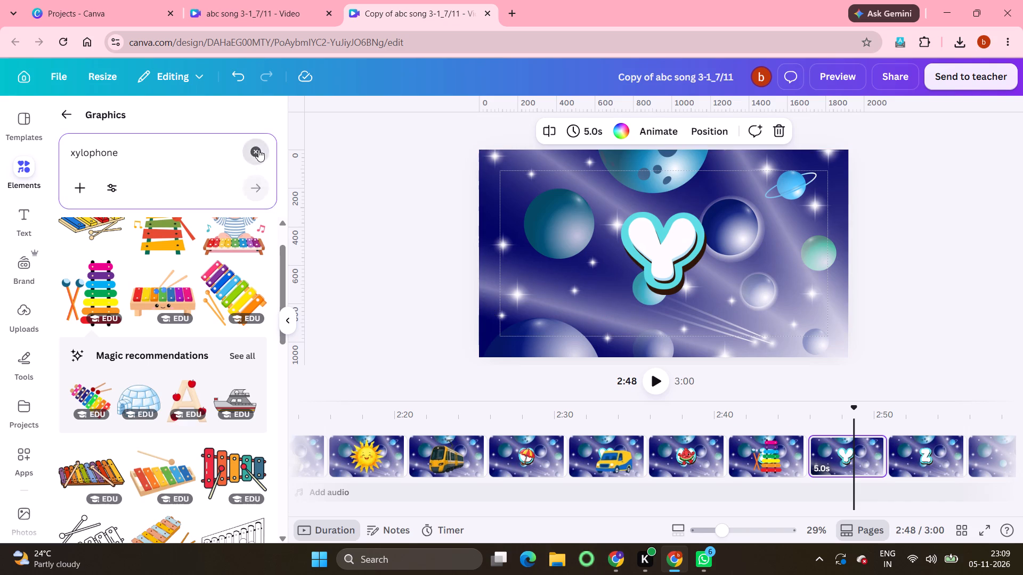
pyautogui.write('YOYO')
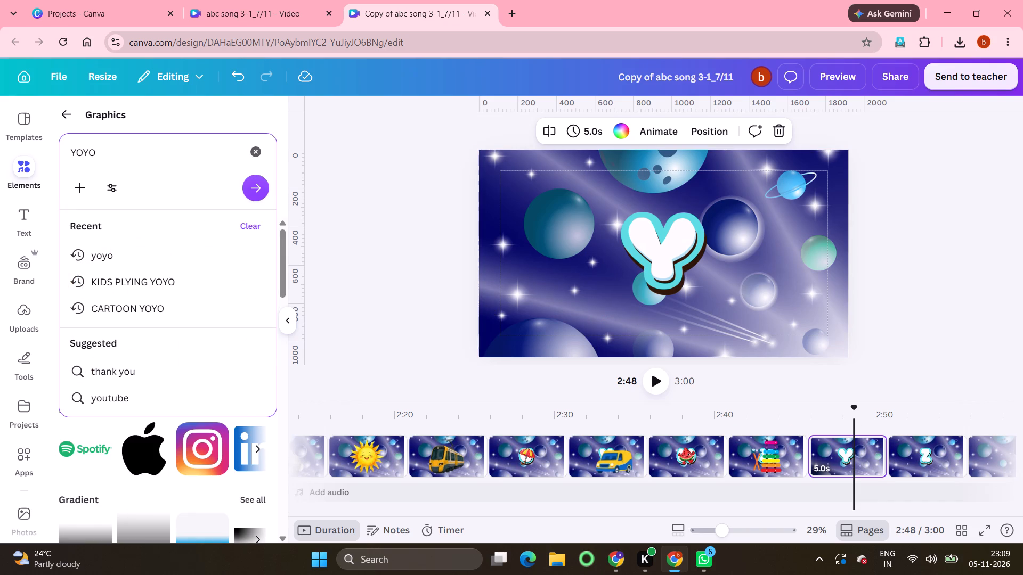
pyautogui.click(256, 190)
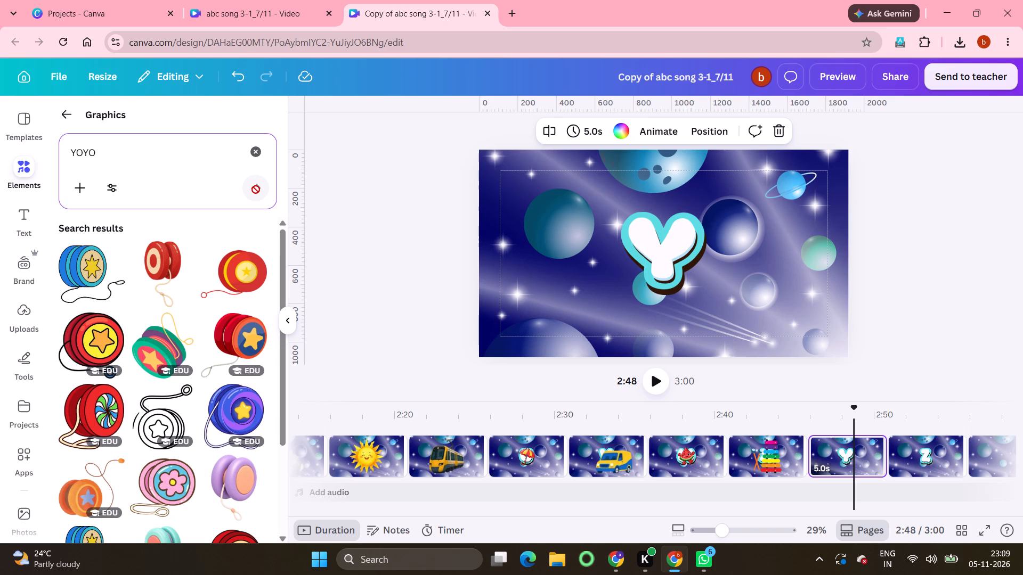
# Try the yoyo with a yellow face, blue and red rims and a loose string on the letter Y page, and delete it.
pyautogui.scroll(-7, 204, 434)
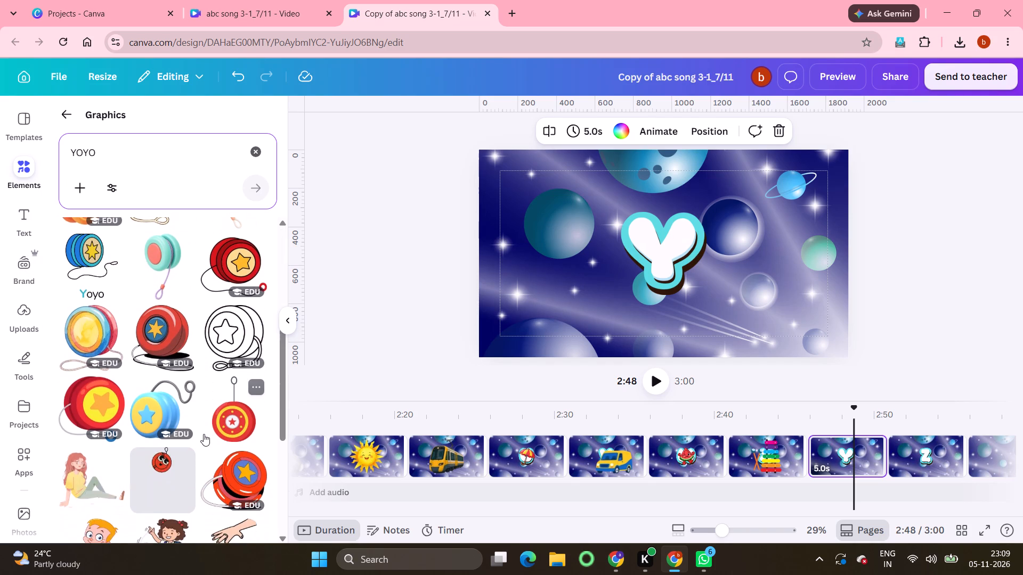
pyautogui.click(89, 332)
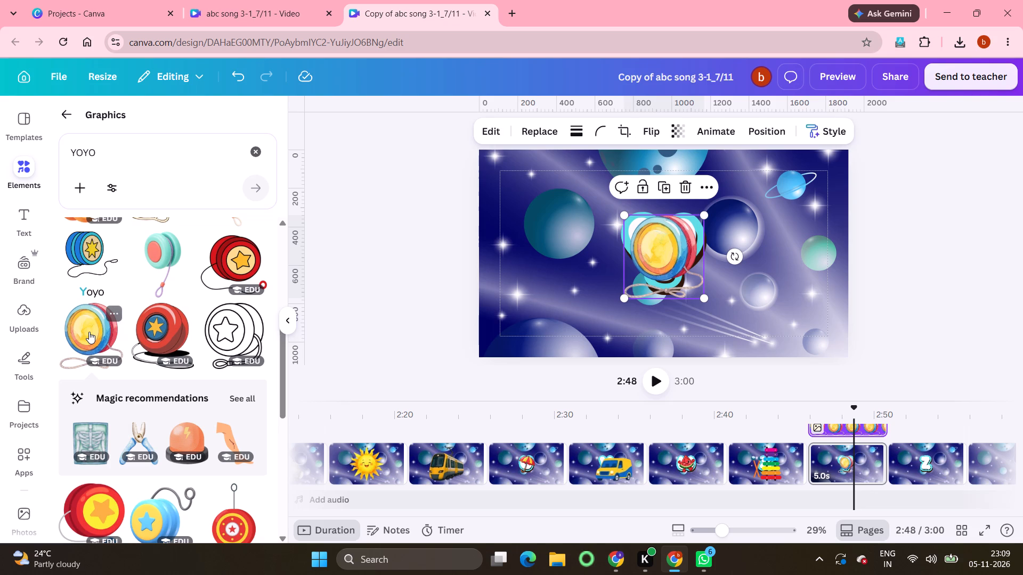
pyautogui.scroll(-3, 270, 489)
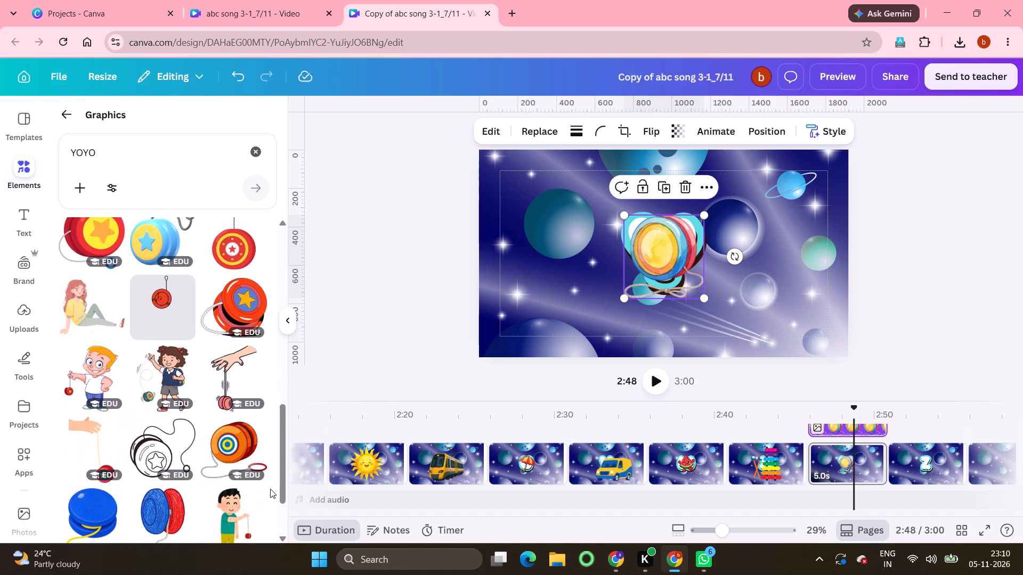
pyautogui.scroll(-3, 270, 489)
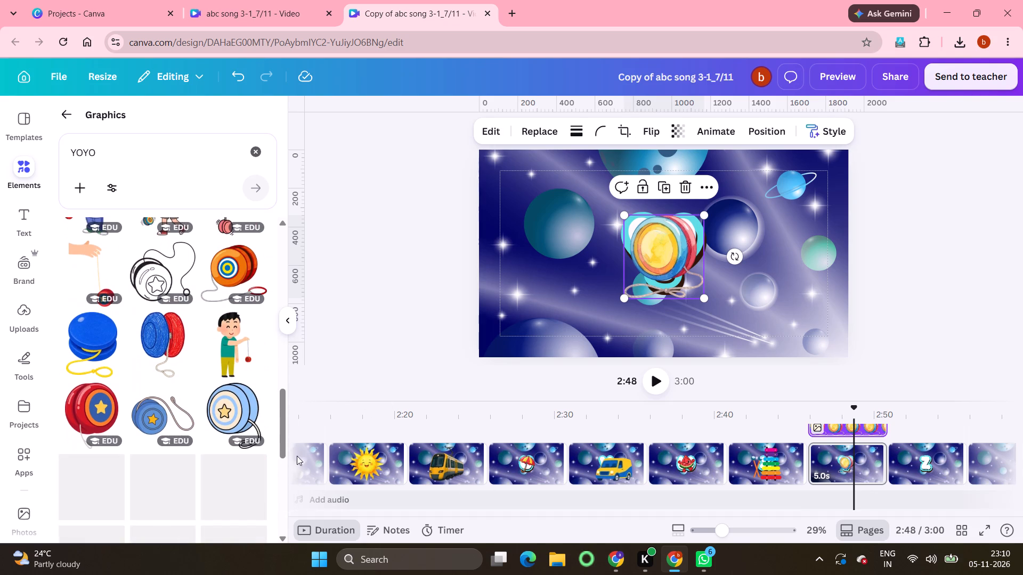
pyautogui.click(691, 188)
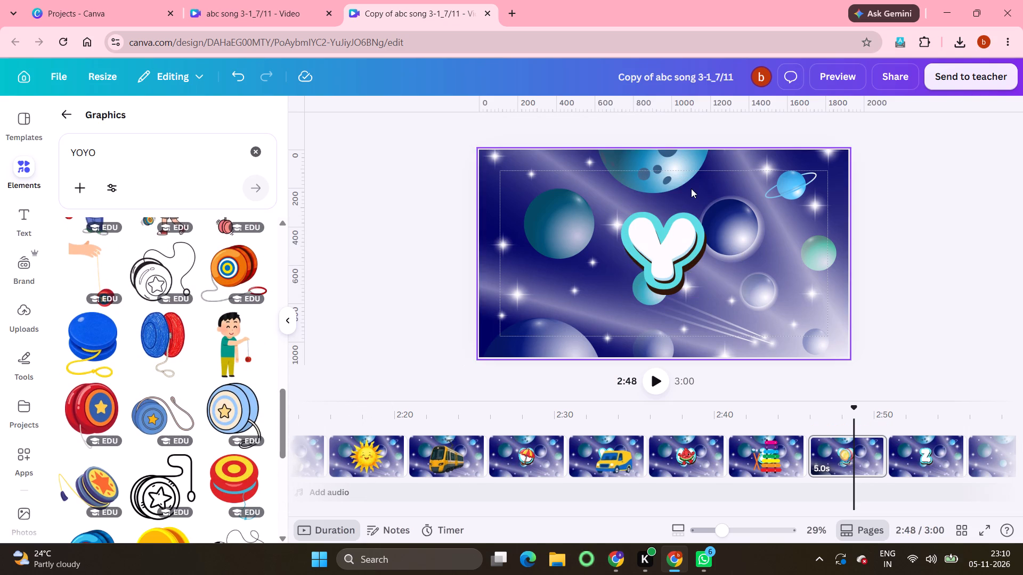
# Add the light blue yoyo with a cream star and a looped string to the letter Y page.
pyautogui.click(222, 416)
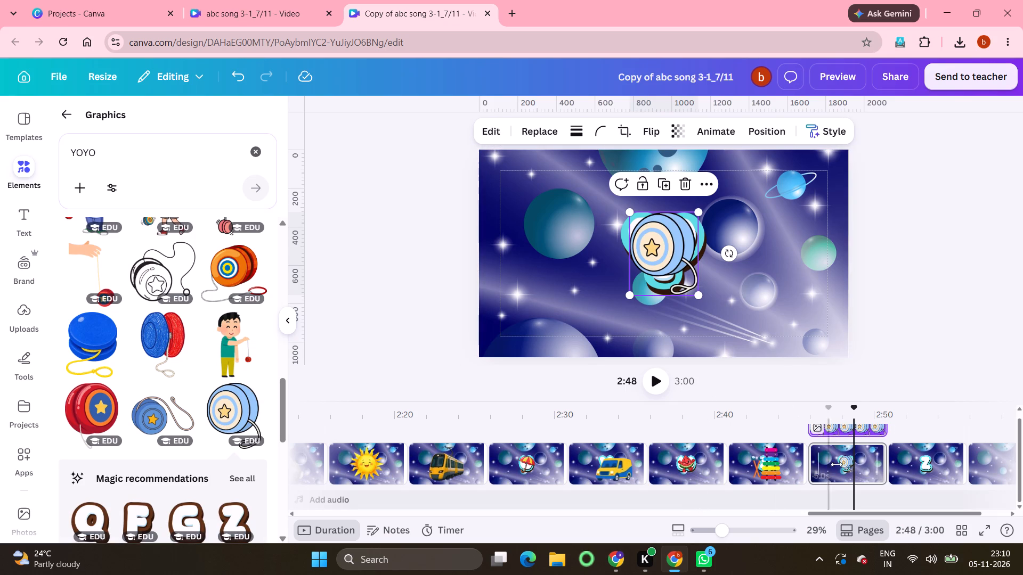
pyautogui.hscroll(-3, 859, 464)
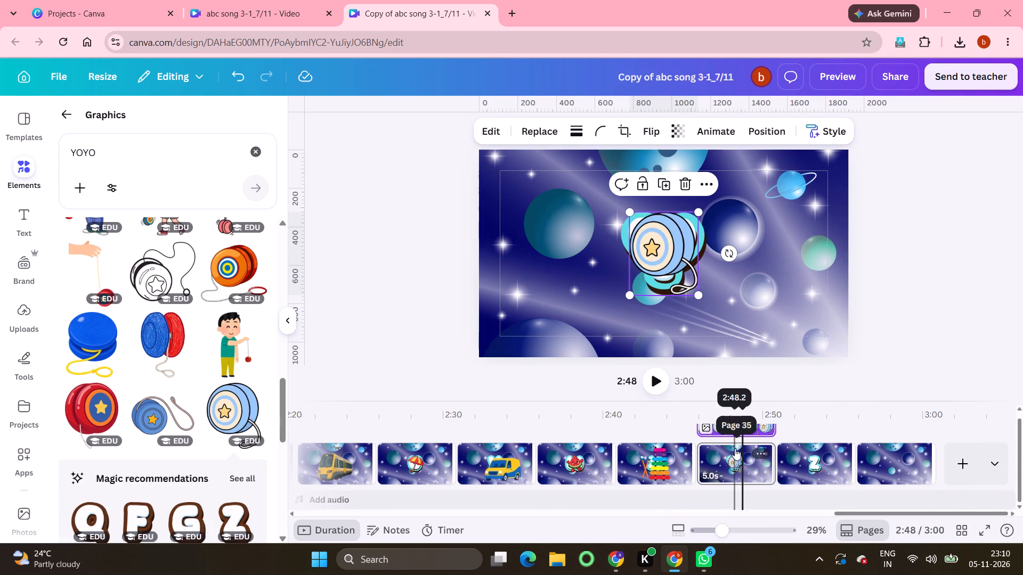
pyautogui.click(741, 466)
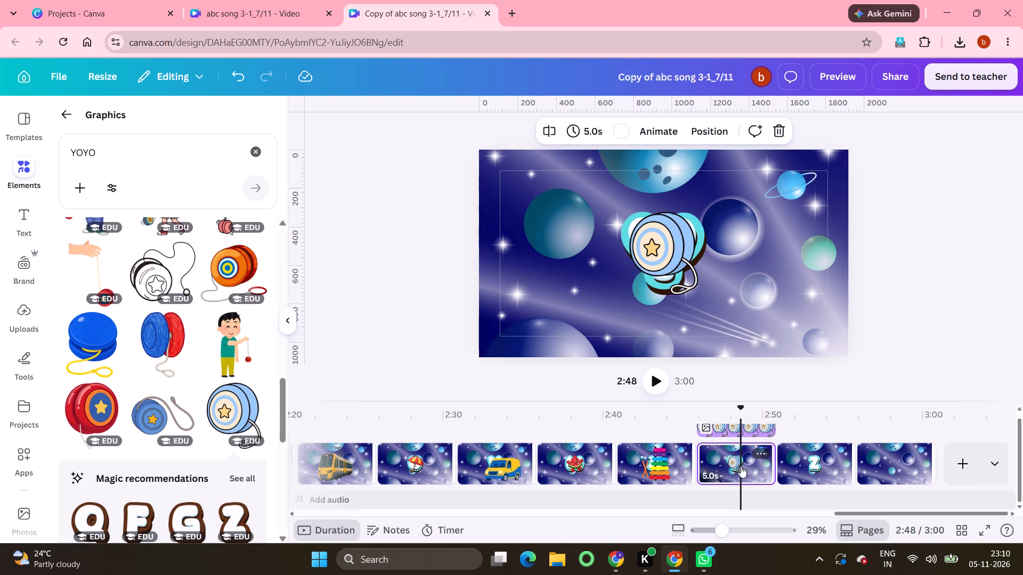
# Go to the letter Z page and search the graphics for ZEBRA.
pyautogui.click(813, 470)
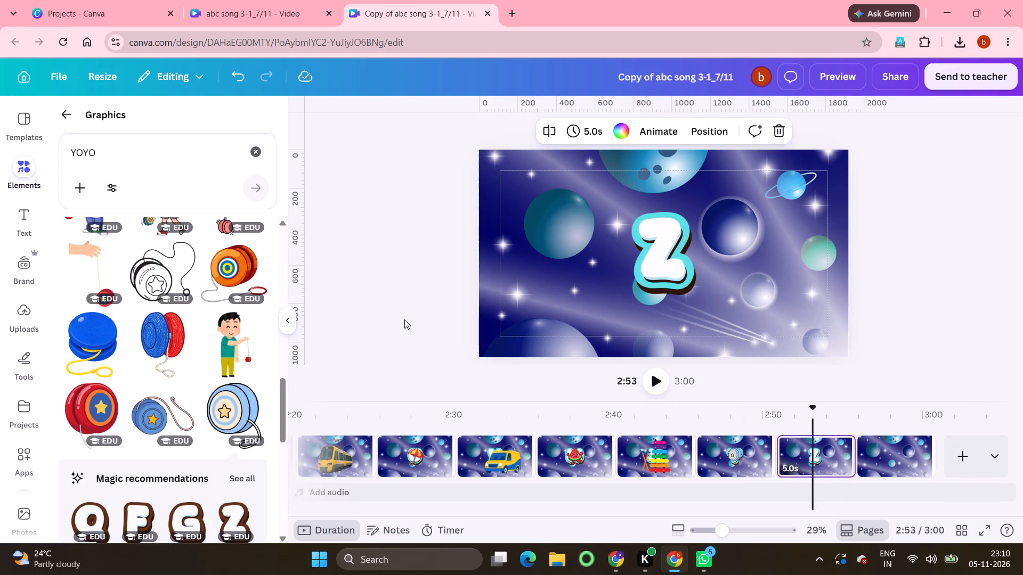
pyautogui.click(255, 151)
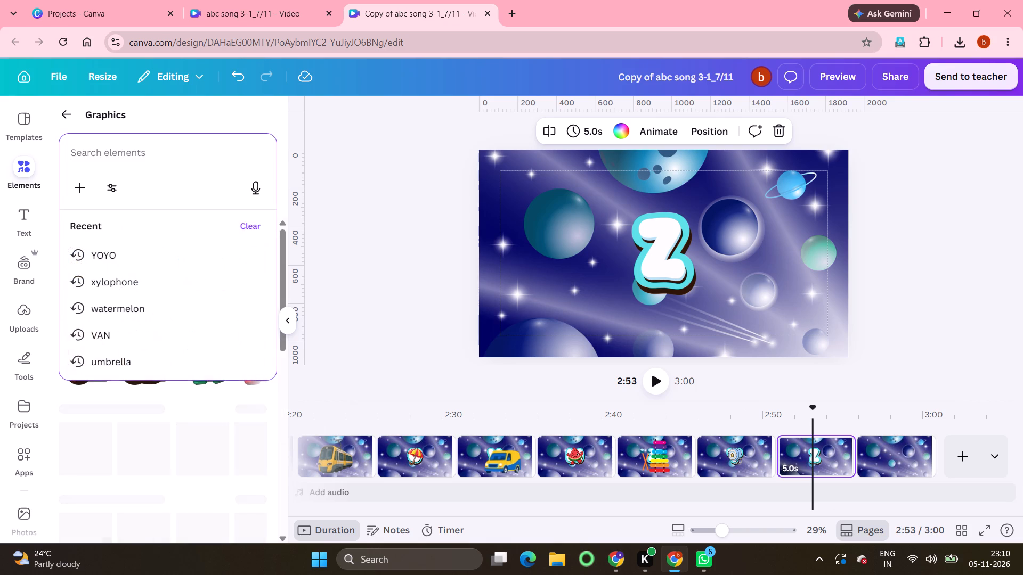
pyautogui.write('ZEBRA')
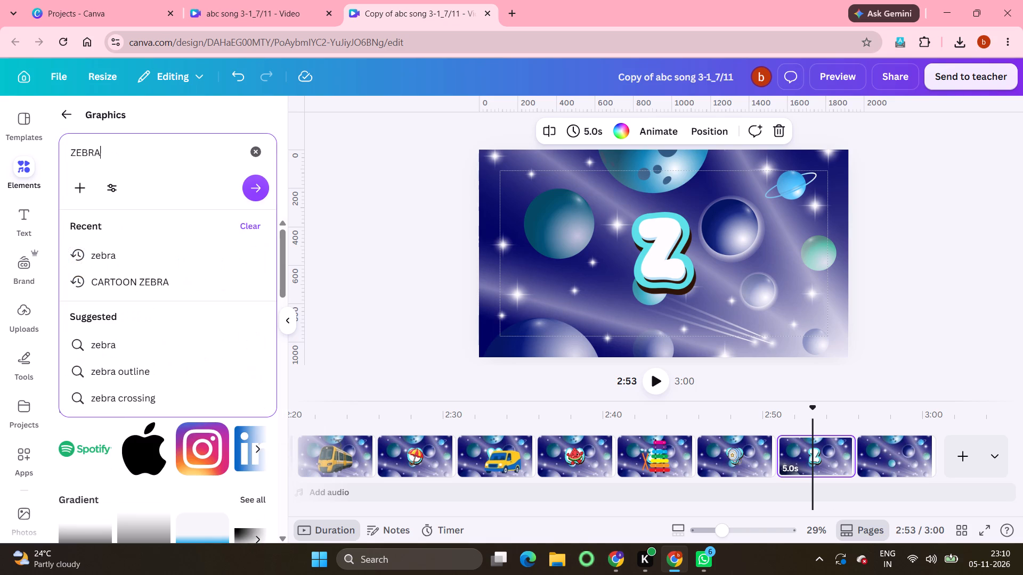
pyautogui.click(251, 192)
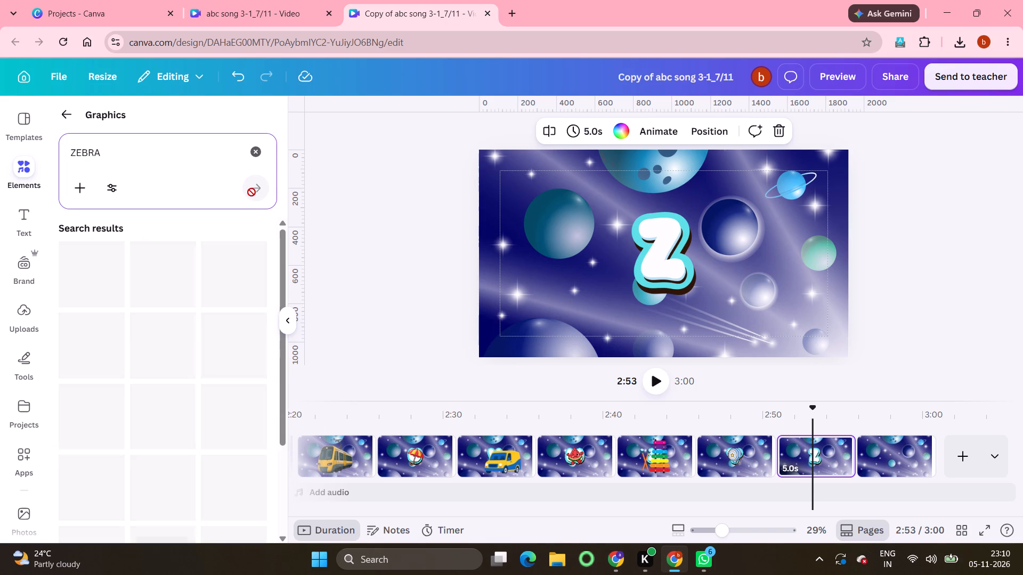
# Find the cartoon baby zebra with pink cheeks, a brown mane and thick black outlines, and add it to the letter Z page.
pyautogui.scroll(-2, 166, 424)
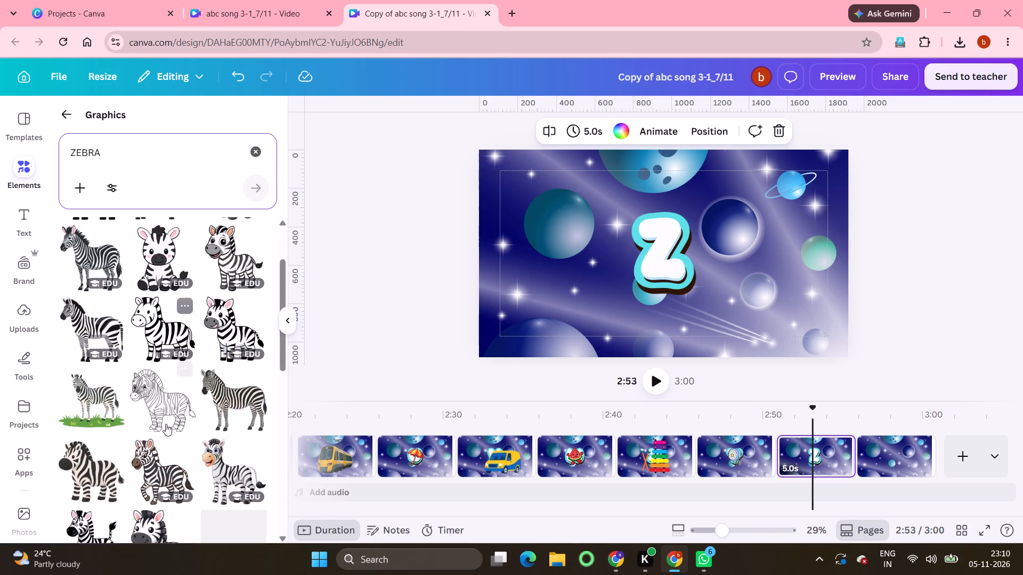
pyautogui.scroll(-4, 166, 424)
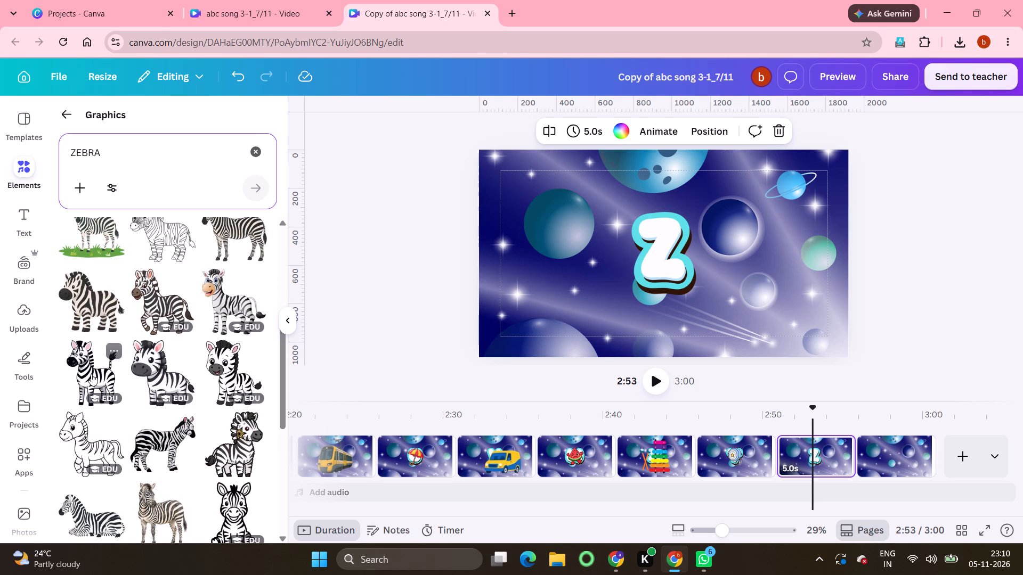
pyautogui.scroll(-3, 177, 450)
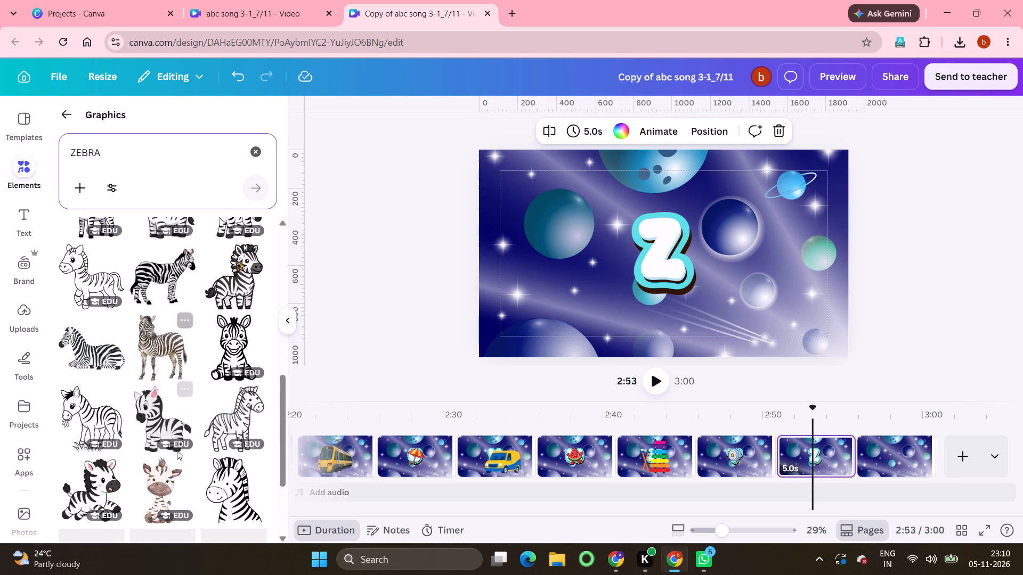
pyautogui.scroll(-3, 86, 410)
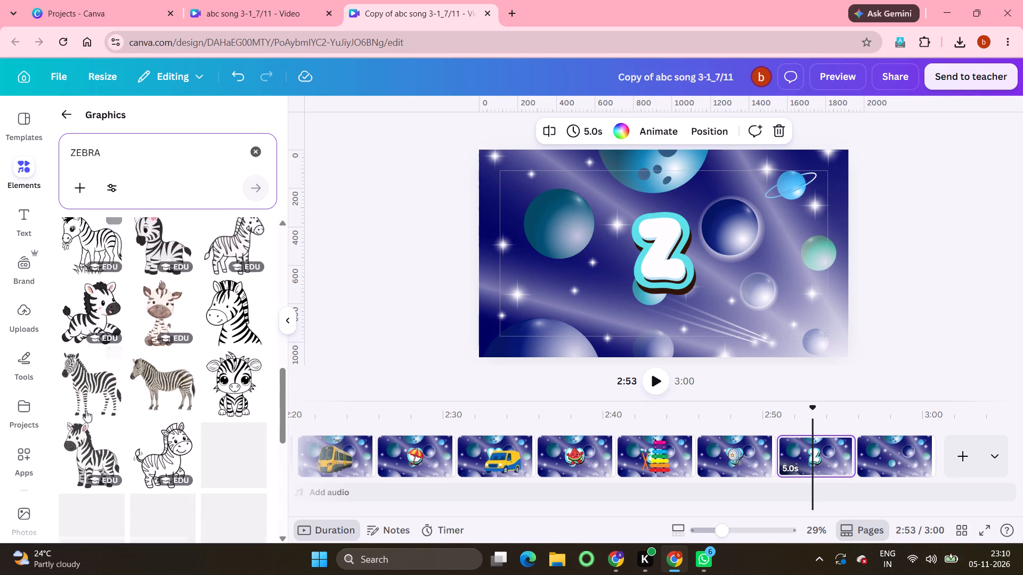
pyautogui.scroll(-2, 86, 410)
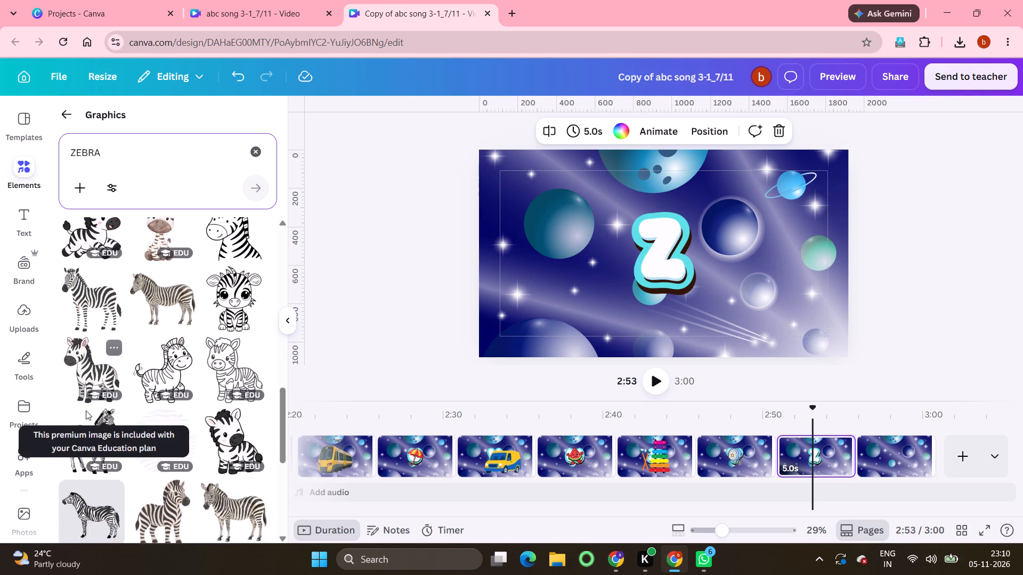
pyautogui.scroll(-4, 86, 410)
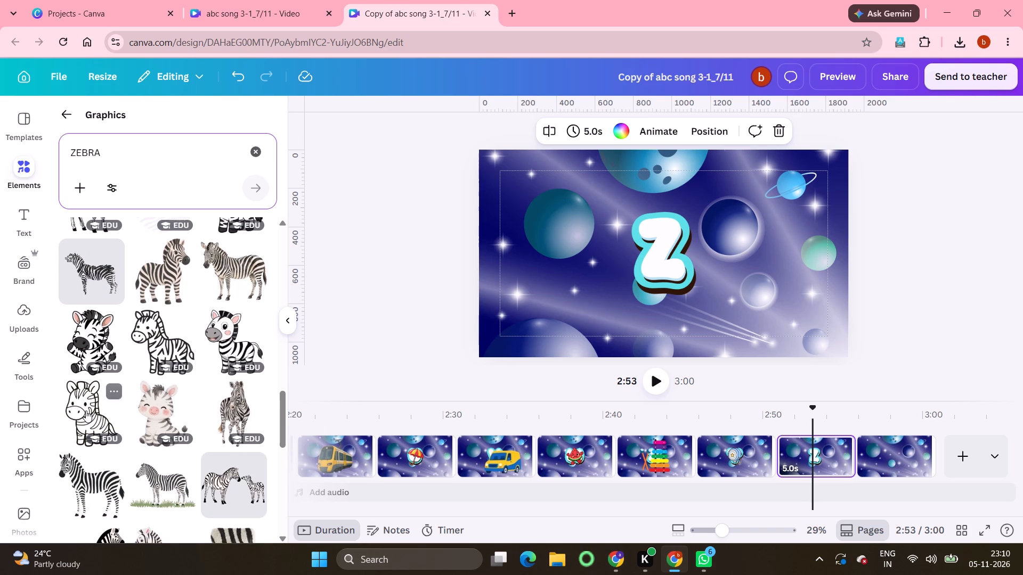
pyautogui.scroll(-4, 86, 410)
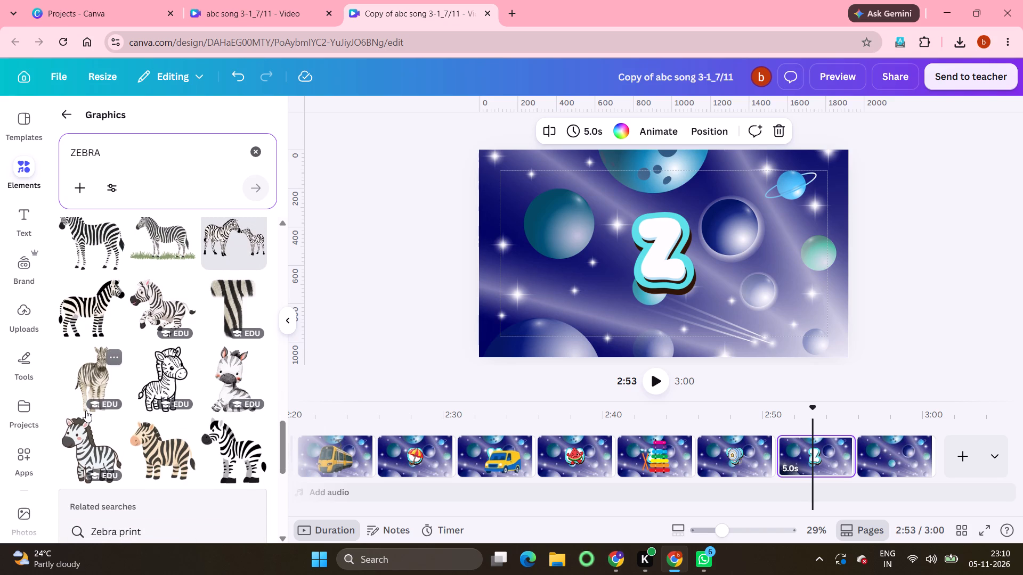
pyautogui.scroll(-4, 186, 447)
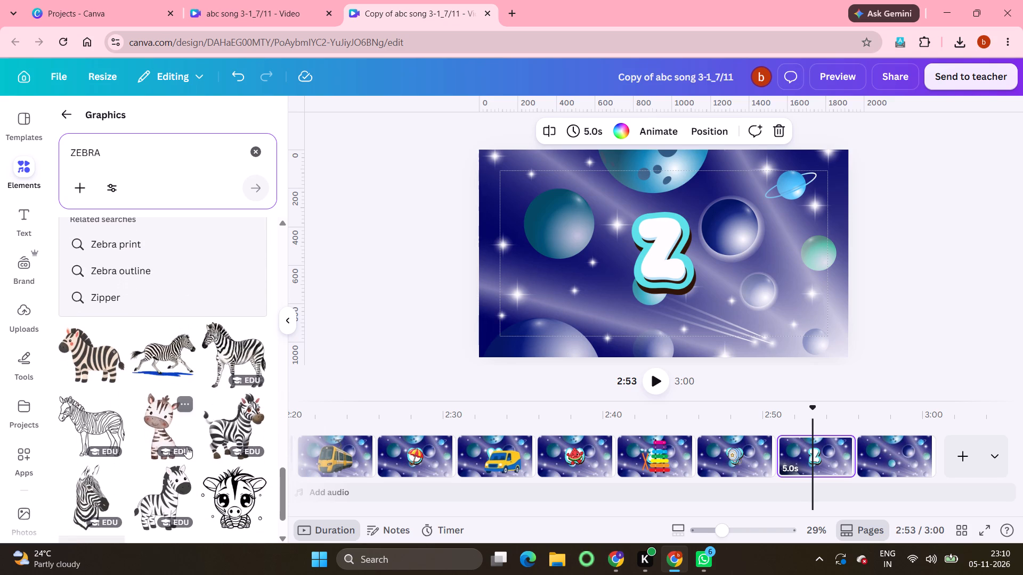
pyautogui.scroll(-2, 186, 447)
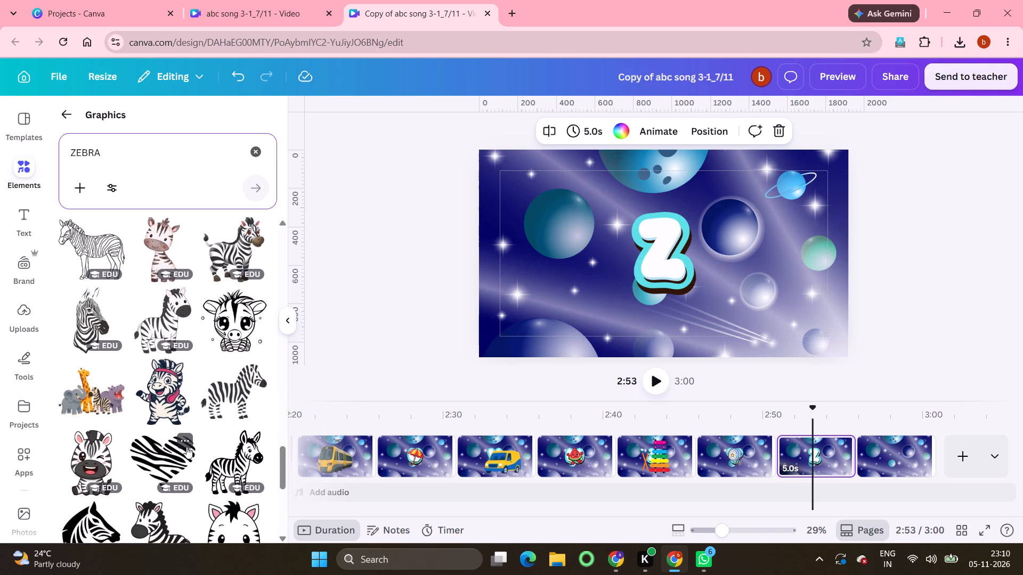
pyautogui.scroll(-4, 186, 447)
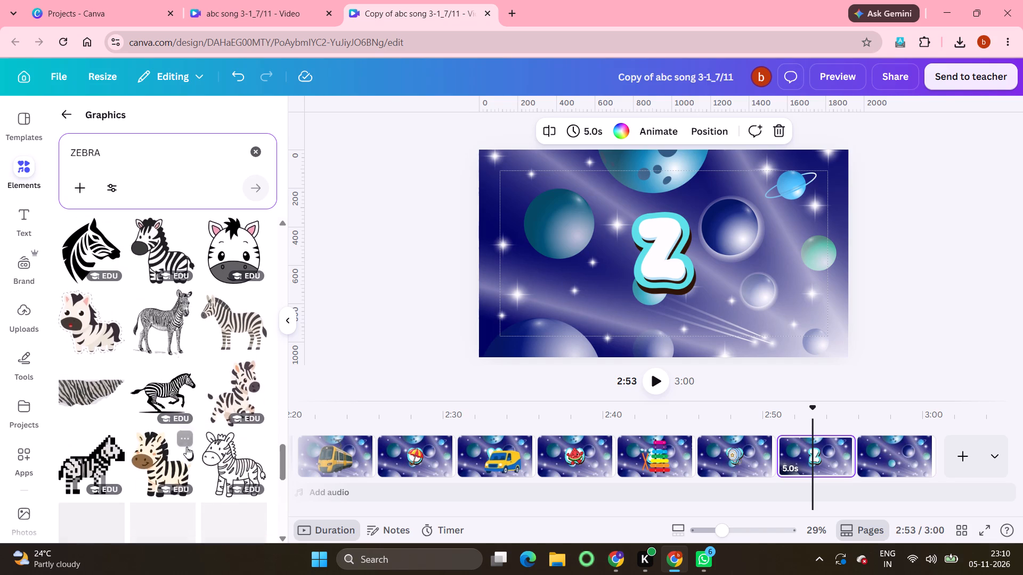
pyautogui.scroll(-12, 186, 447)
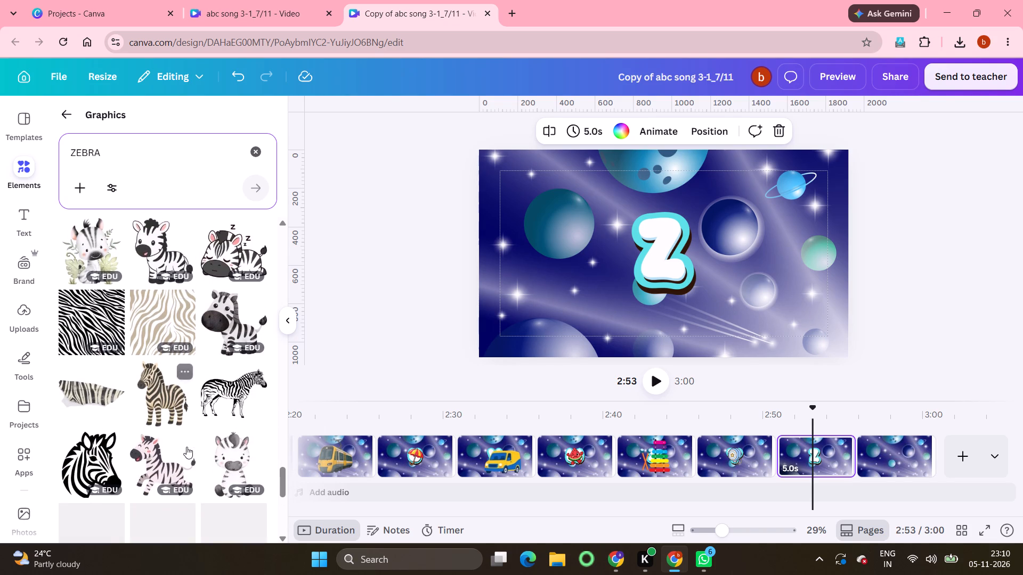
pyautogui.scroll(-5, 186, 447)
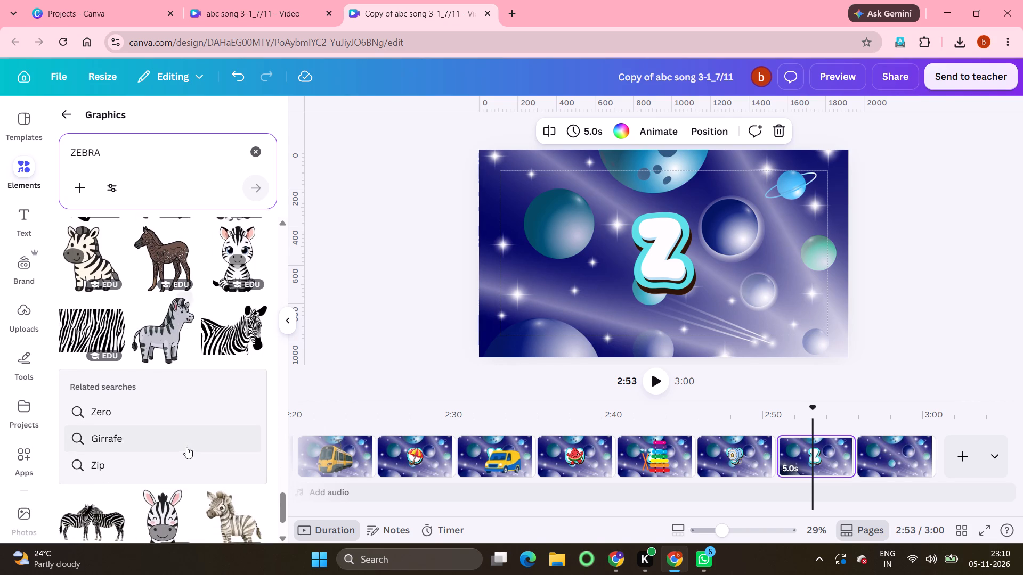
pyautogui.scroll(-3, 186, 447)
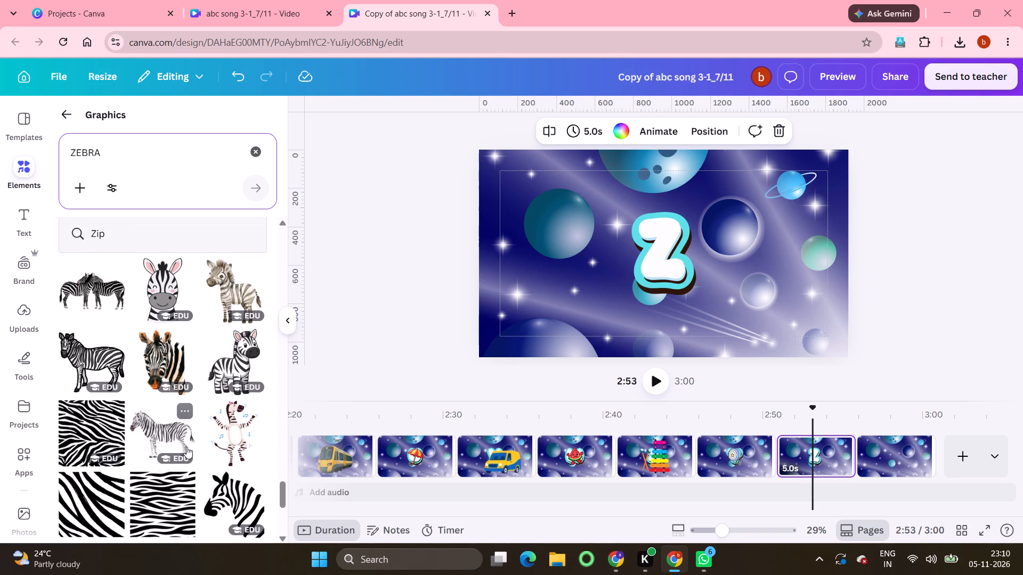
pyautogui.scroll(-4, 186, 447)
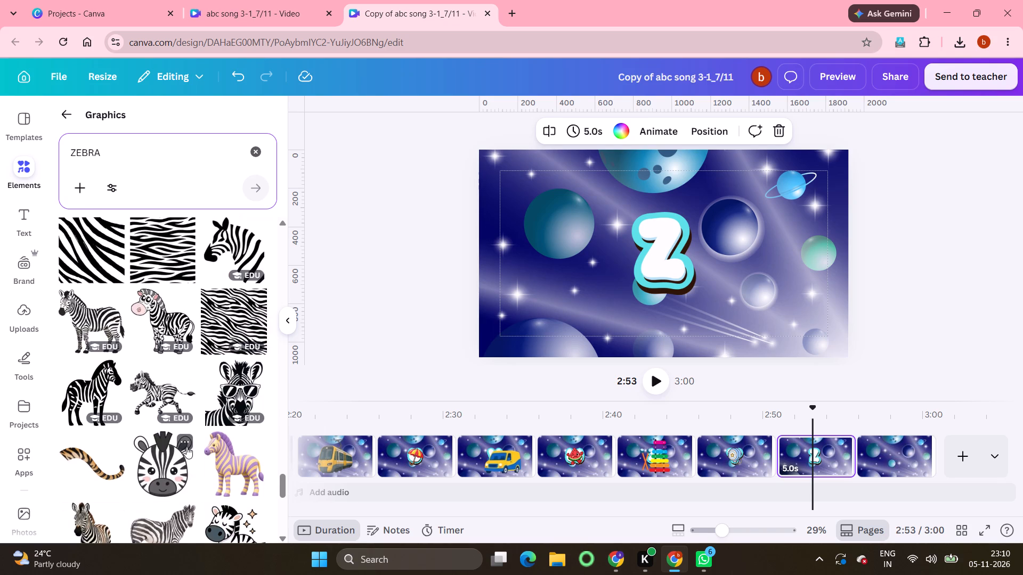
pyautogui.scroll(-3, 186, 447)
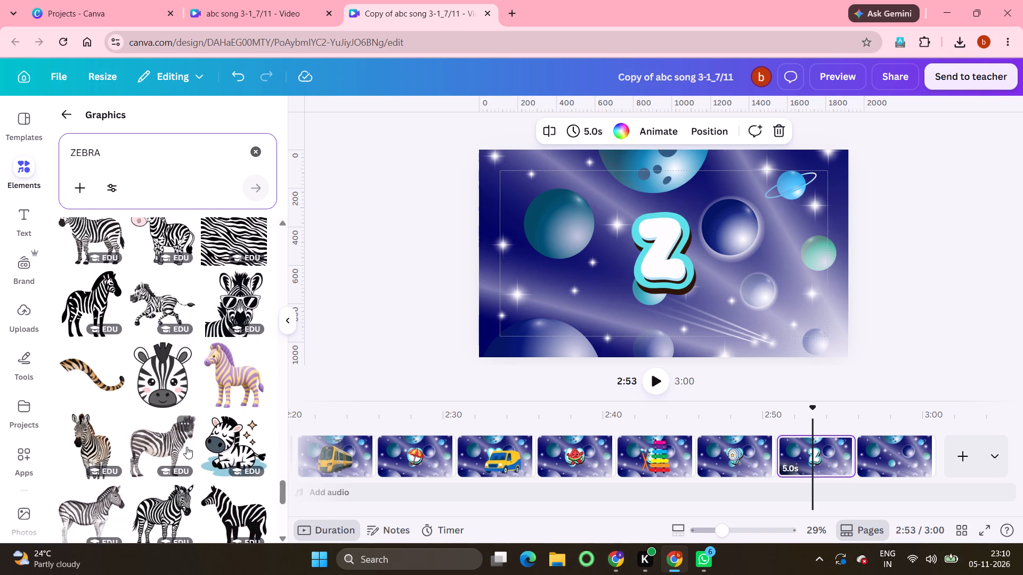
pyautogui.scroll(-6, 186, 447)
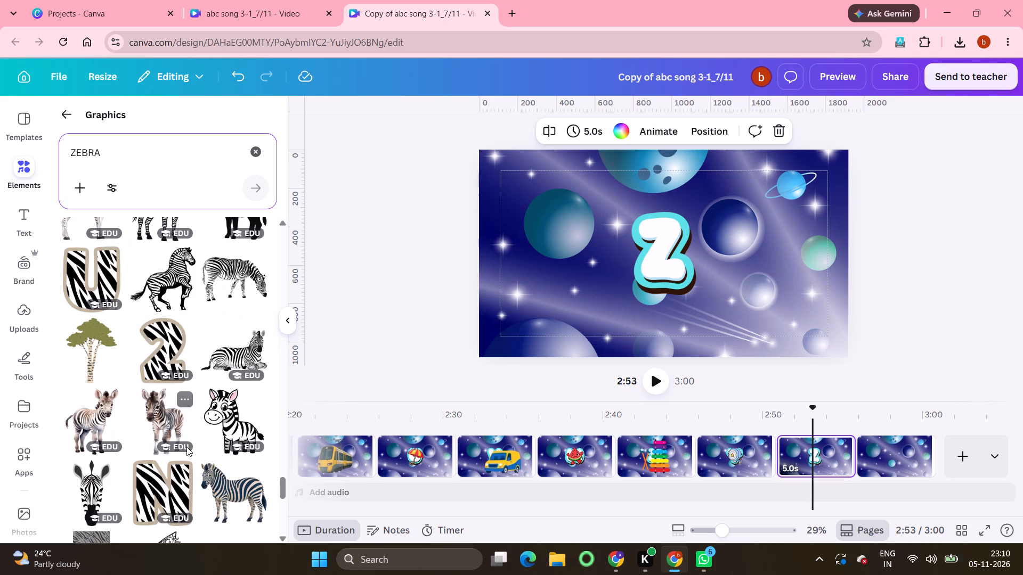
pyautogui.scroll(-2, 186, 447)
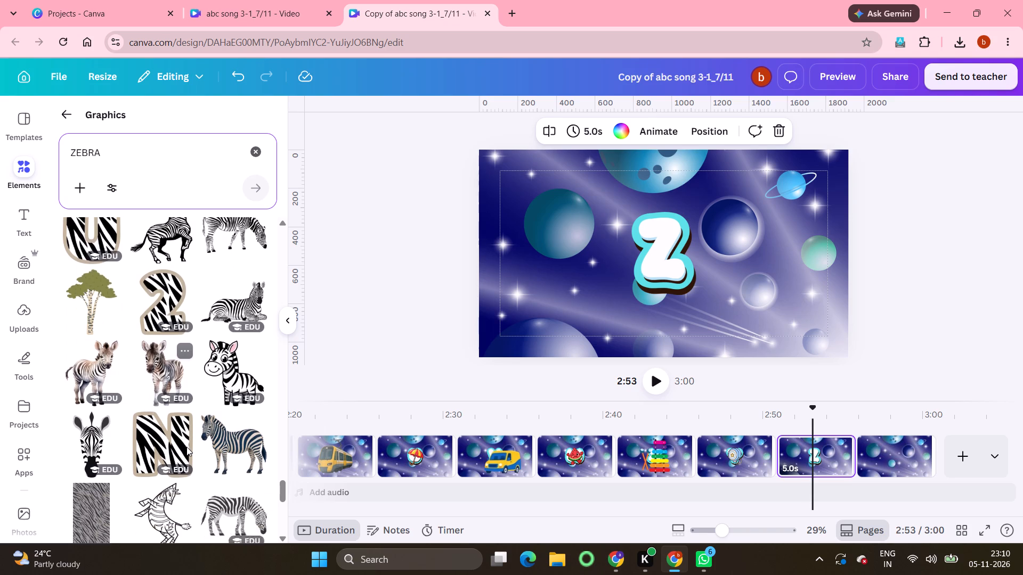
pyautogui.scroll(-1, 186, 447)
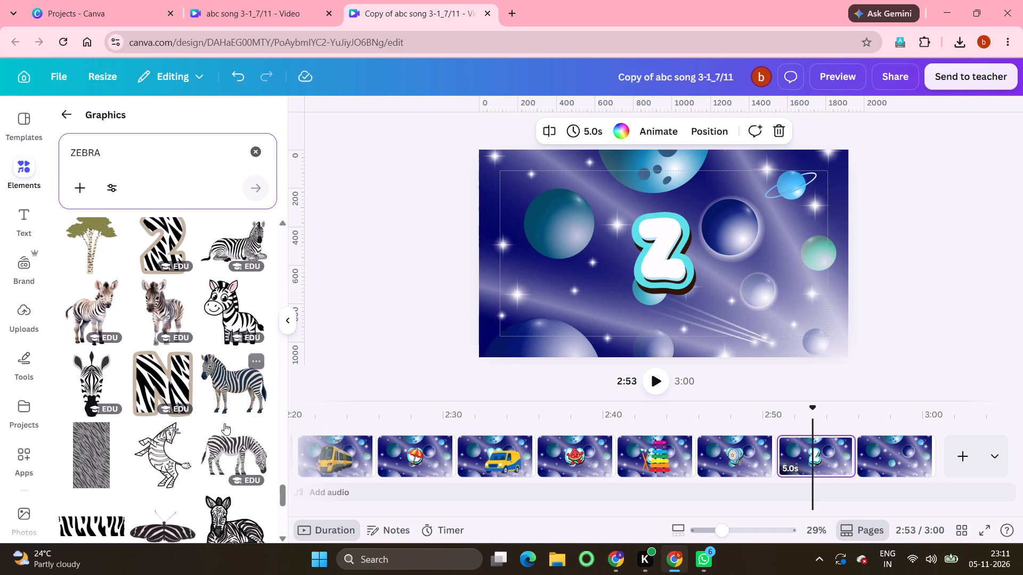
pyautogui.scroll(-6, 196, 516)
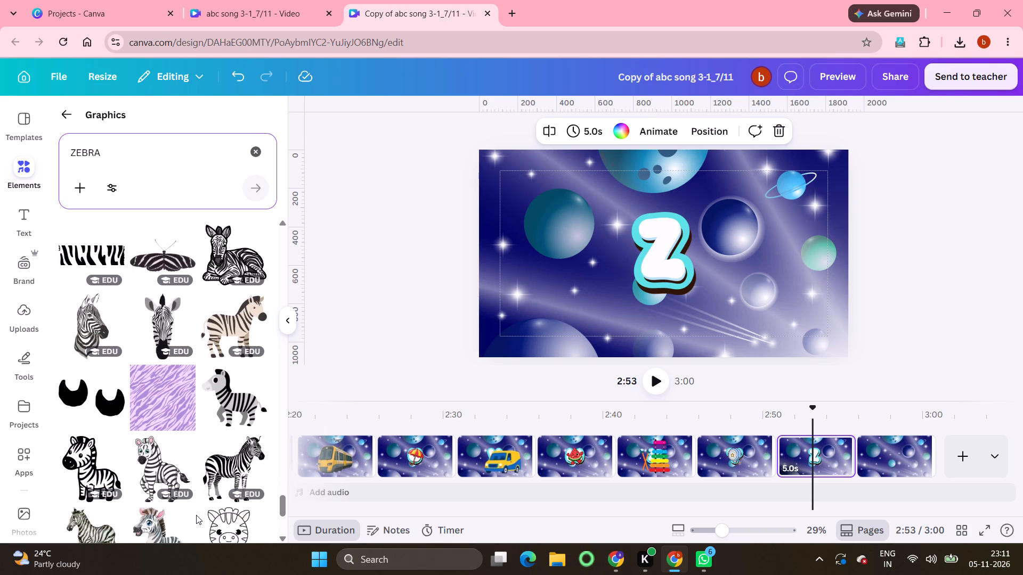
pyautogui.scroll(-1, 196, 515)
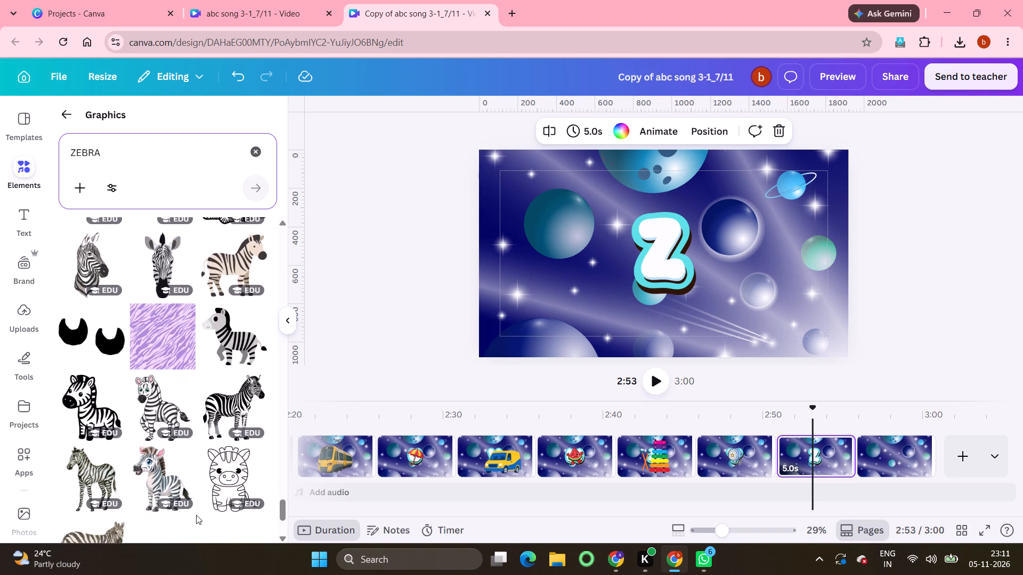
pyautogui.scroll(-3, 160, 416)
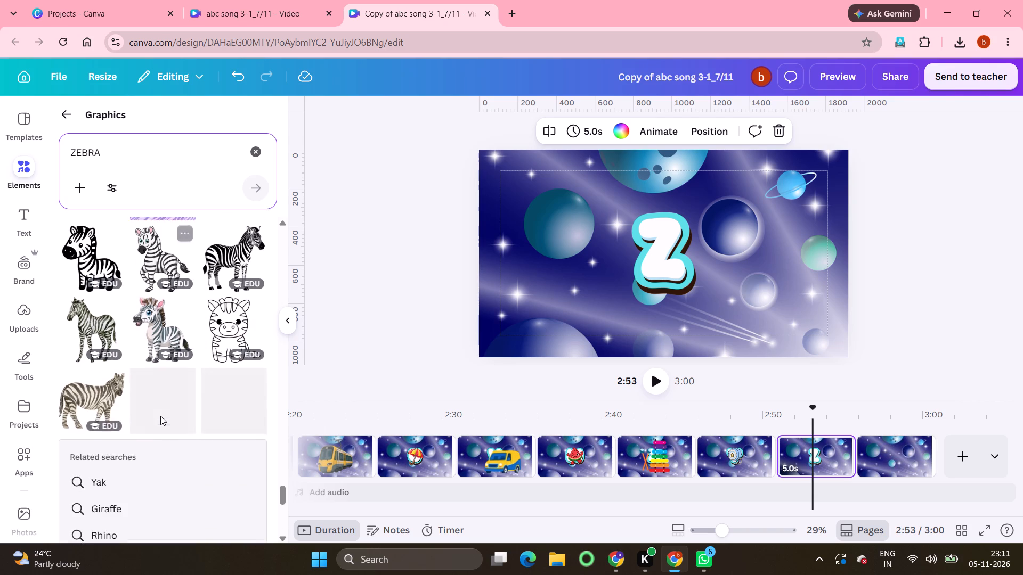
pyautogui.scroll(-5, 160, 416)
pyautogui.scroll(2, 160, 416)
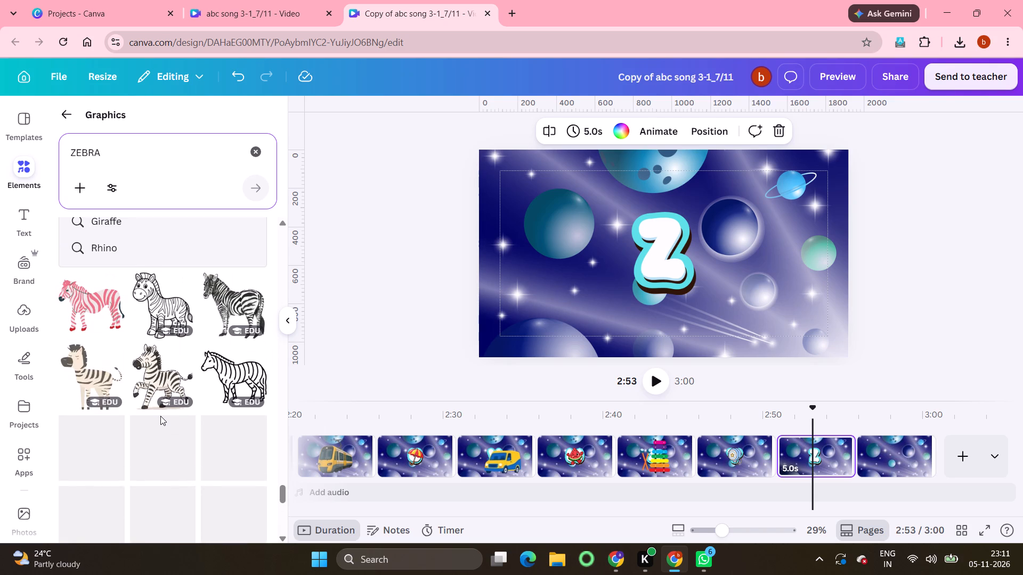
pyautogui.scroll(-4, 161, 371)
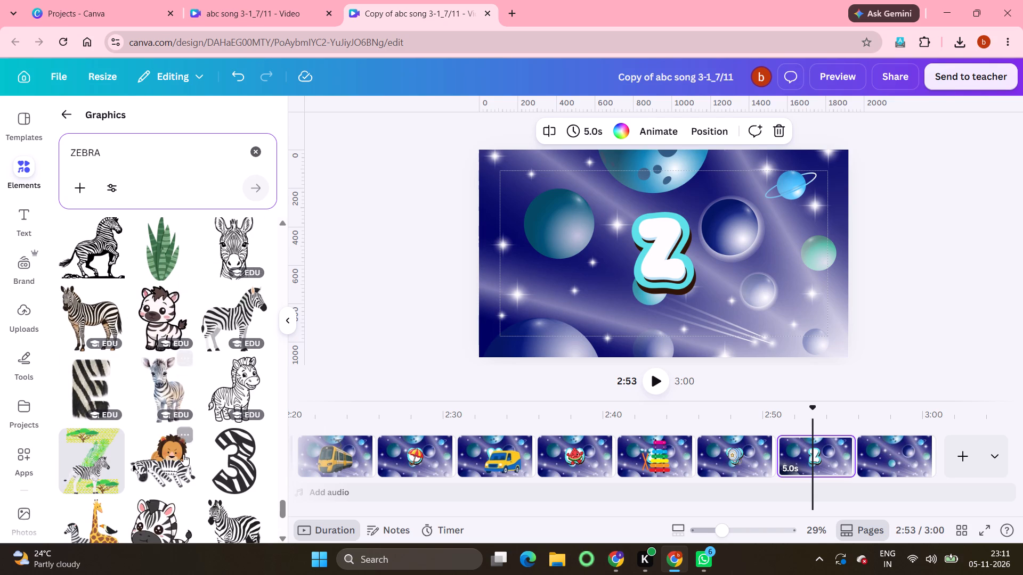
pyautogui.scroll(-1, 183, 454)
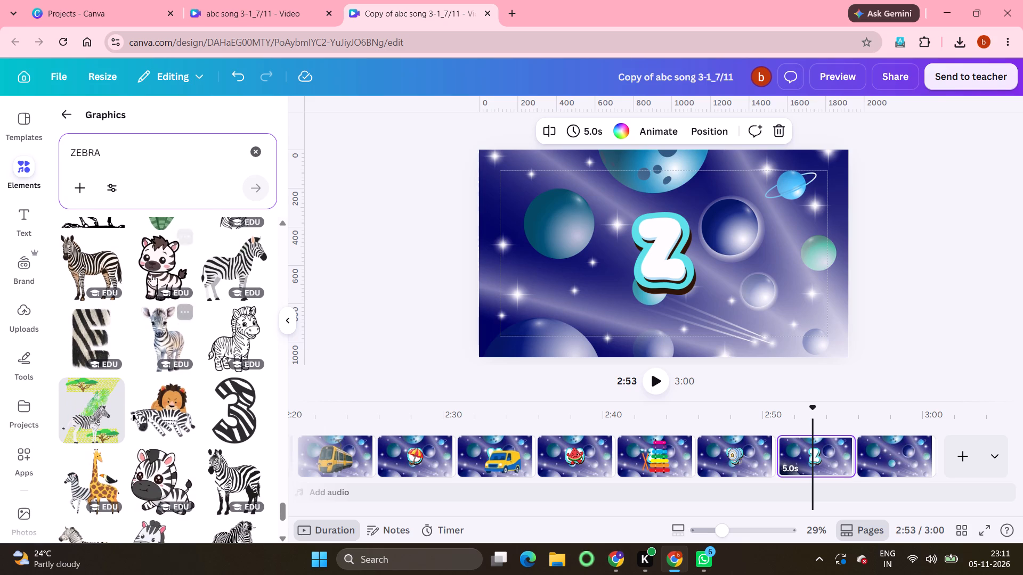
pyautogui.click(161, 258)
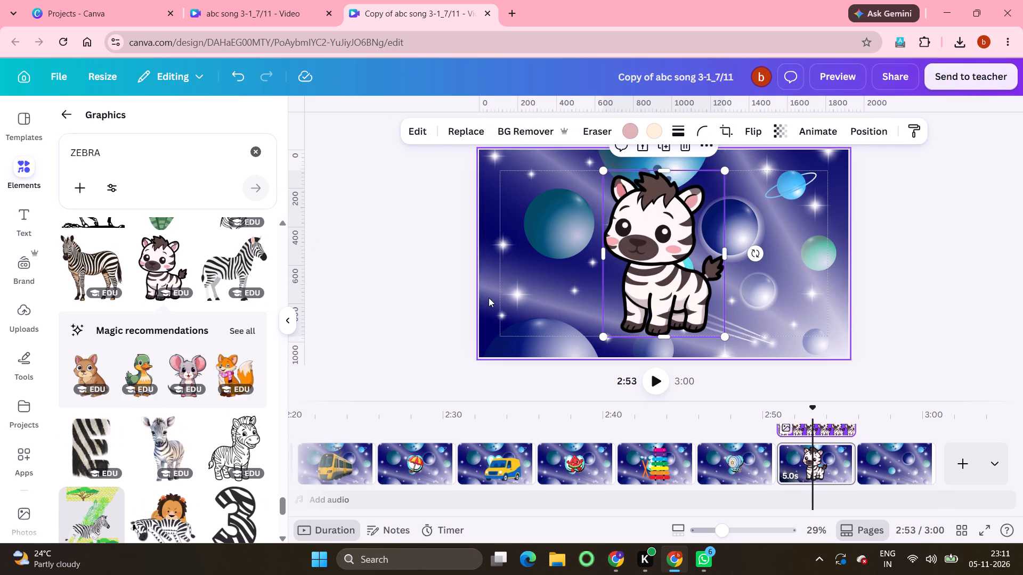
# Upload the HAT and ICE CREAM video files from the Desktop to the project's uploads.
pyautogui.hscroll(-1, 849, 458)
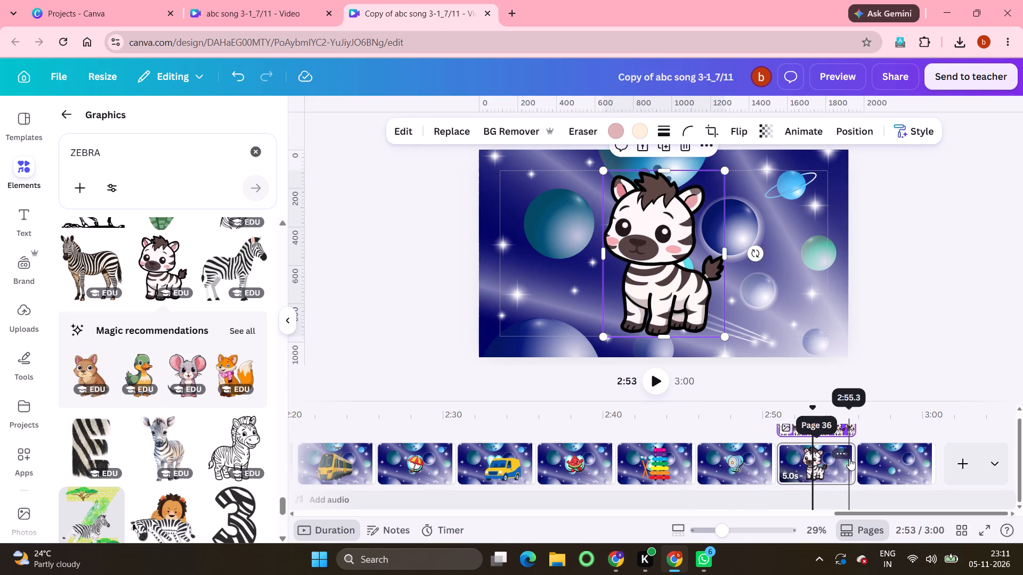
pyautogui.hscroll(-1, 849, 458)
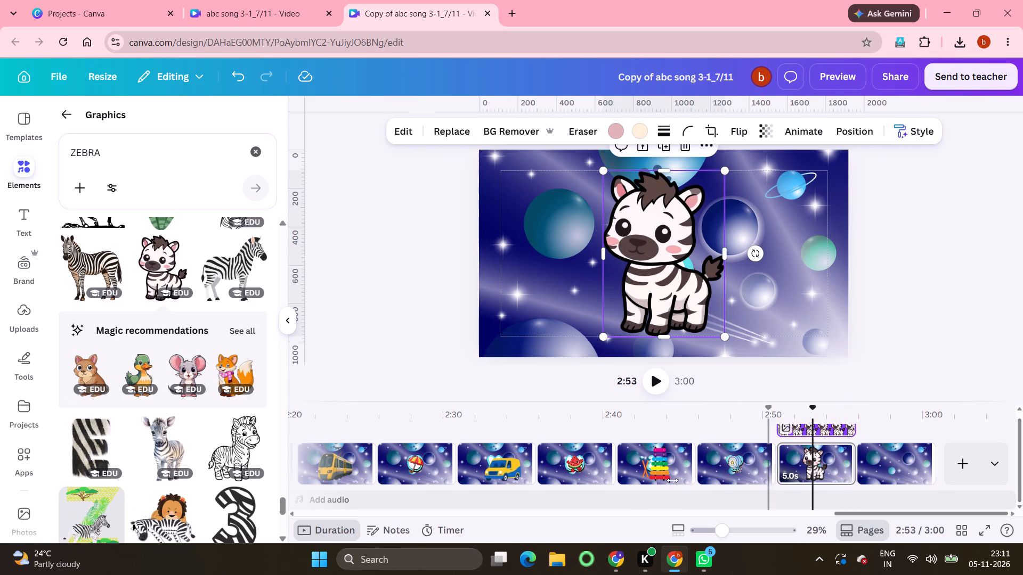
pyautogui.hscroll(10, 513, 456)
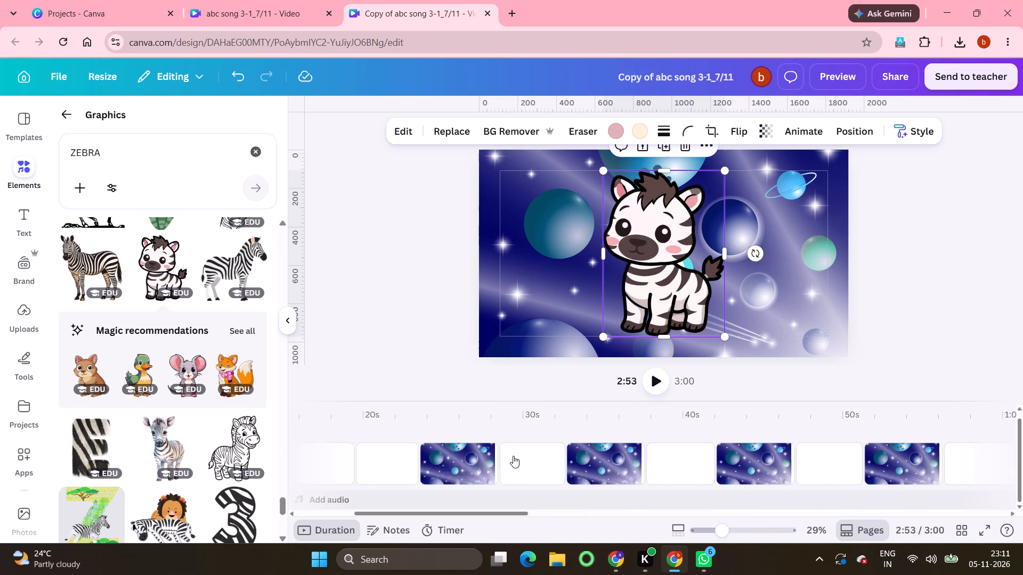
pyautogui.hscroll(2, 513, 456)
pyautogui.click(26, 305)
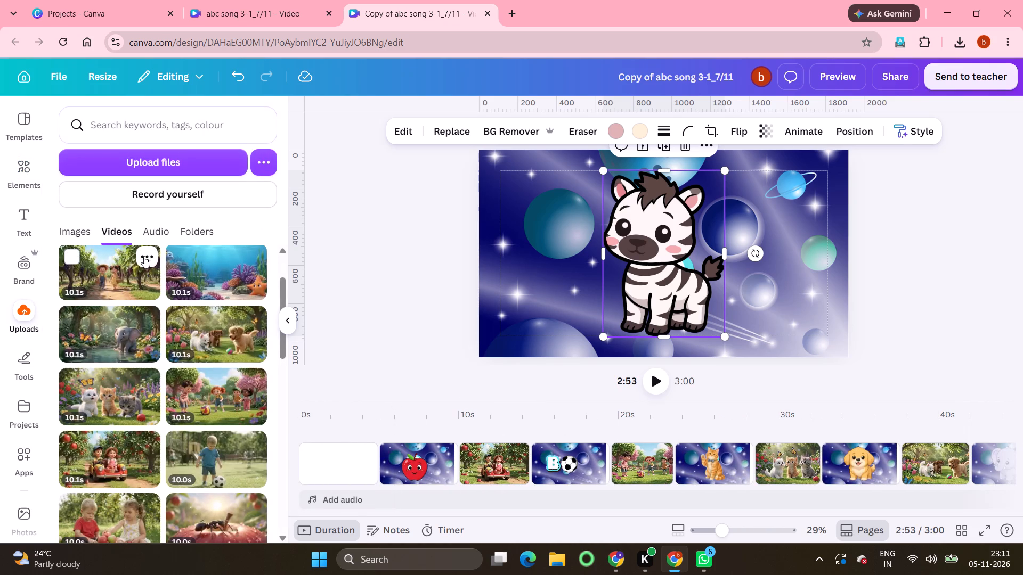
pyautogui.click(150, 165)
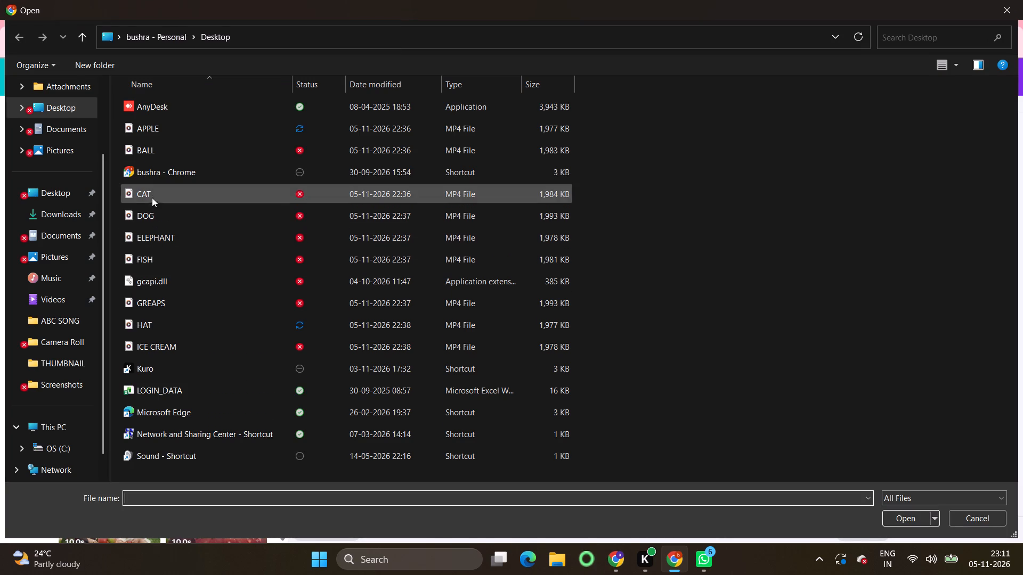
pyautogui.doubleClick(146, 325)
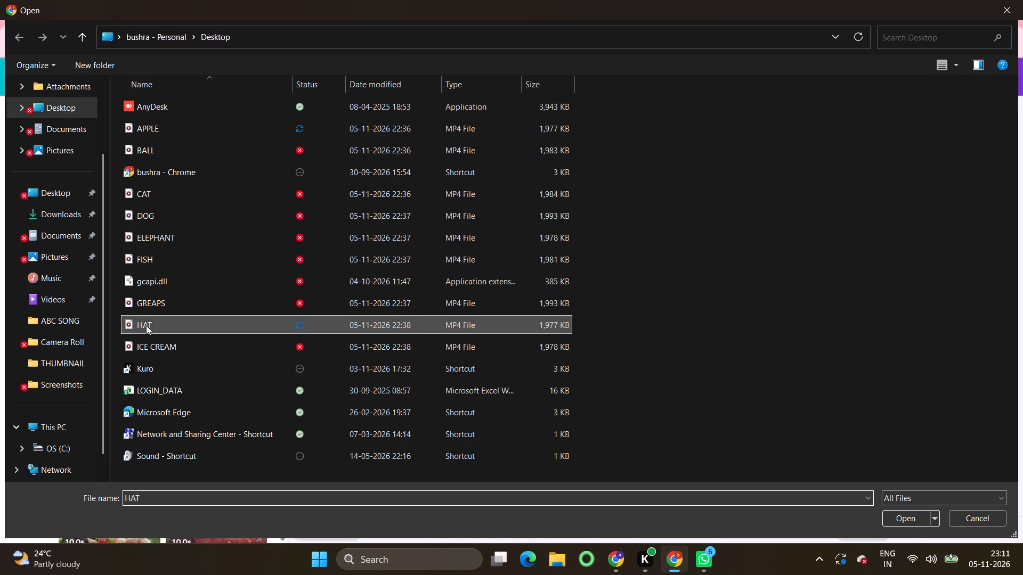
pyautogui.click(153, 157)
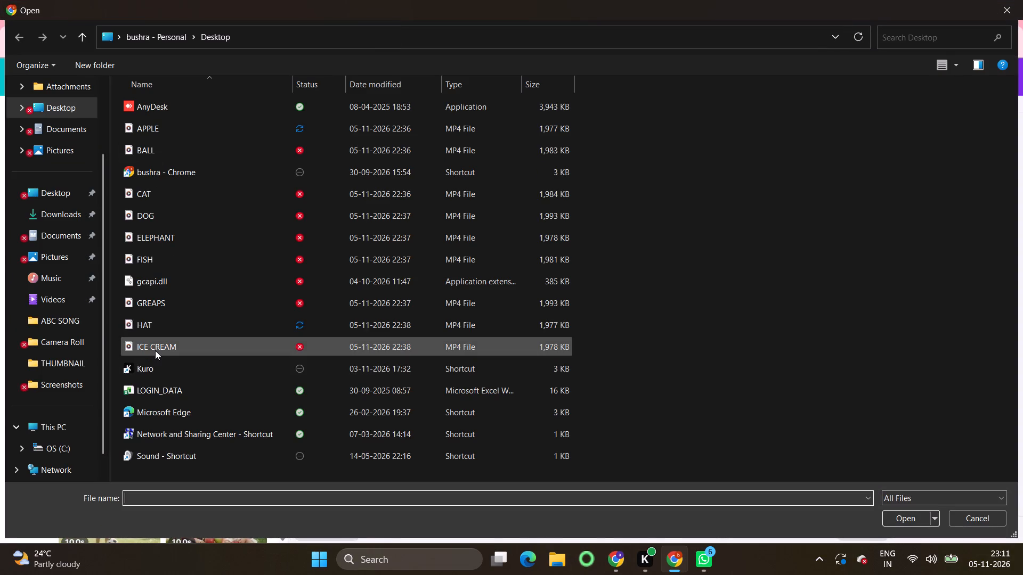
pyautogui.doubleClick(155, 350)
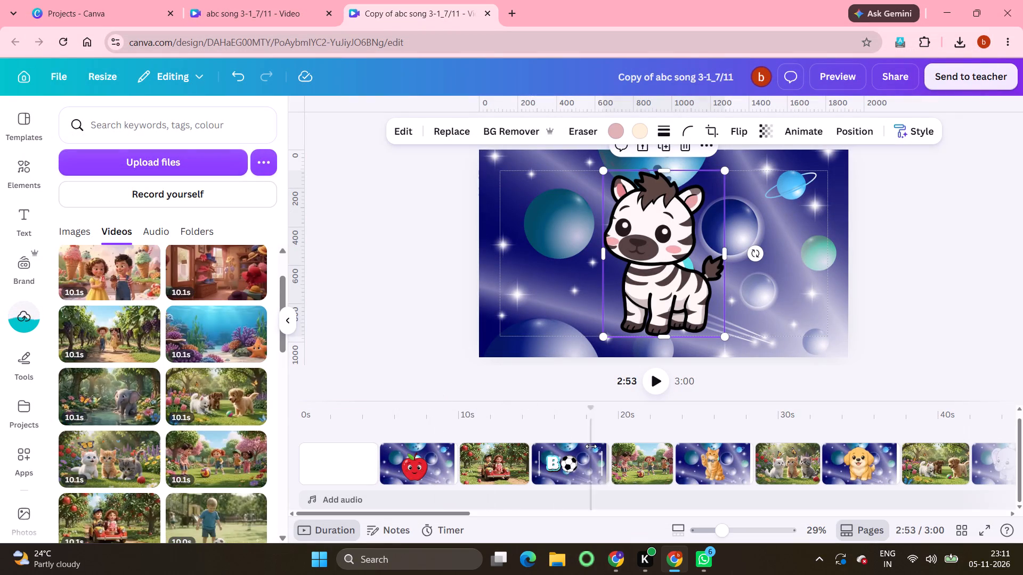
# Add the uploaded hat shop video to the blank page after the straw hat page.
pyautogui.hscroll(-10, 776, 467)
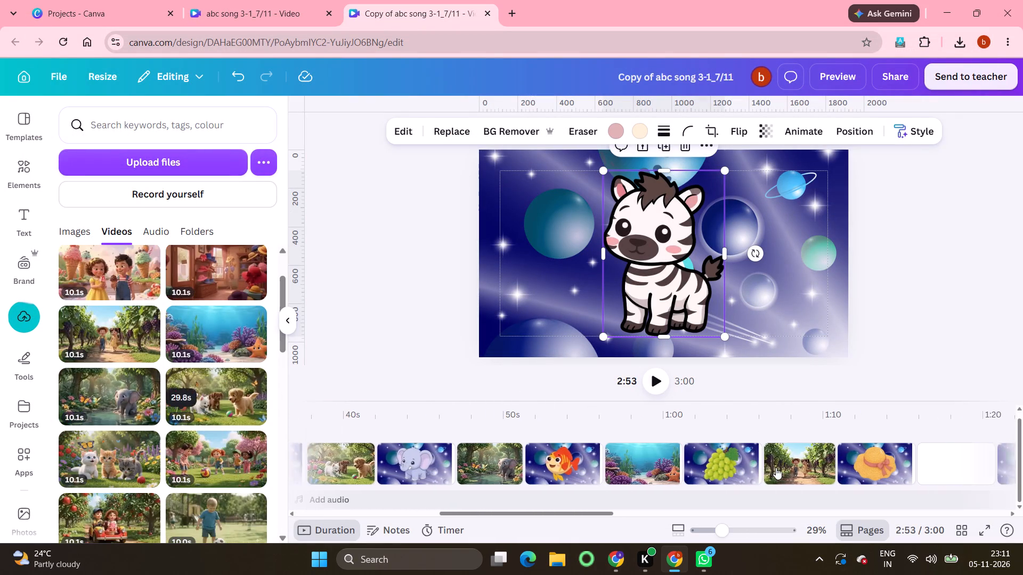
pyautogui.hscroll(-4, 776, 467)
pyautogui.click(627, 469)
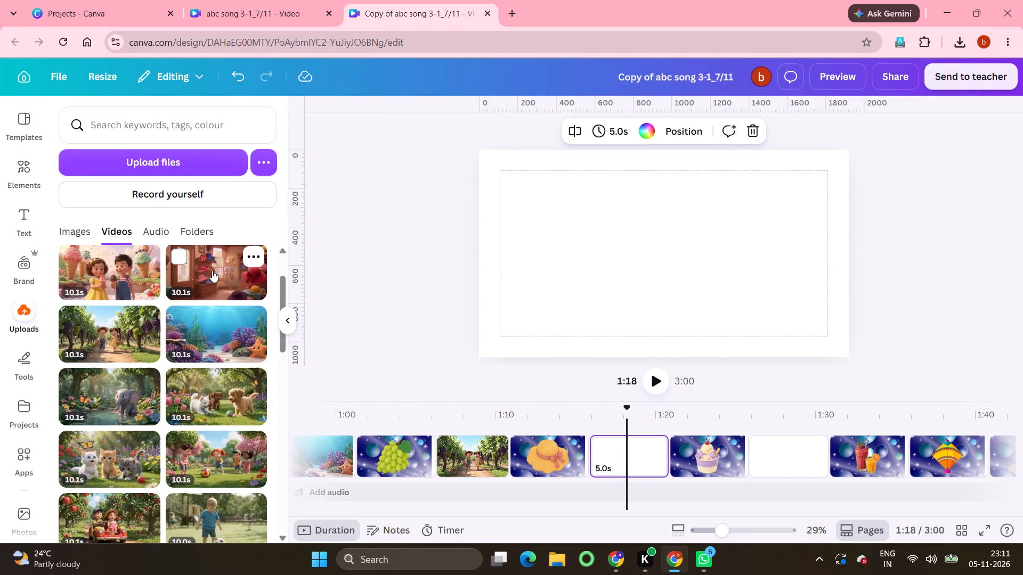
pyautogui.click(212, 270)
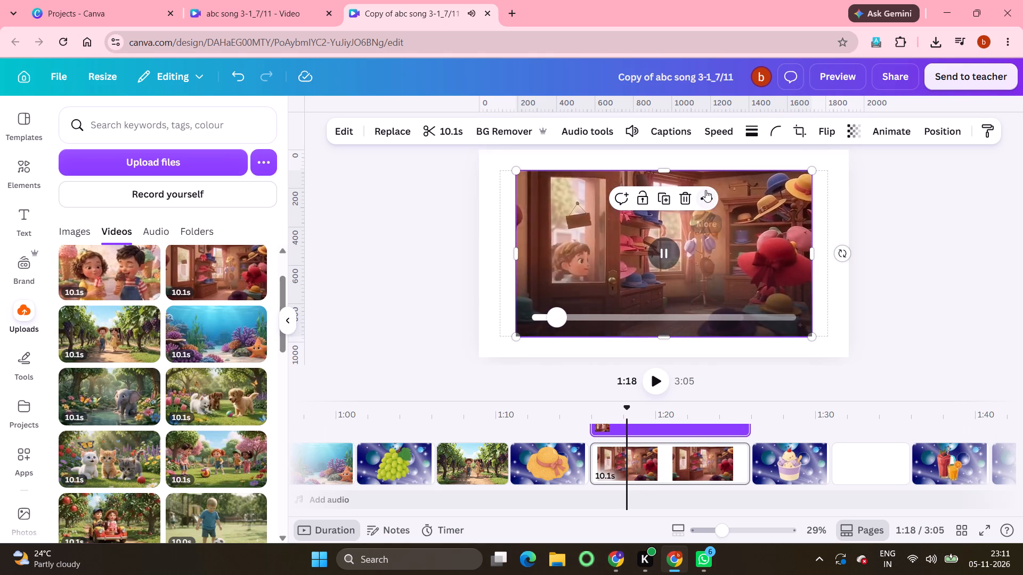
# Extract the audio from the hat shop video and delete the resulting HAT.mp4 audio track.
pyautogui.click(705, 190)
pyautogui.scroll(-3, 771, 508)
pyautogui.click(756, 499)
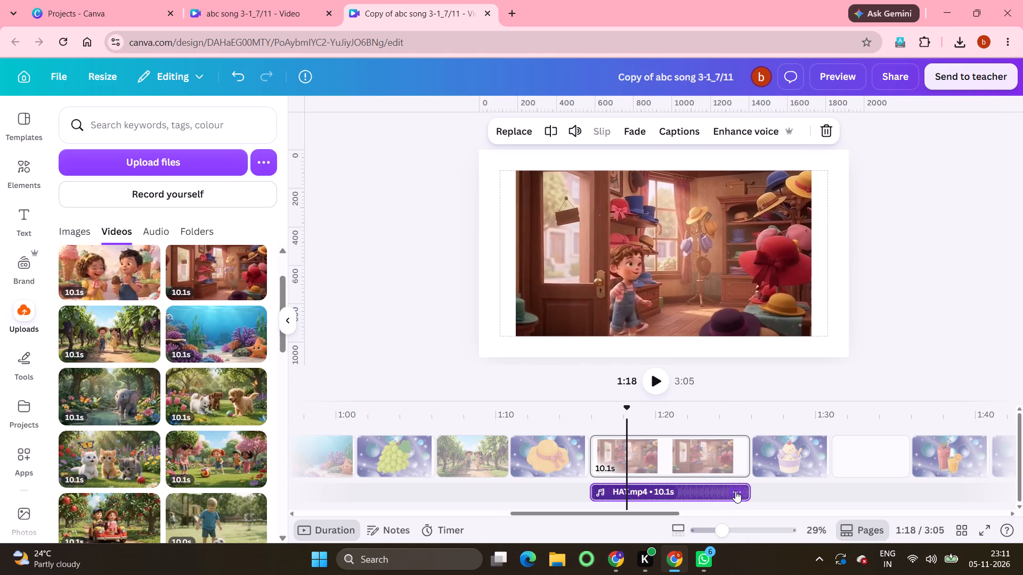
pyautogui.click(735, 491)
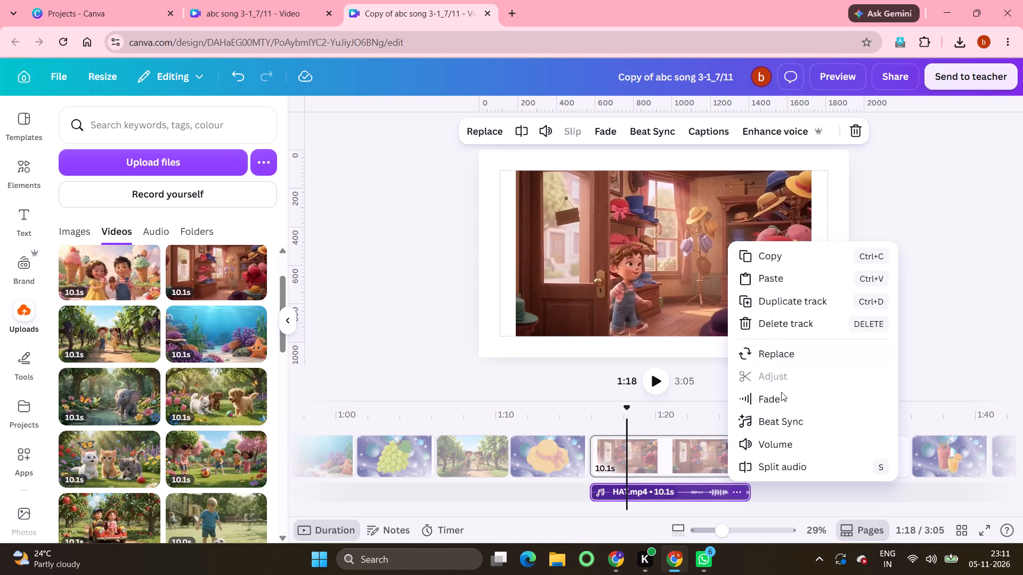
pyautogui.click(783, 324)
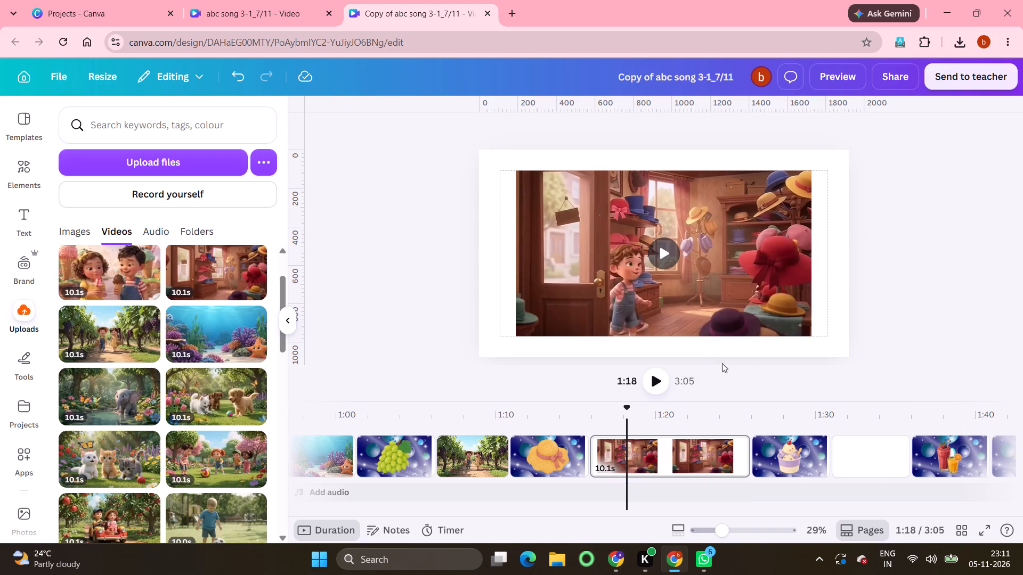
# Set the hat shop video as its page's background and trim the page to about 3.9 s.
pyautogui.rightClick(733, 295)
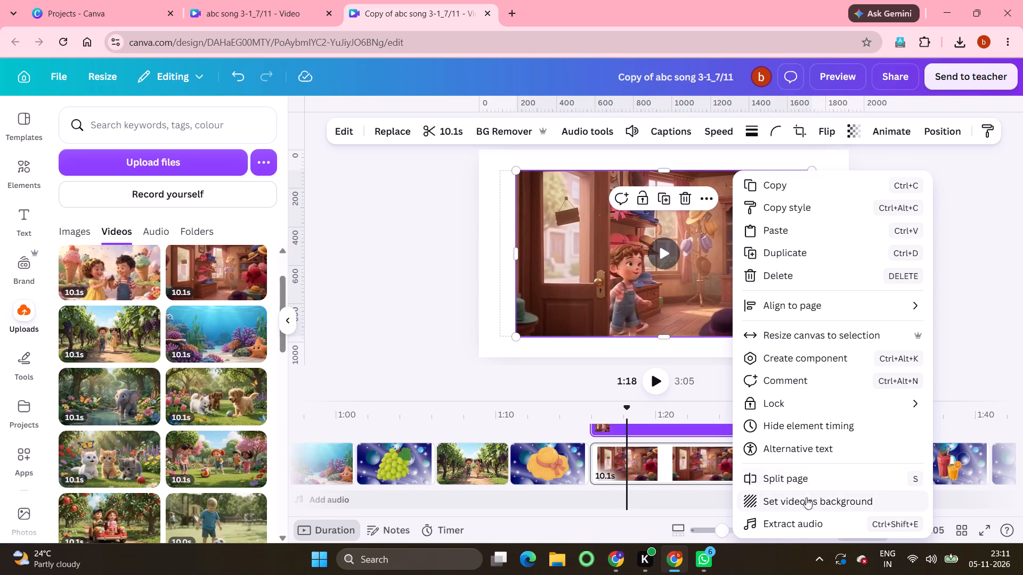
pyautogui.click(806, 504)
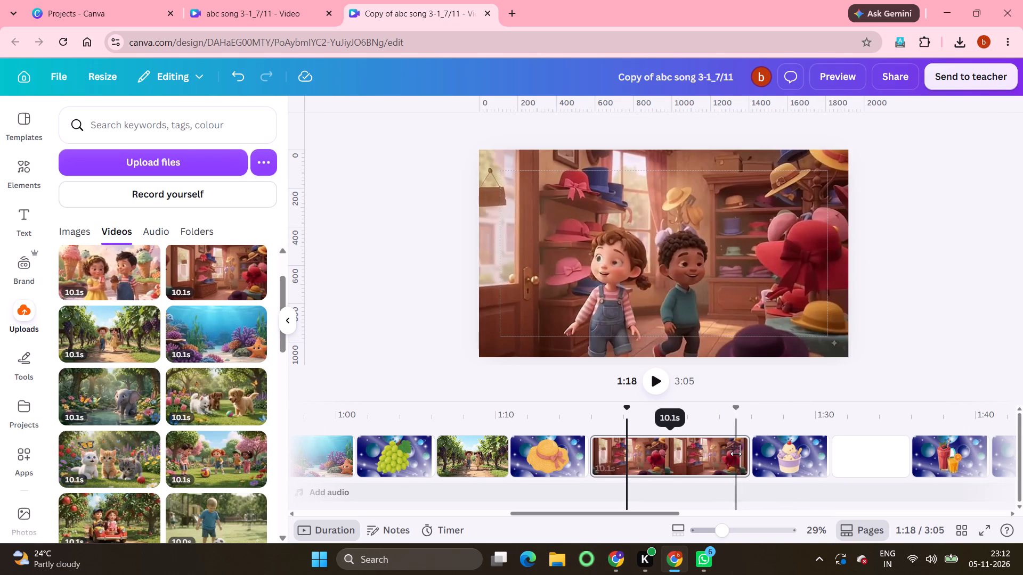
pyautogui.moveTo(736, 455); pyautogui.dragTo(638, 456)
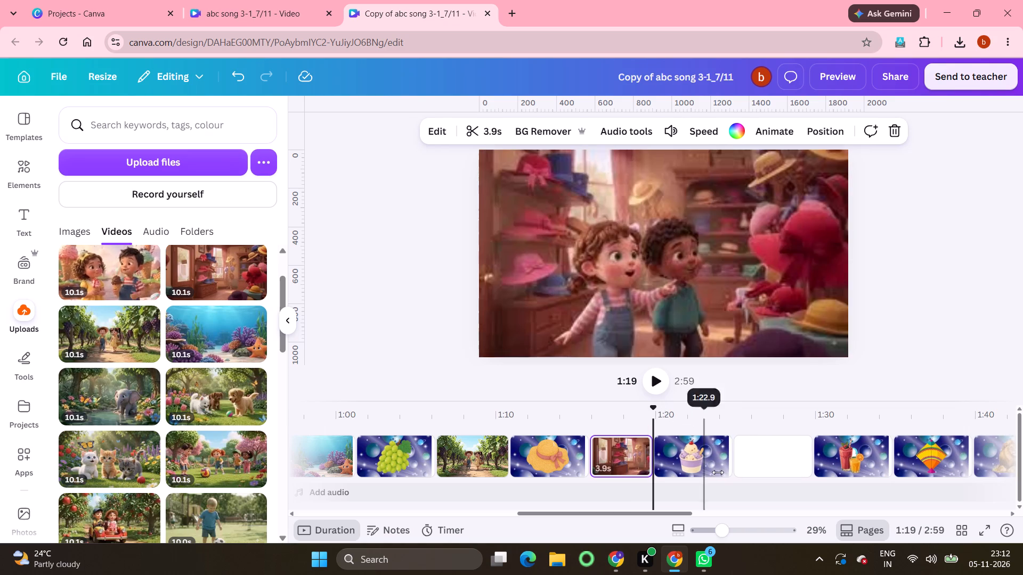
# Add the uploaded video of two children eating ice cream to the blank page after the ice cream page.
pyautogui.click(754, 465)
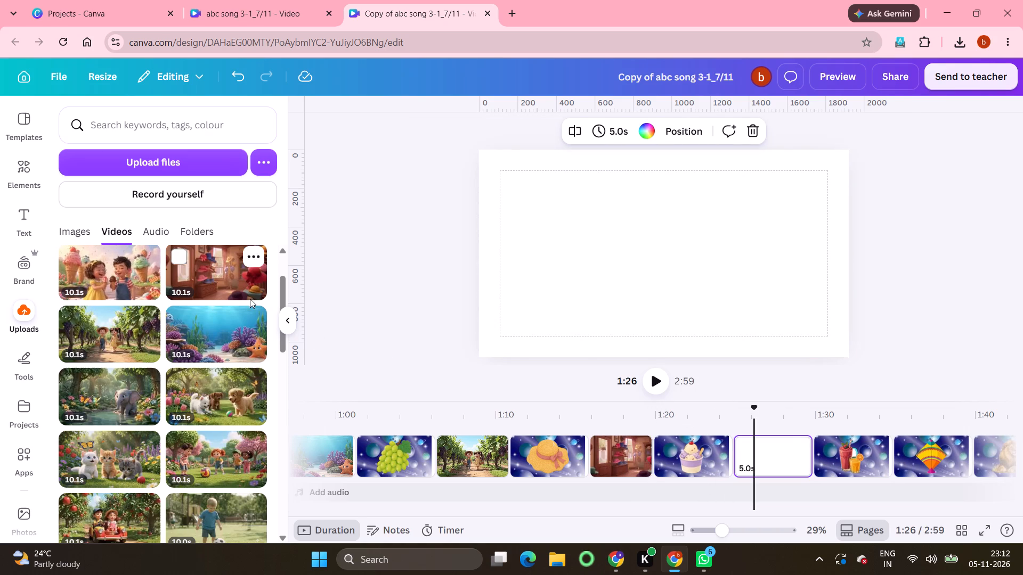
pyautogui.click(113, 273)
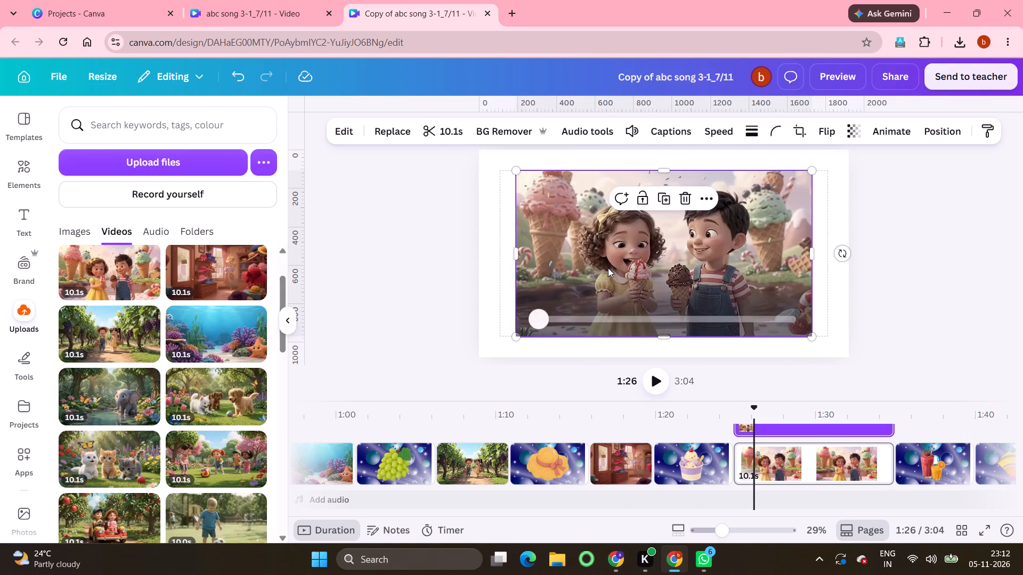
# Extract the audio from the ice cream video and delete the resulting ICE CREAM.mp4 audio track.
pyautogui.click(703, 203)
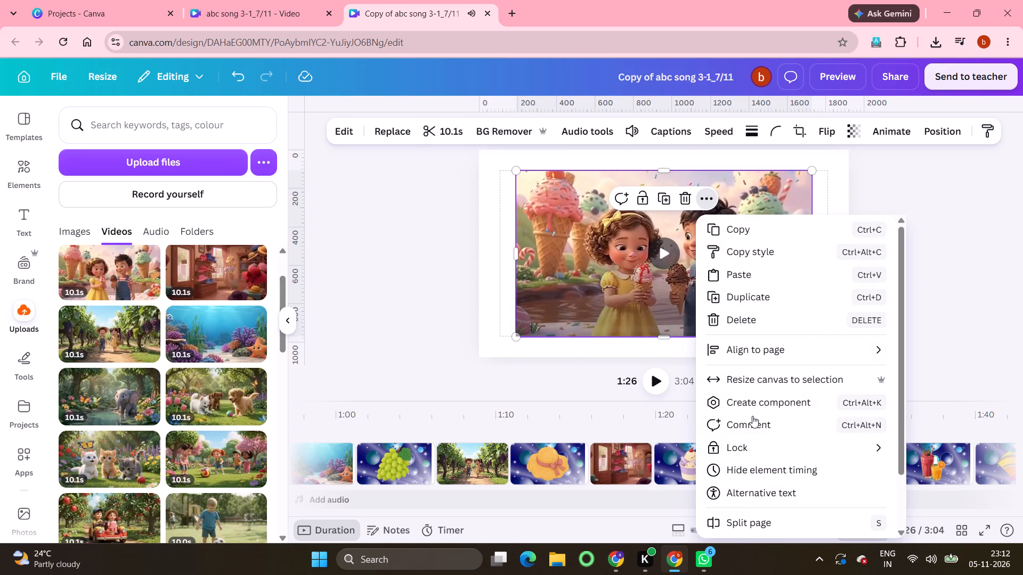
pyautogui.scroll(-4, 768, 487)
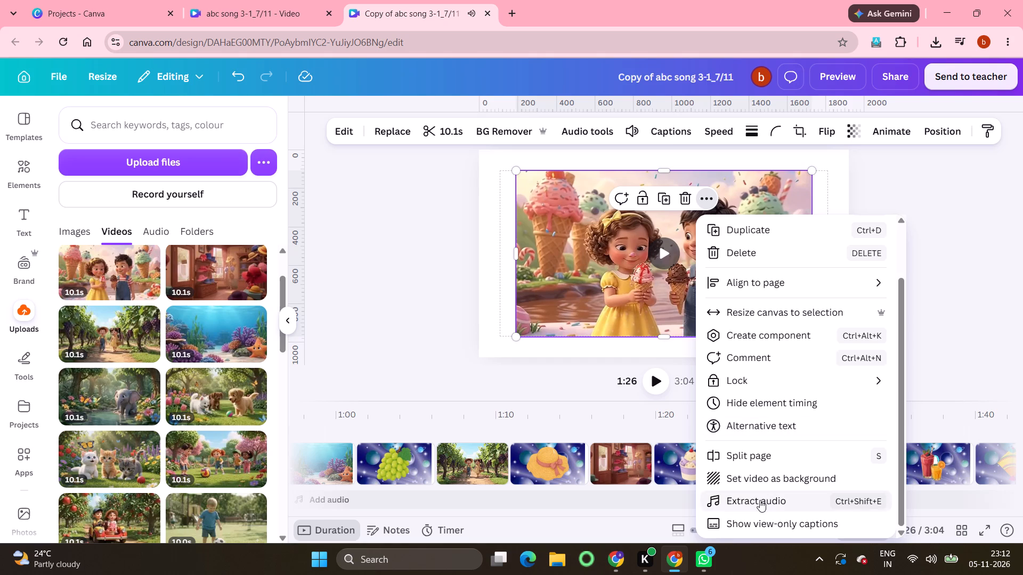
pyautogui.click(760, 500)
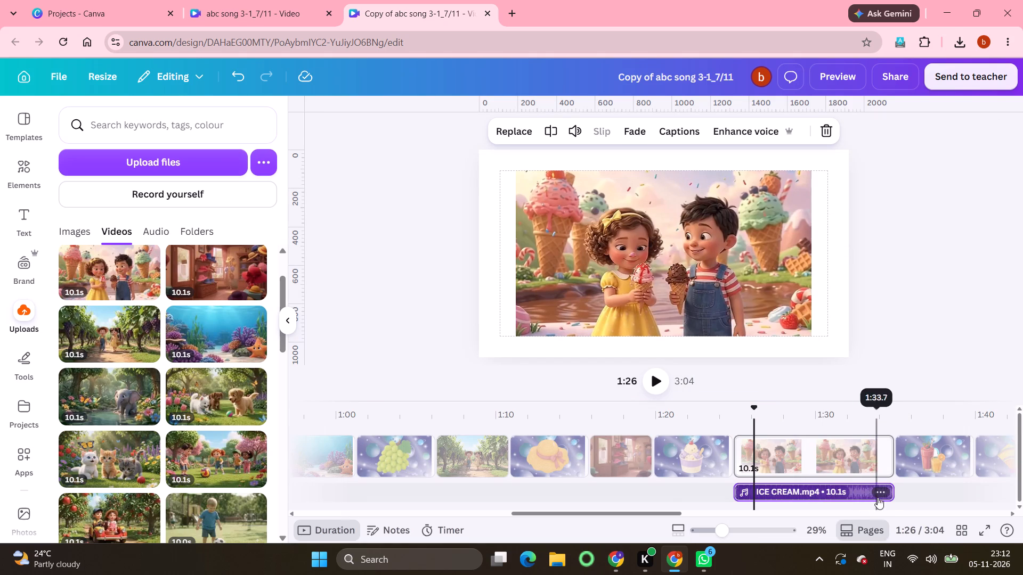
pyautogui.click(882, 491)
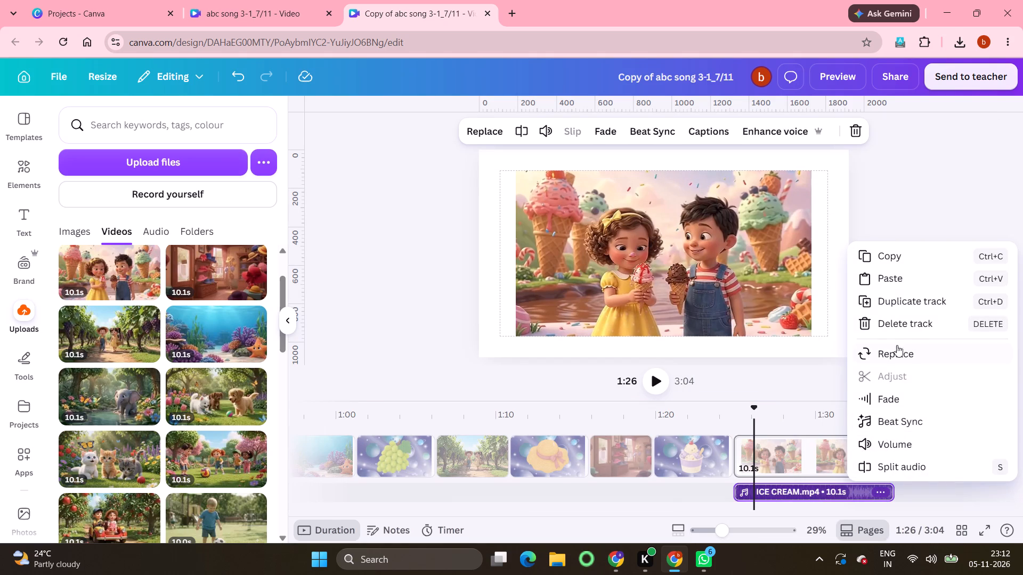
pyautogui.click(905, 324)
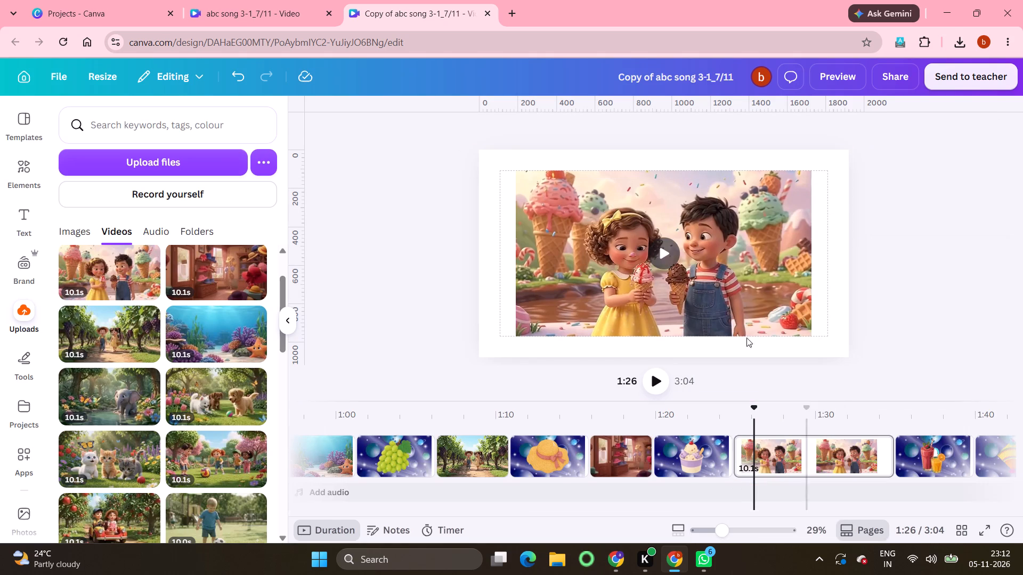
# Set the ice cream video as its page's background and trim the page to about 4.1 s.
pyautogui.rightClick(758, 260)
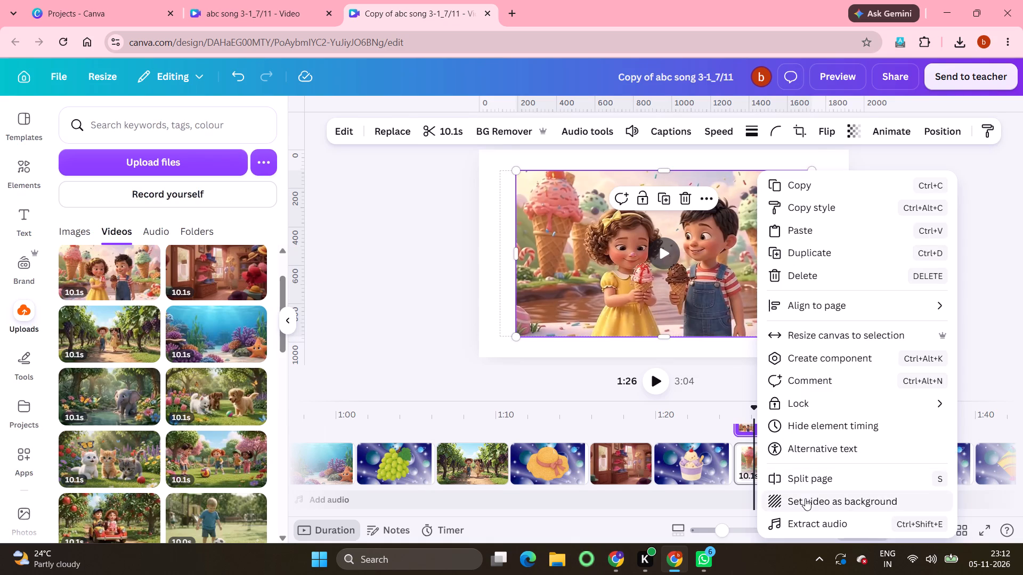
pyautogui.click(805, 498)
pyautogui.moveTo(884, 465); pyautogui.dragTo(790, 462)
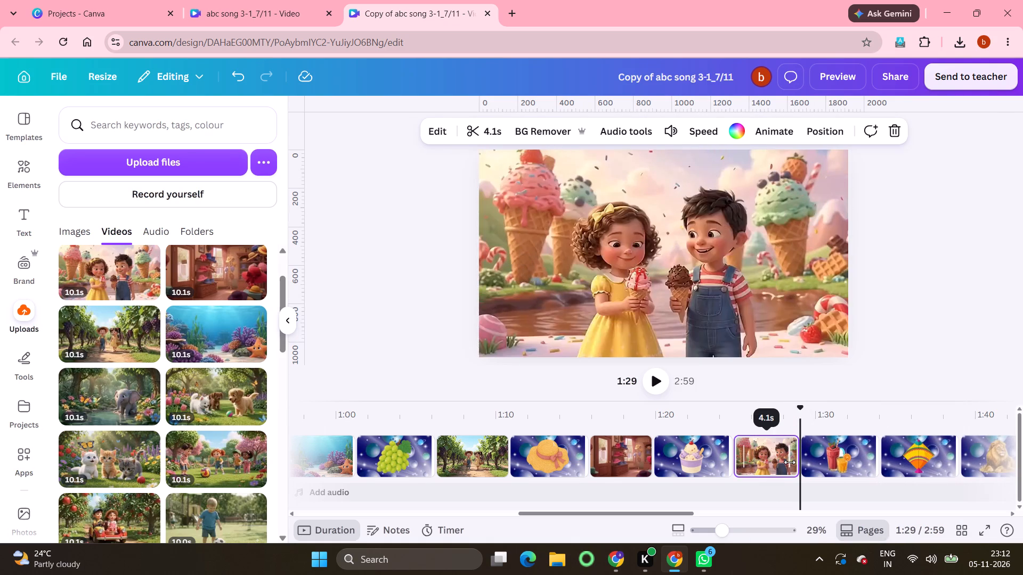
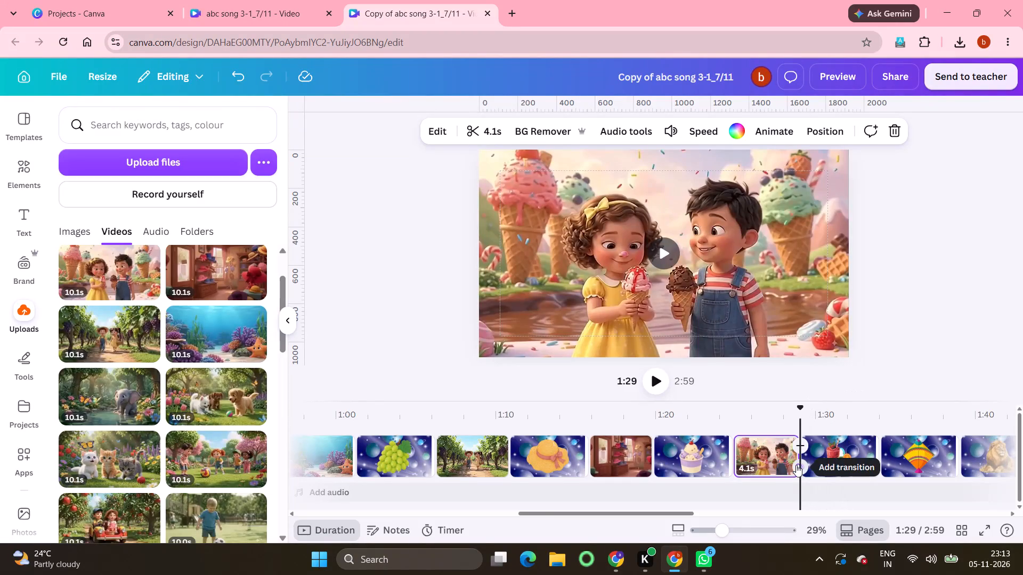
# Insert a blank page after each of the juice, kite, lion, monkey, nest and owl picture pages.
pyautogui.hscroll(-5, 796, 465)
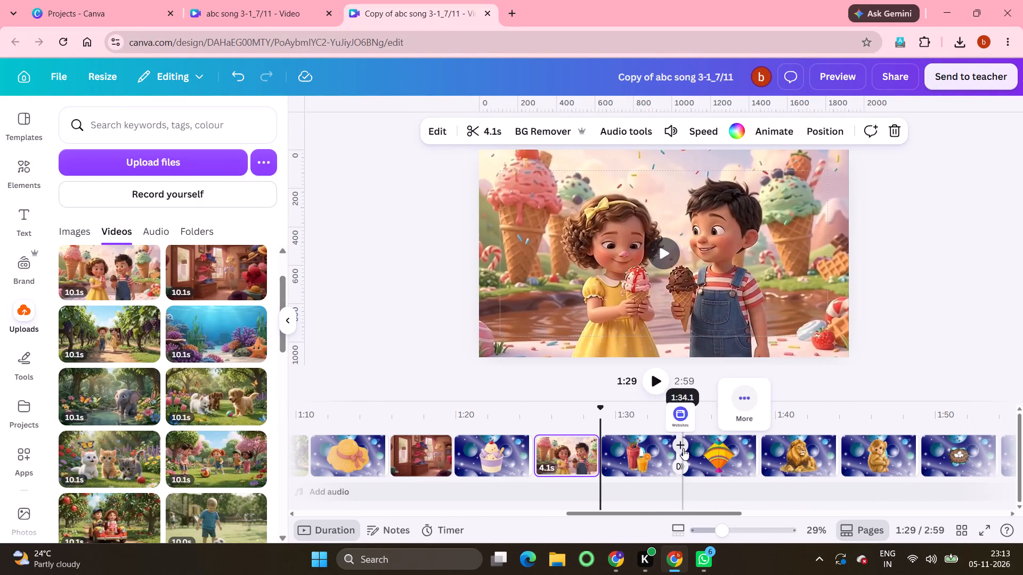
pyautogui.click(681, 448)
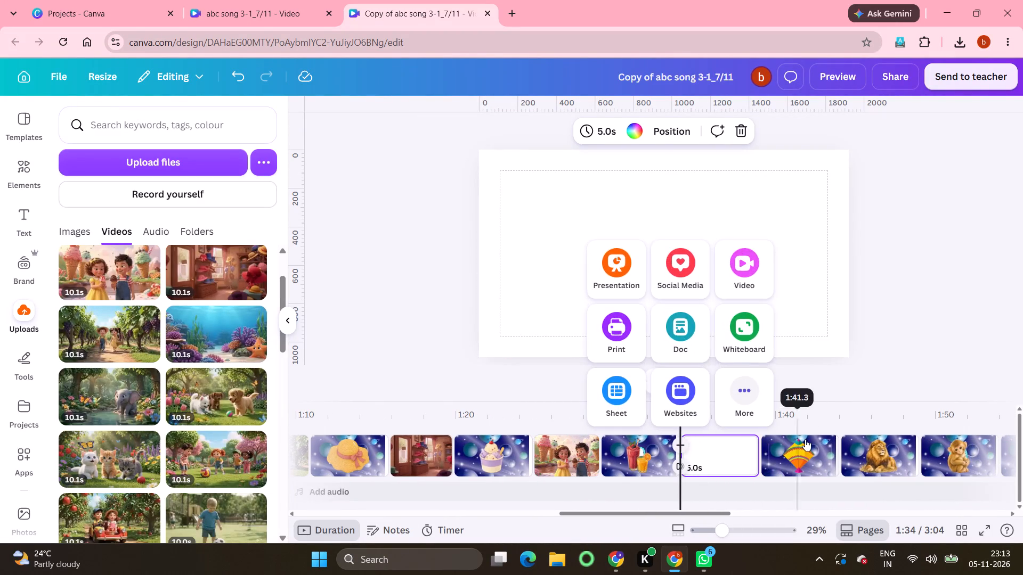
pyautogui.click(839, 449)
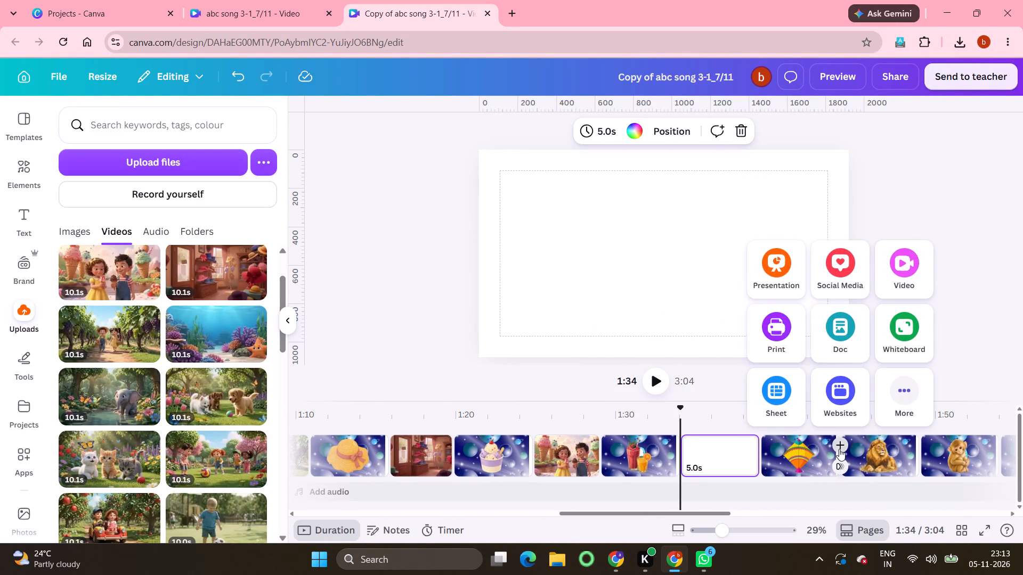
pyautogui.hscroll(-5, 839, 449)
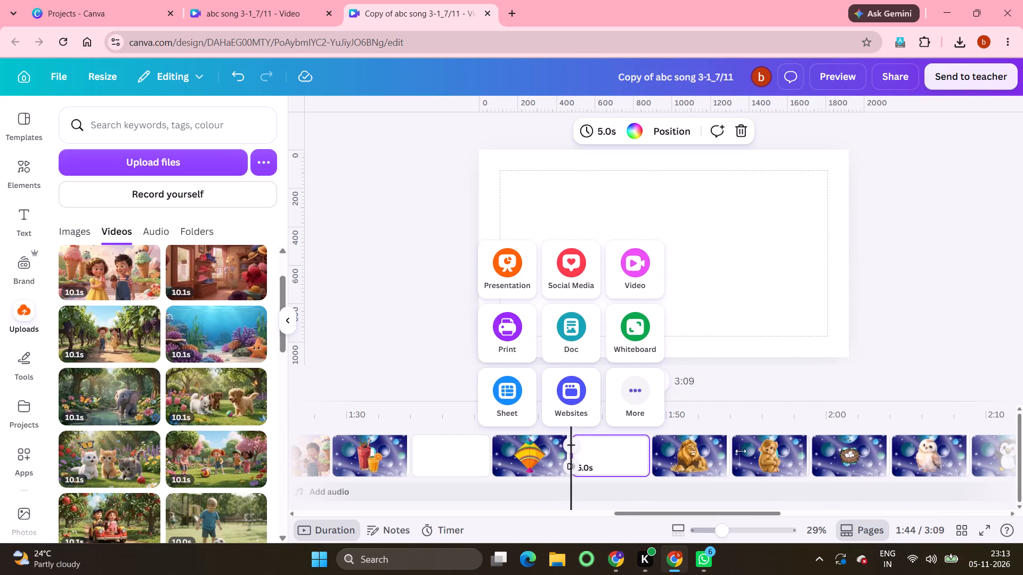
pyautogui.click(732, 442)
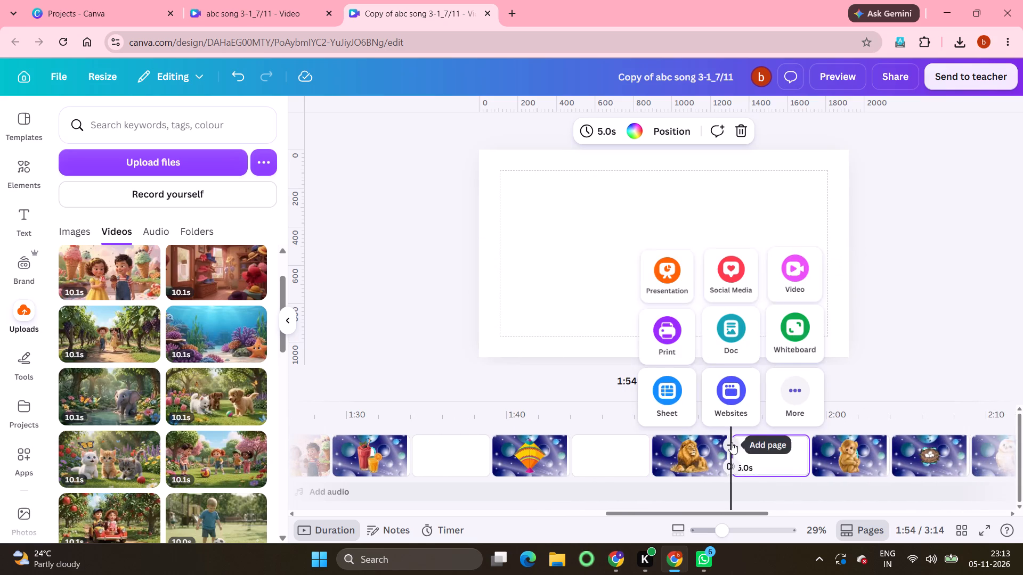
pyautogui.hscroll(-4, 732, 442)
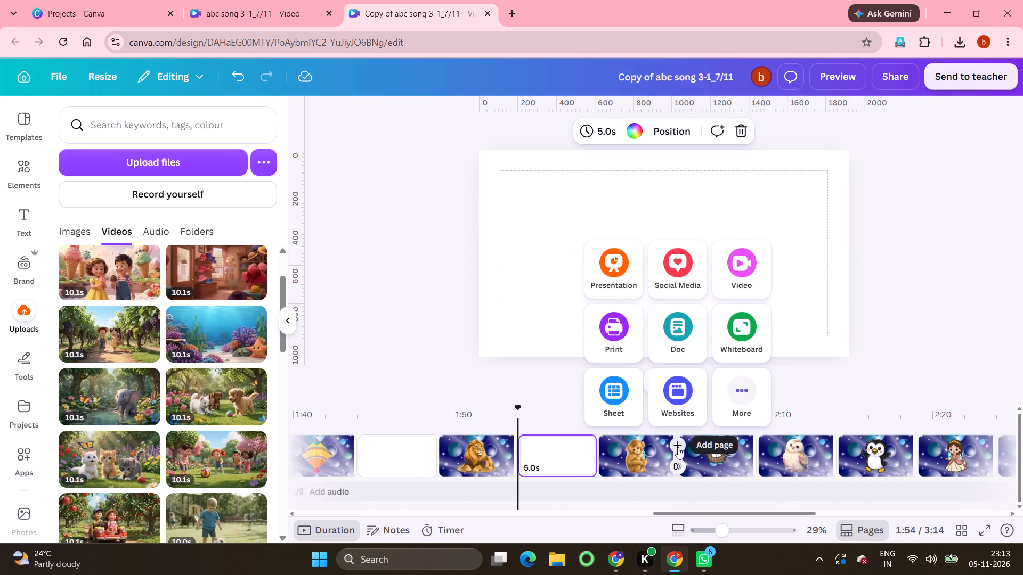
pyautogui.click(678, 447)
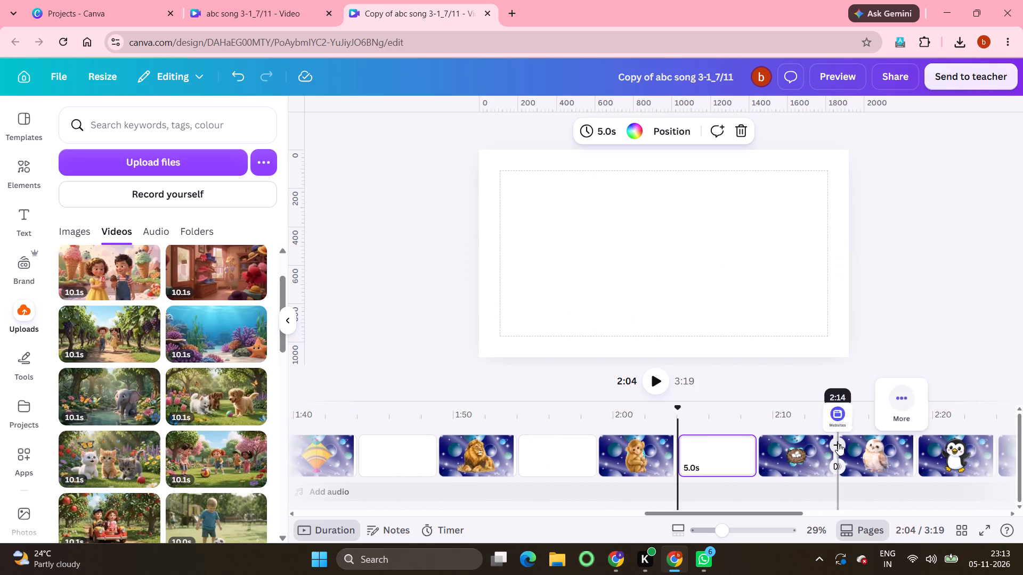
pyautogui.click(838, 443)
pyautogui.hscroll(-3, 838, 443)
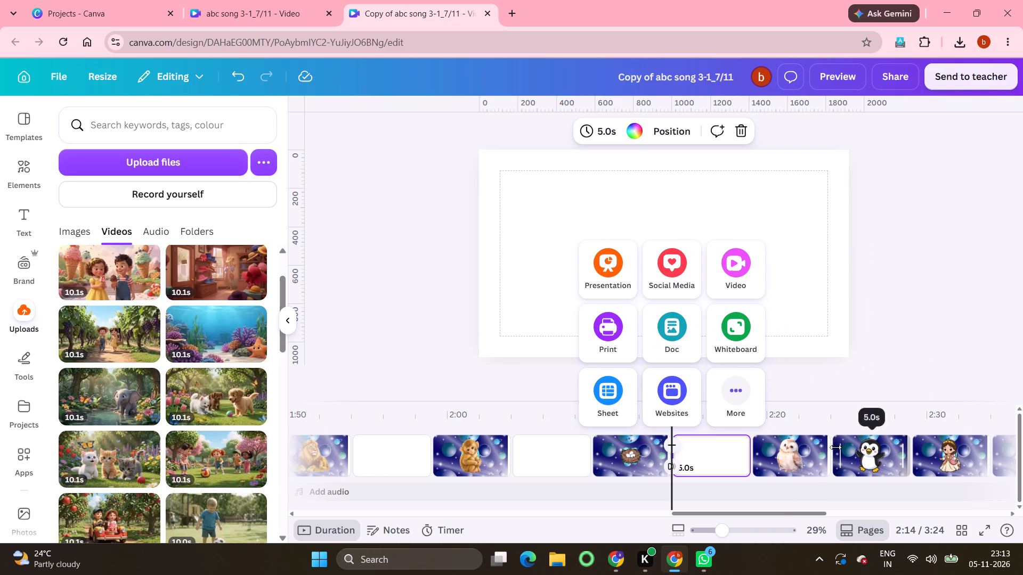
pyautogui.click(832, 444)
pyautogui.hscroll(-3, 832, 444)
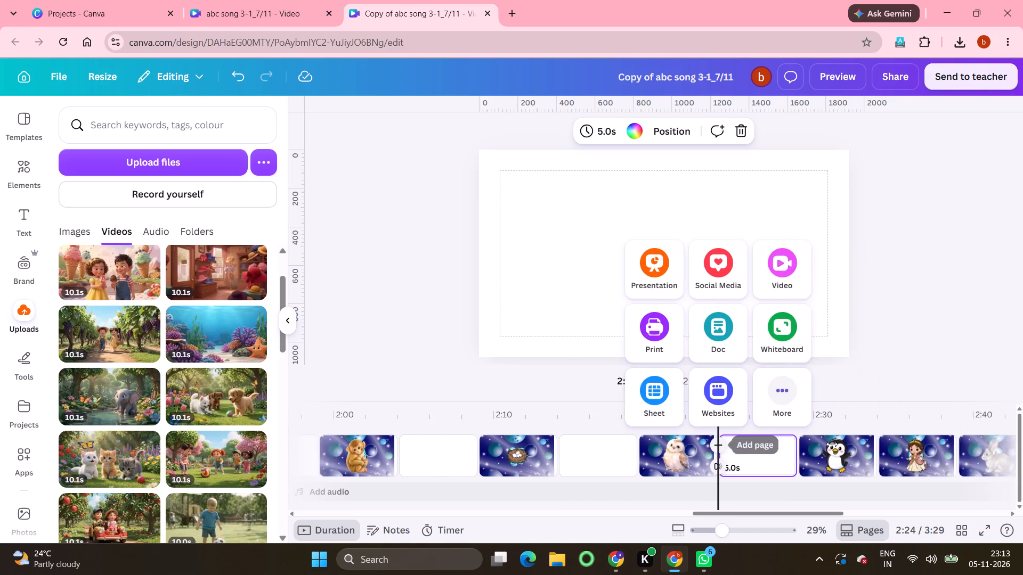
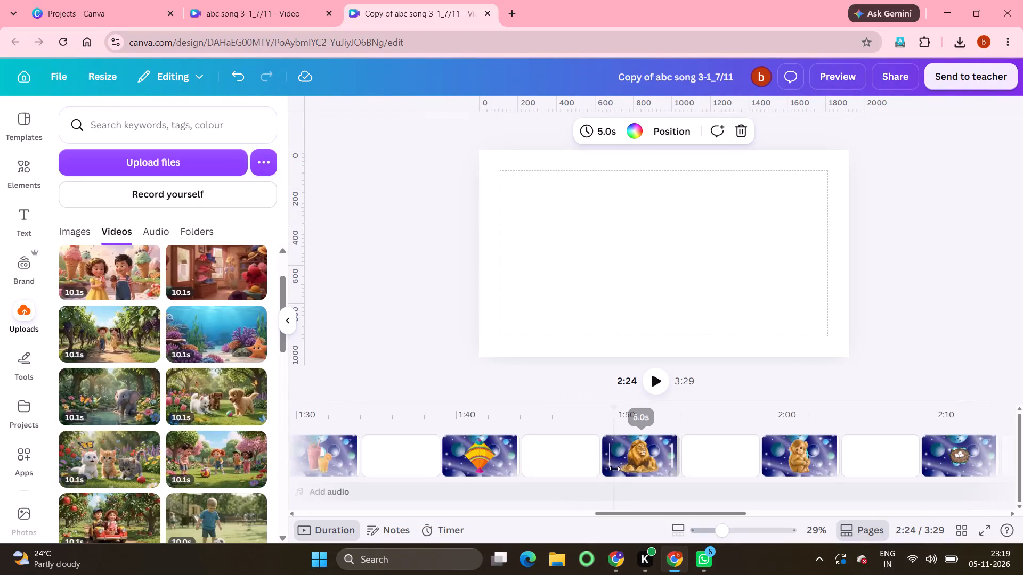
# On the letter A page, shrink the apple and place it on the page's left side, clear of the letter.
pyautogui.hscroll(10, 614, 469)
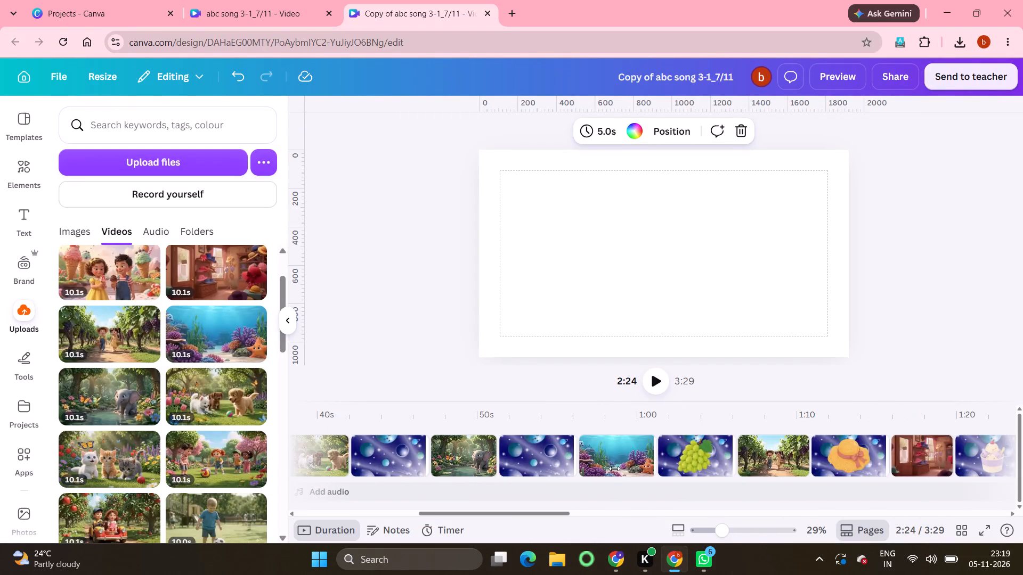
pyautogui.hscroll(2, 614, 469)
pyautogui.click(418, 458)
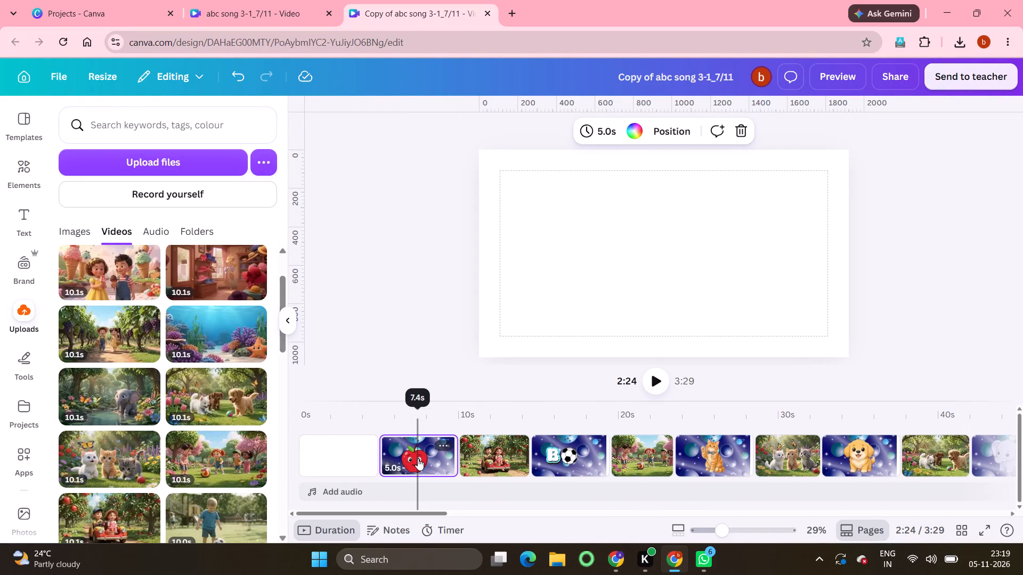
pyautogui.moveTo(690, 251); pyautogui.dragTo(704, 261)
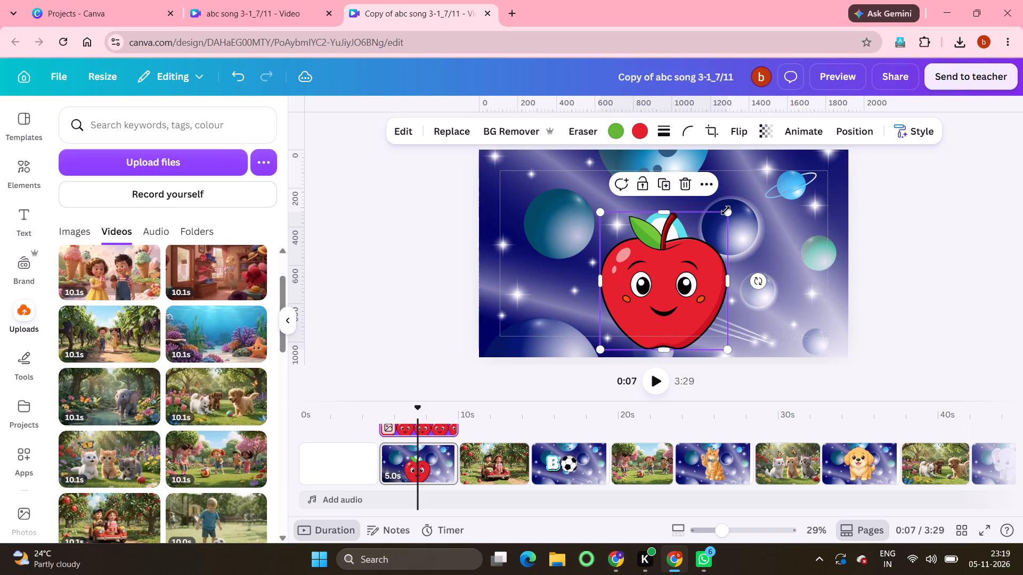
pyautogui.moveTo(727, 210); pyautogui.dragTo(701, 249)
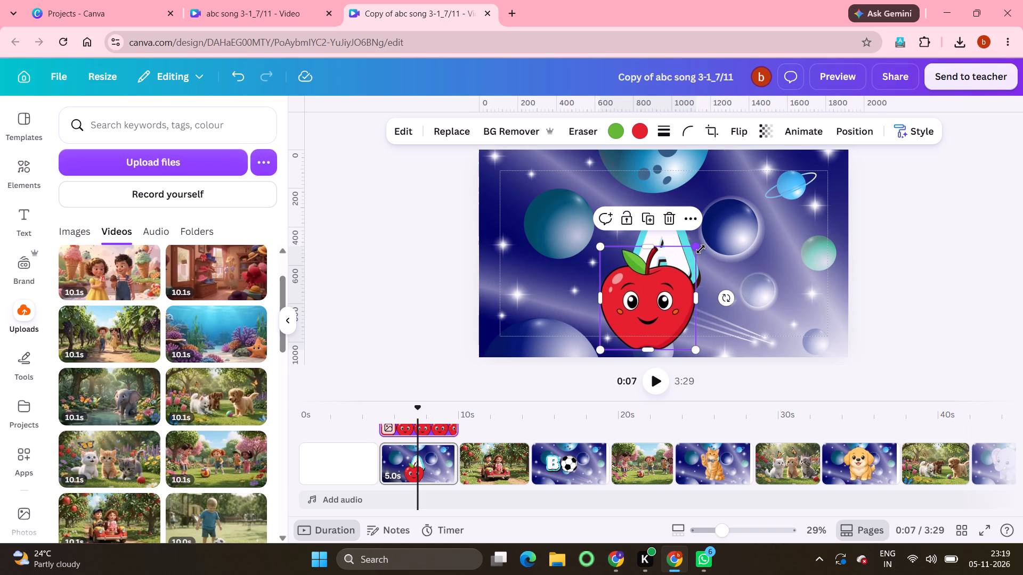
pyautogui.click(701, 249)
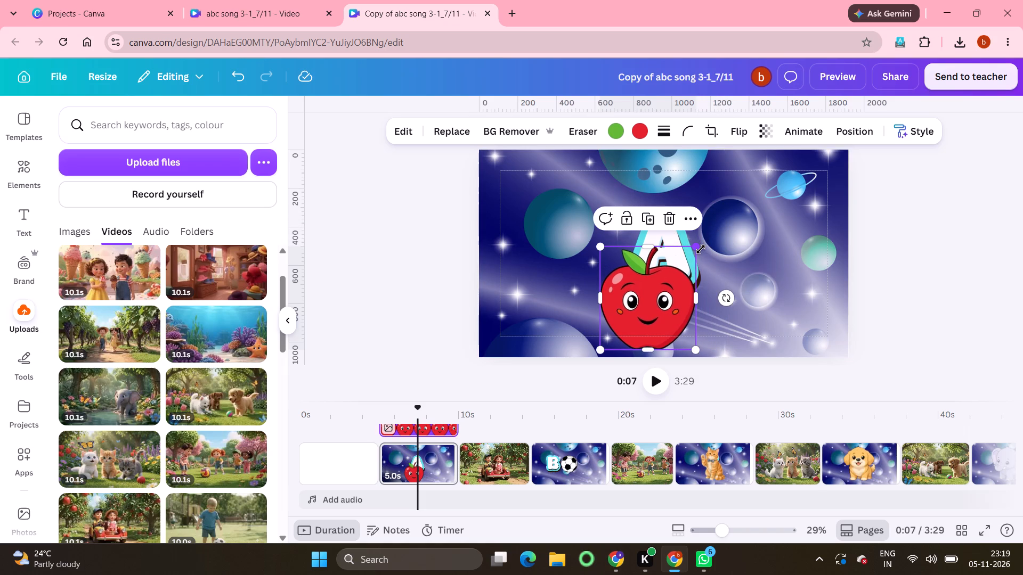
pyautogui.rightClick(701, 249)
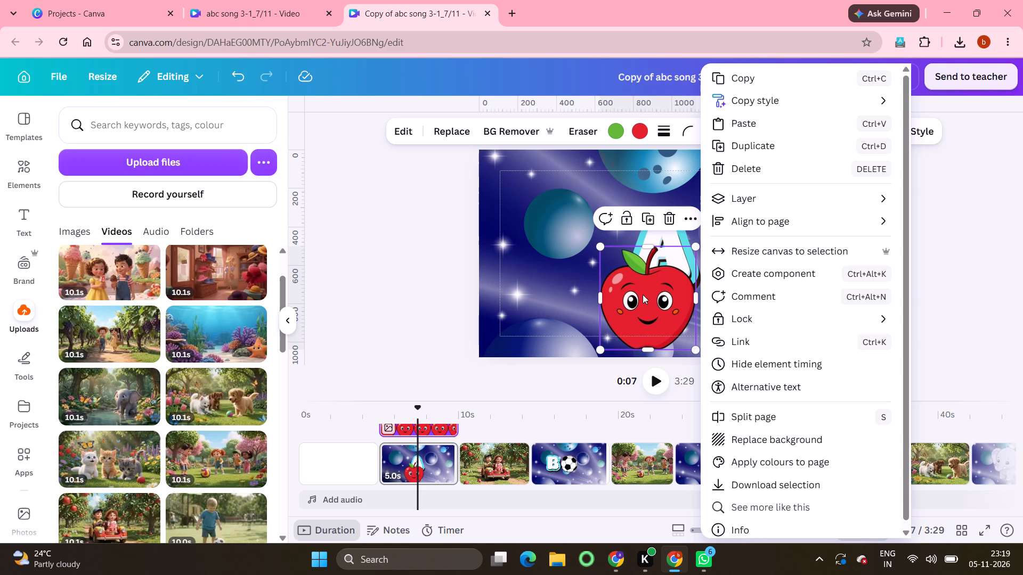
pyautogui.moveTo(643, 294); pyautogui.dragTo(581, 278)
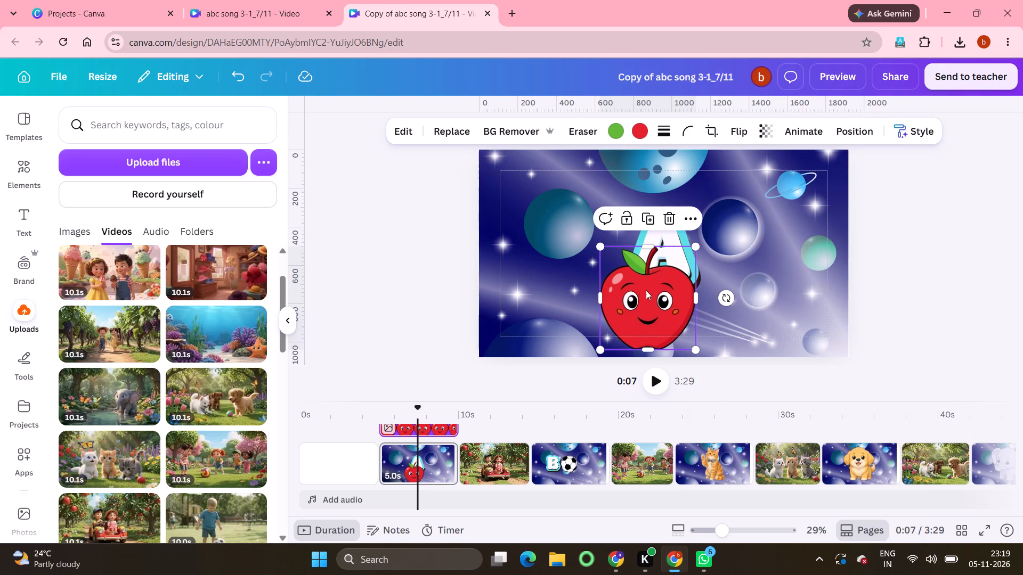
pyautogui.moveTo(649, 290); pyautogui.dragTo(576, 258)
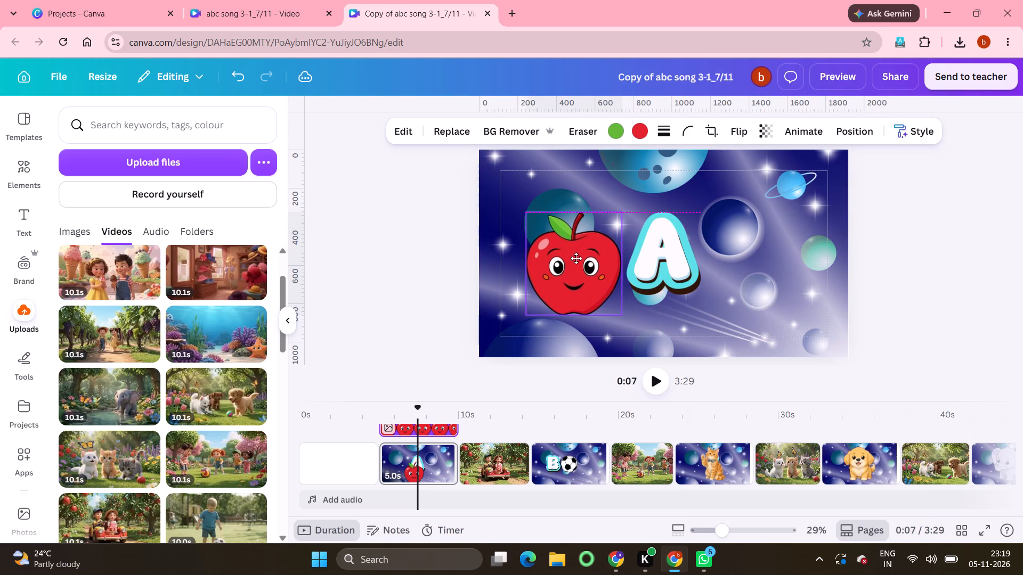
pyautogui.moveTo(576, 258); pyautogui.dragTo(575, 265)
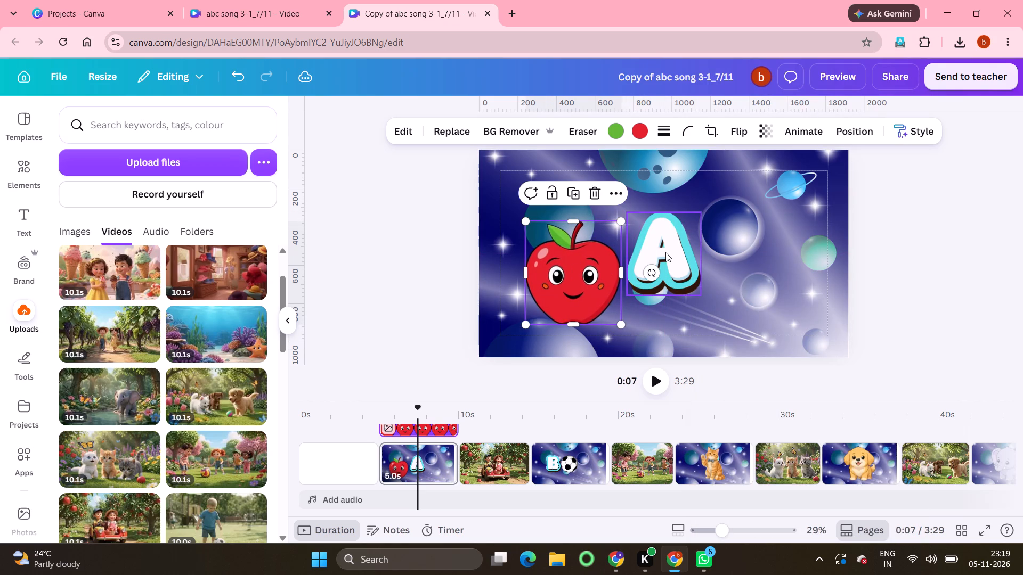
# Move the letter A into the page's upper-right corner, inside the margin lines.
pyautogui.moveTo(668, 251); pyautogui.dragTo(752, 212)
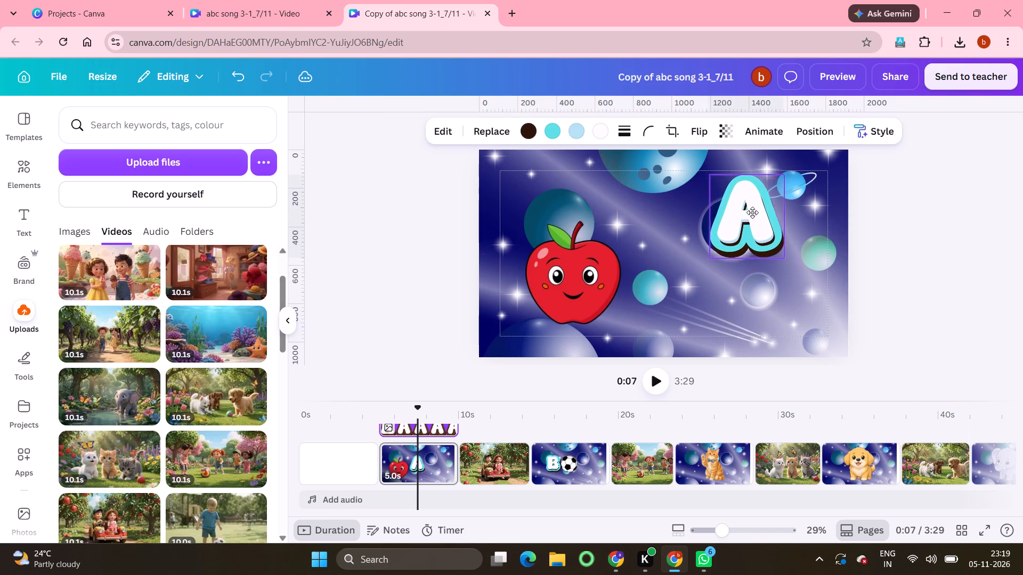
pyautogui.moveTo(752, 212); pyautogui.dragTo(764, 214)
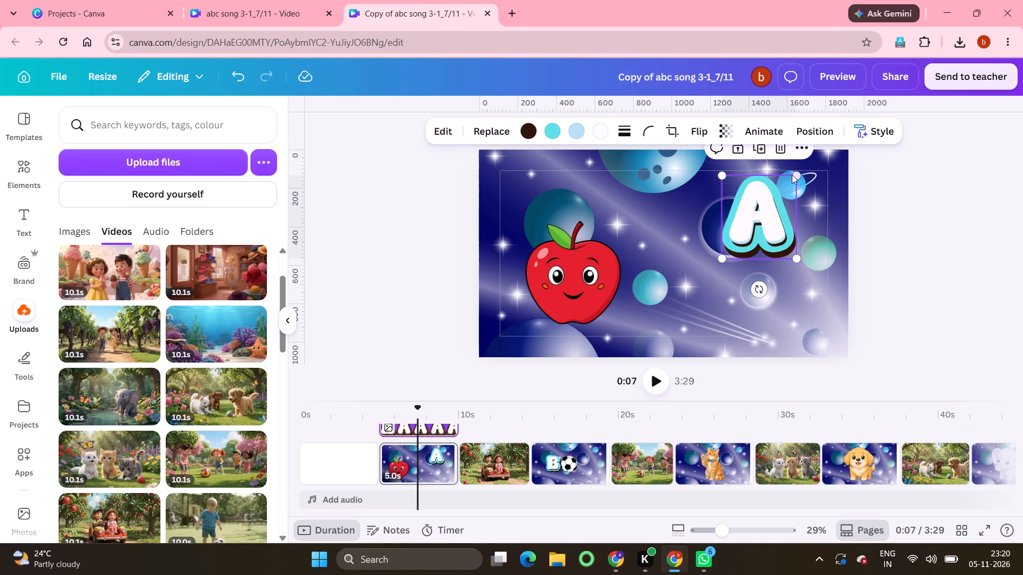
# Enlarge the letter A slightly so that its top meets the upper margin line.
pyautogui.moveTo(796, 178); pyautogui.dragTo(797, 171)
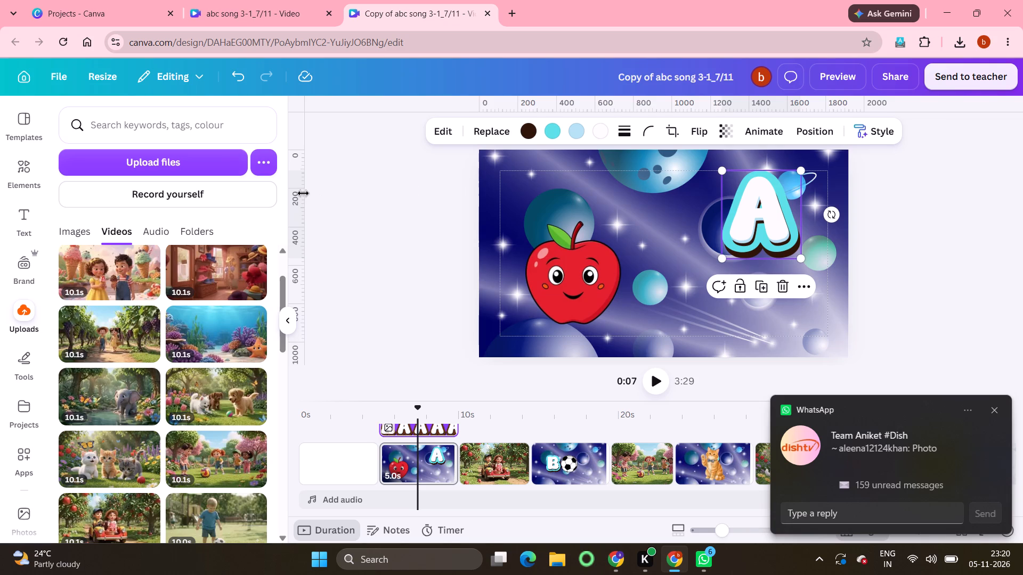
# Add vertical ruler guides along the letter A's right edge at about 1671 and its left edge at about 1262.
pyautogui.moveTo(303, 193); pyautogui.dragTo(782, 200)
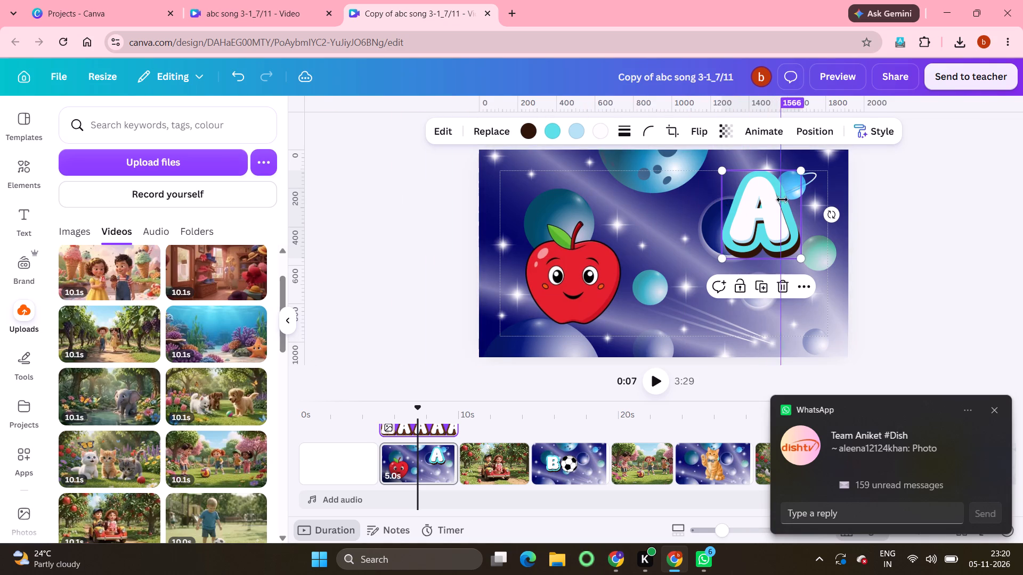
pyautogui.moveTo(782, 200); pyautogui.dragTo(799, 196)
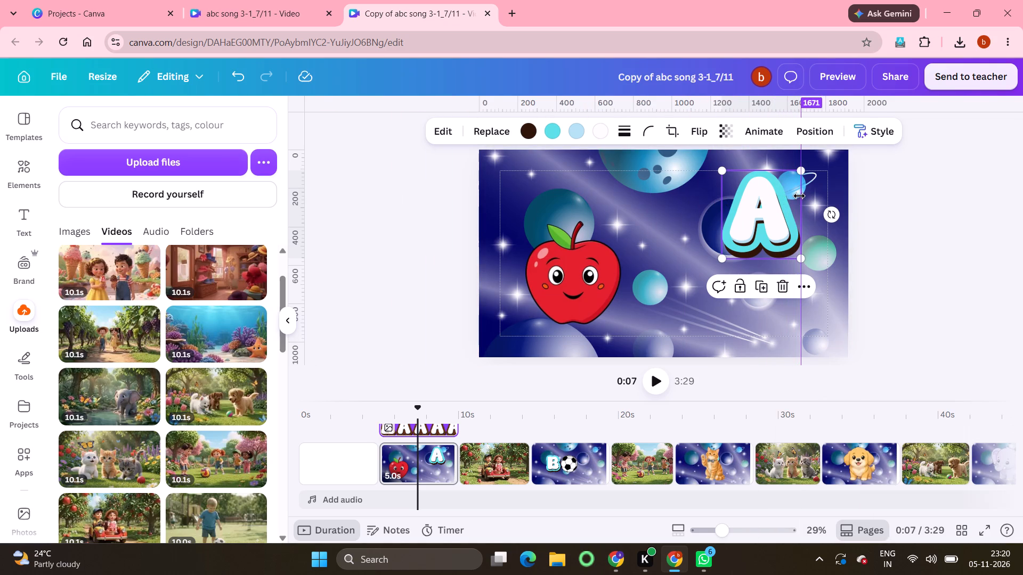
pyautogui.moveTo(304, 229); pyautogui.dragTo(514, 239)
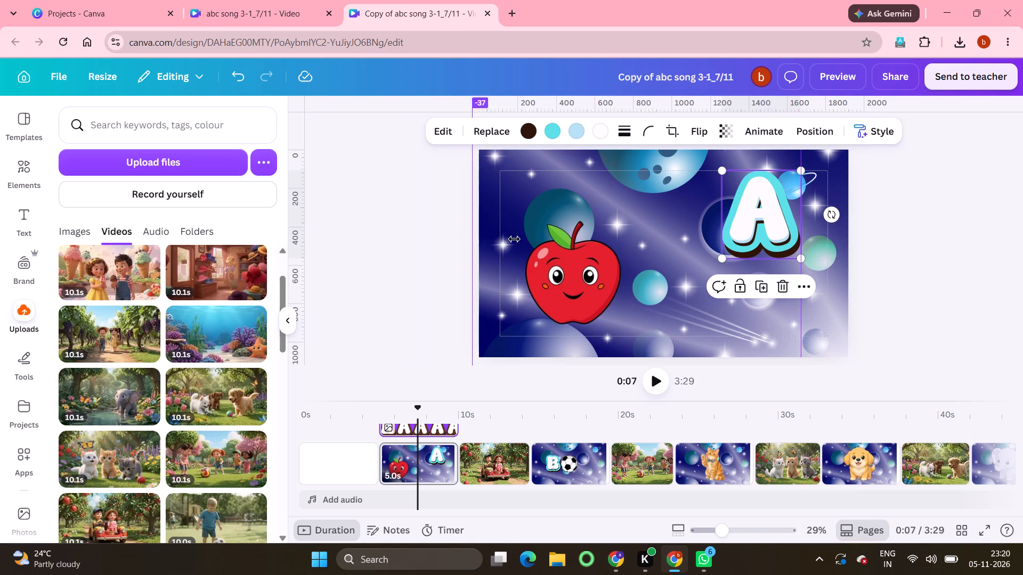
pyautogui.moveTo(514, 239); pyautogui.dragTo(719, 243)
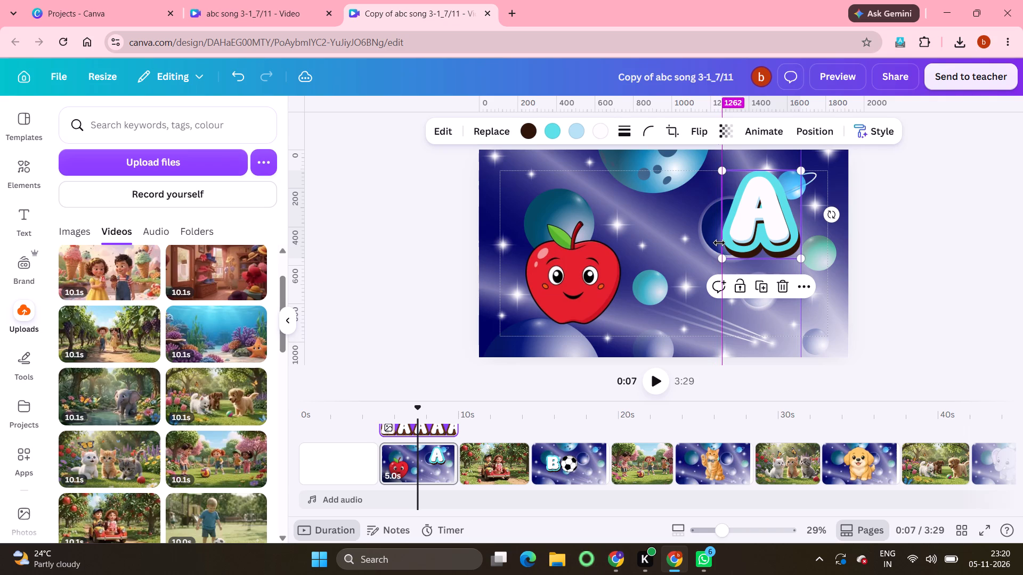
pyautogui.moveTo(719, 243); pyautogui.dragTo(720, 243)
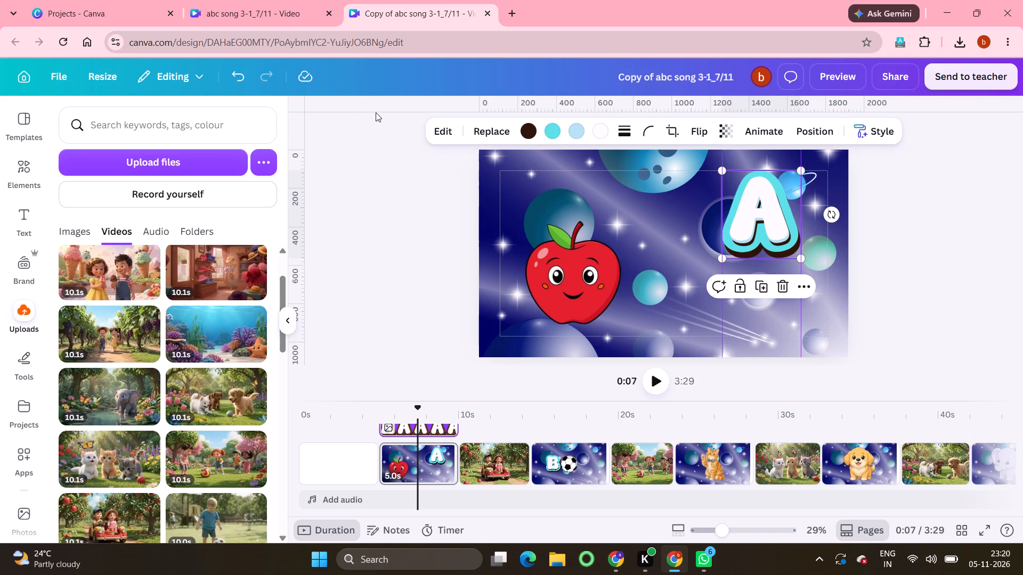
# Place a horizontal guide at 566 along the bottom edge of the letter A.
pyautogui.click(375, 111)
pyautogui.moveTo(381, 111); pyautogui.dragTo(387, 156)
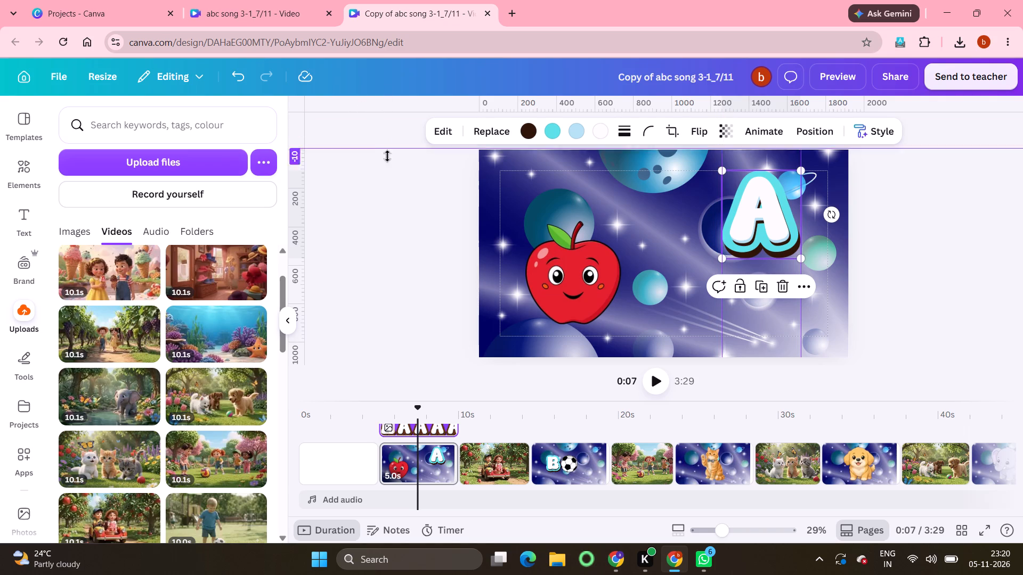
pyautogui.moveTo(387, 156); pyautogui.dragTo(406, 250)
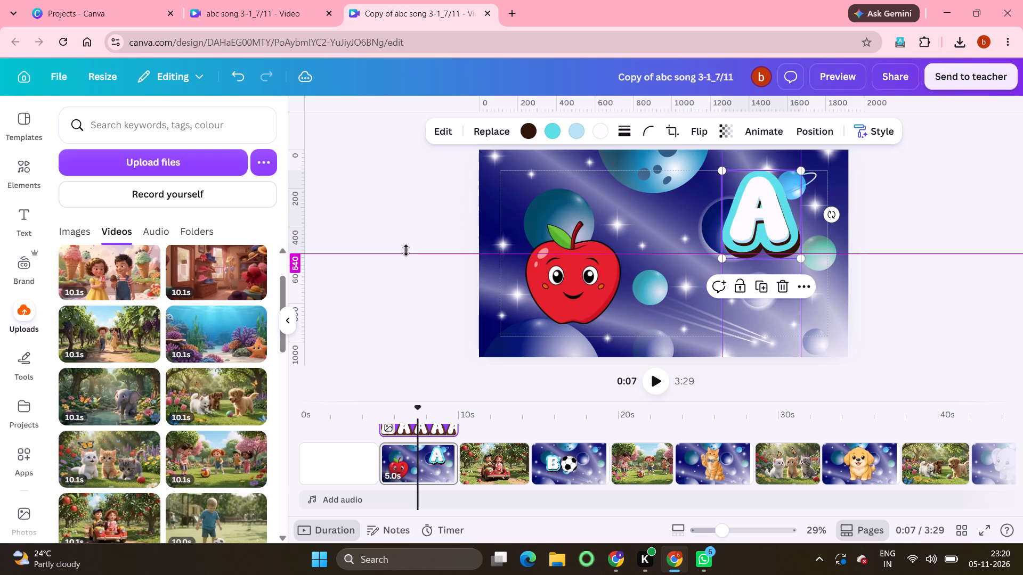
pyautogui.moveTo(406, 250); pyautogui.dragTo(399, 257)
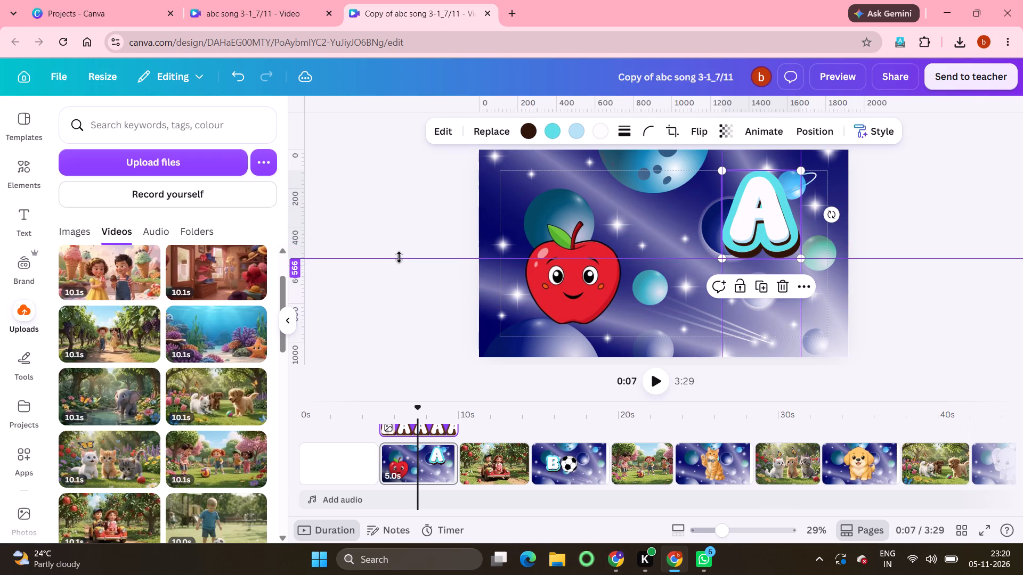
# Frame the apple with guides: vertical ones at 241 and 738, horizontal ones at 372 and along its bottom edge.
pyautogui.click(577, 272)
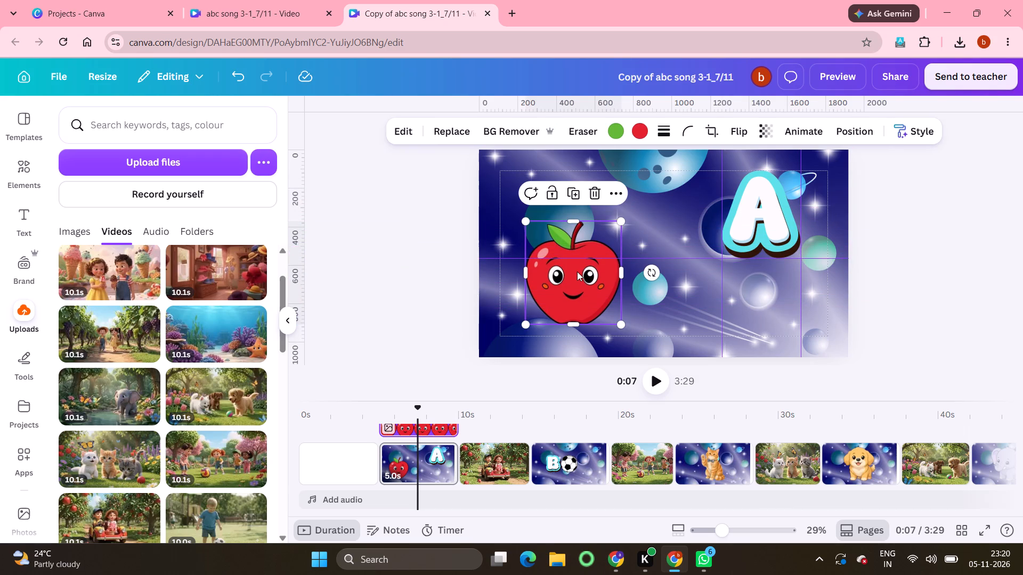
pyautogui.click(306, 255)
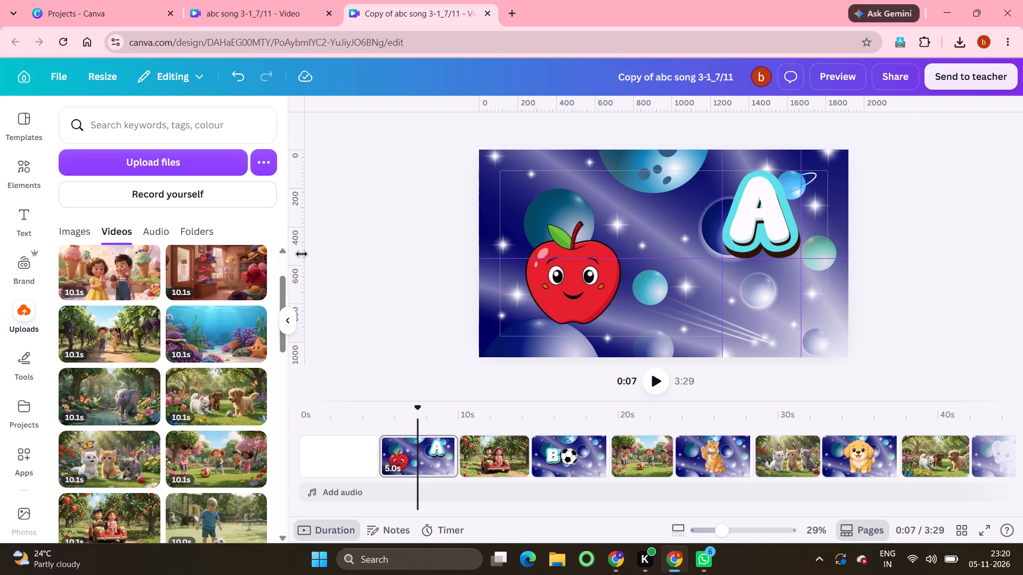
pyautogui.moveTo(302, 254); pyautogui.dragTo(506, 268)
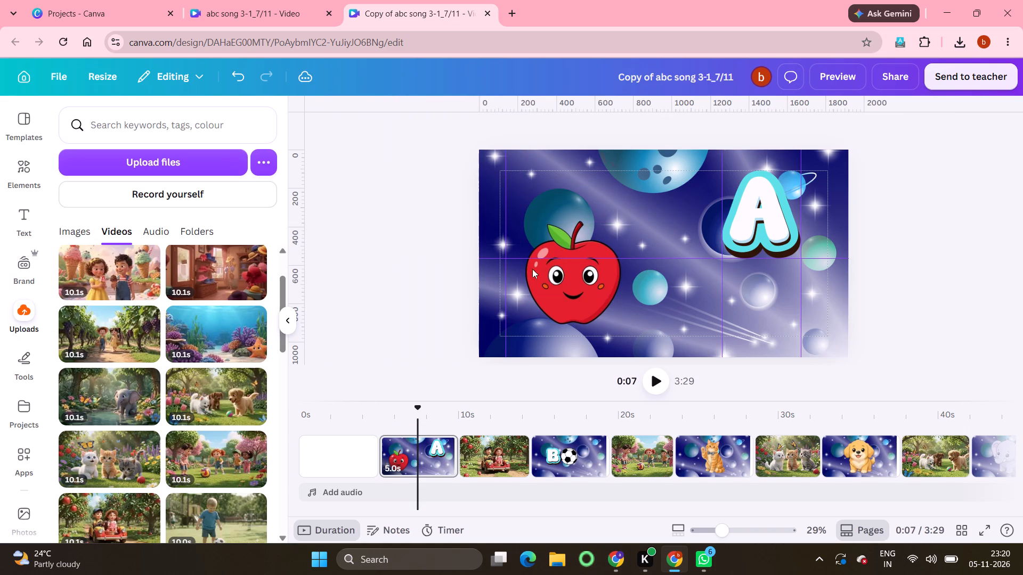
pyautogui.click(562, 274)
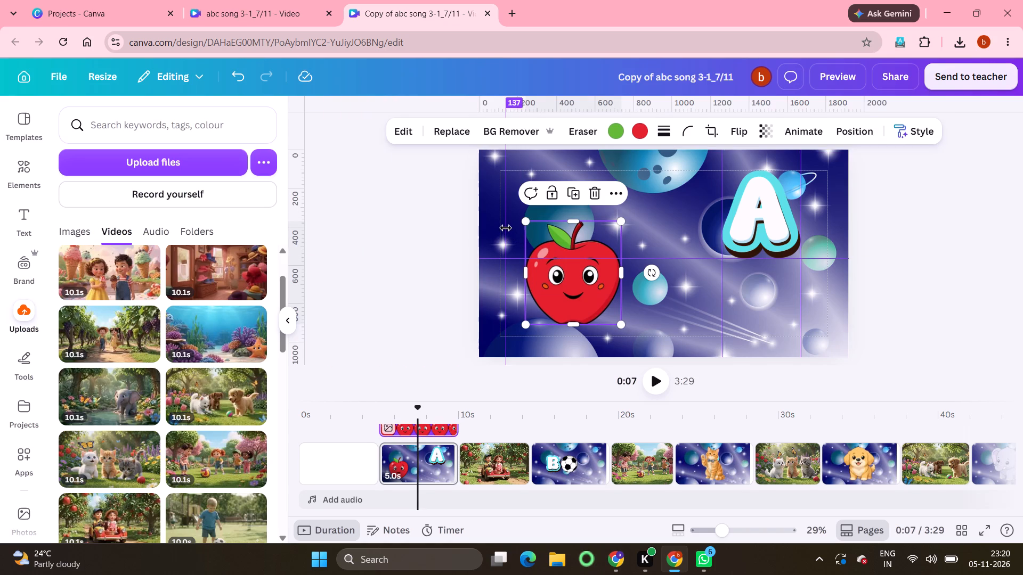
pyautogui.moveTo(506, 228); pyautogui.dragTo(620, 223)
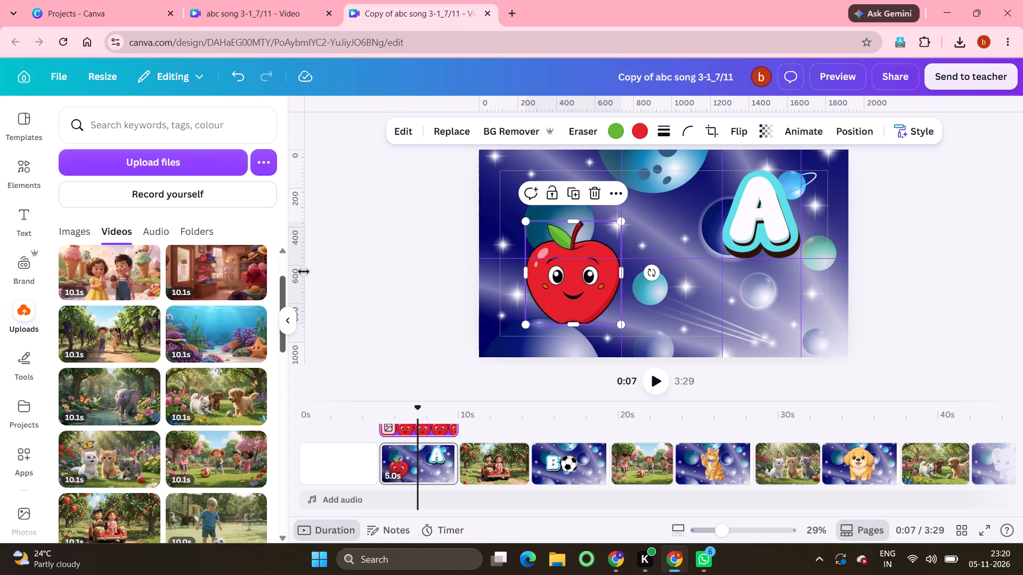
pyautogui.moveTo(302, 271); pyautogui.dragTo(524, 290)
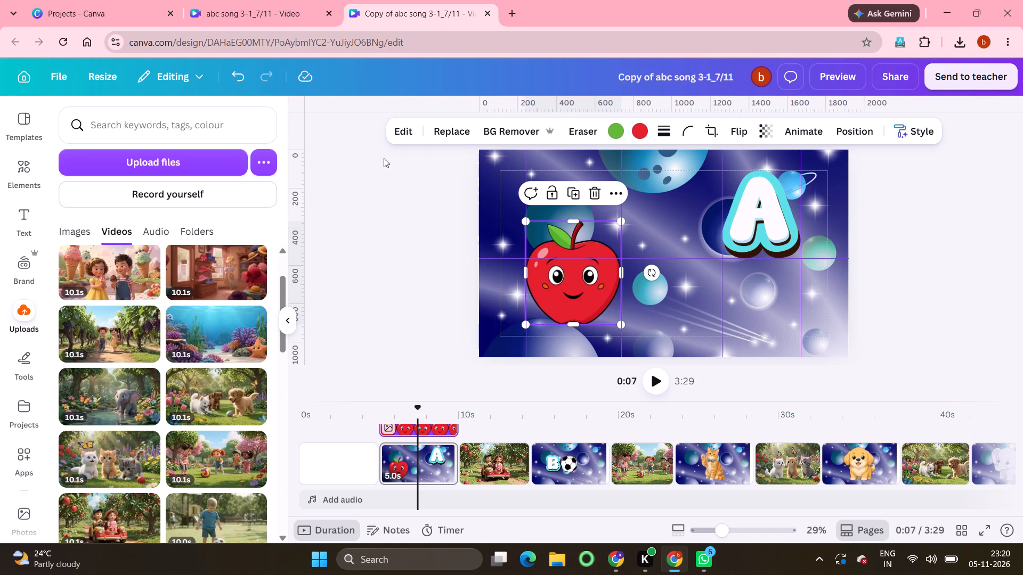
pyautogui.moveTo(374, 109); pyautogui.dragTo(387, 213)
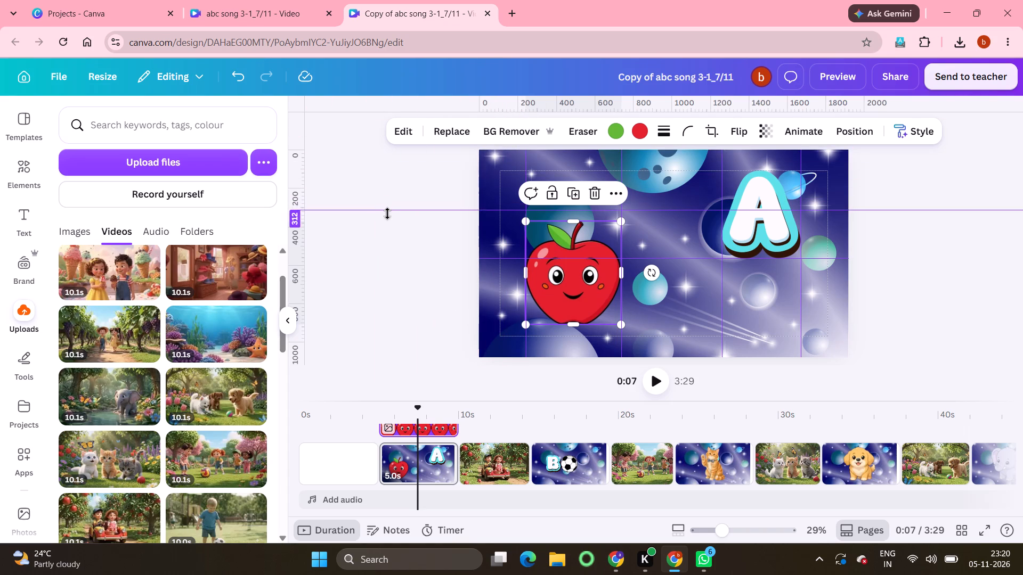
pyautogui.moveTo(387, 213); pyautogui.dragTo(389, 221)
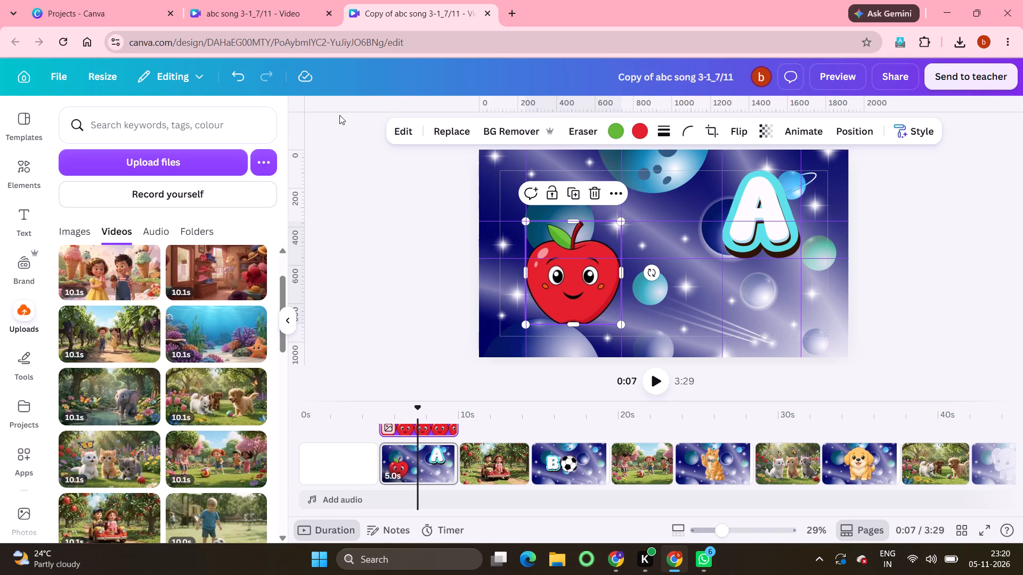
pyautogui.moveTo(353, 109); pyautogui.dragTo(381, 308)
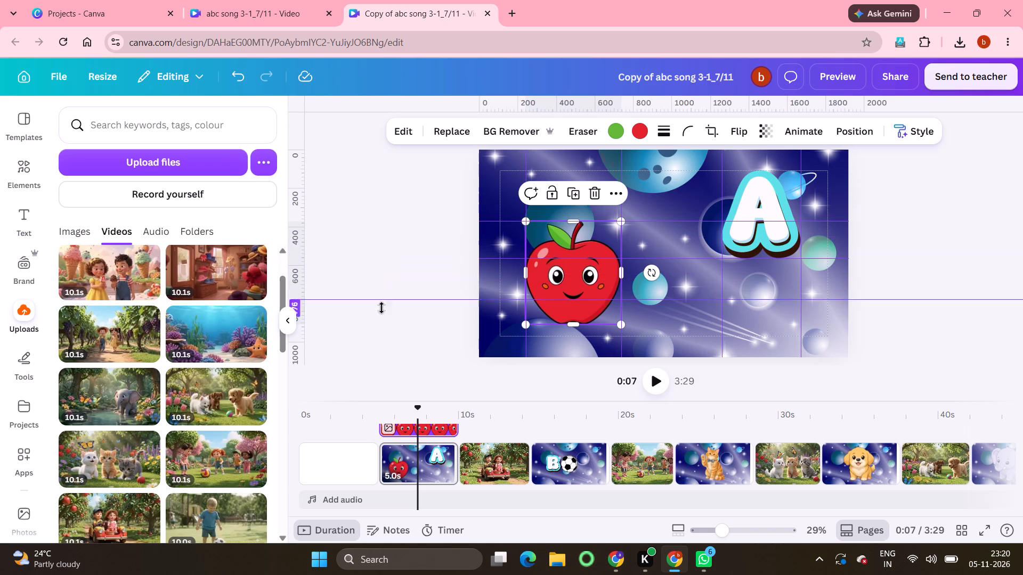
pyautogui.moveTo(381, 308); pyautogui.dragTo(370, 325)
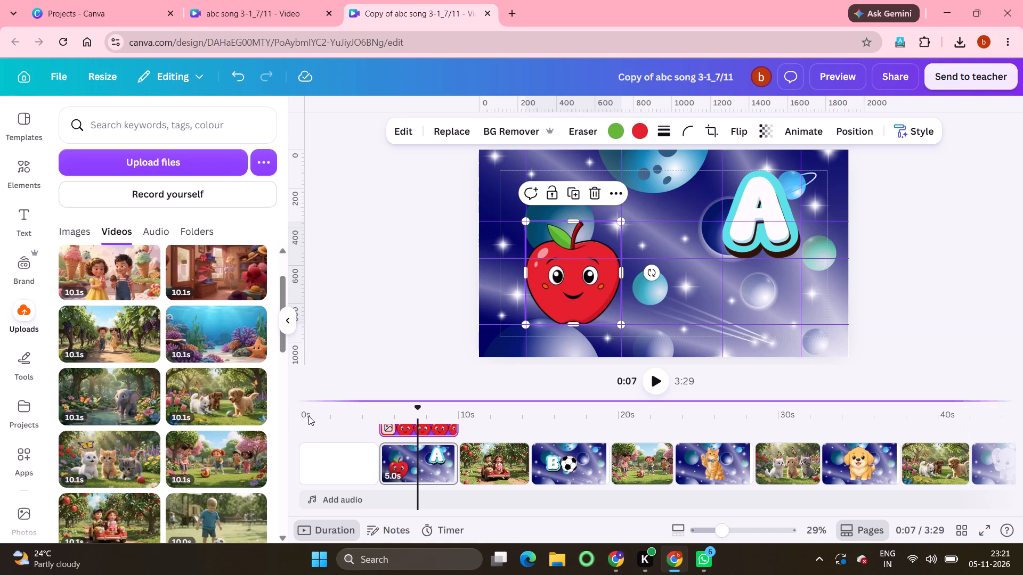
# On the ball page, move the letter B to the upper-right guide area and enlarge it to the guides' width.
pyautogui.click(572, 467)
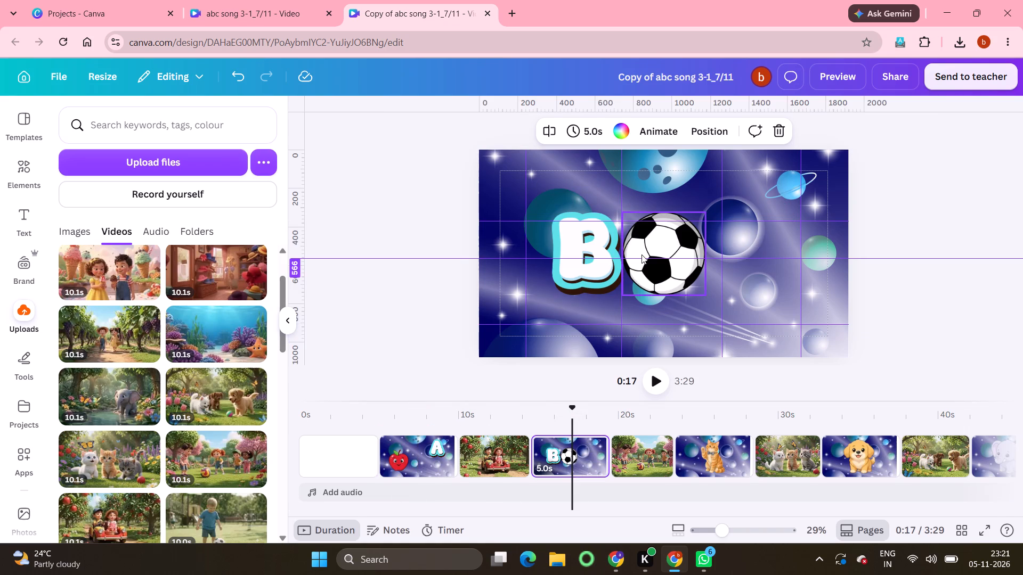
pyautogui.moveTo(592, 236); pyautogui.dragTo(760, 198)
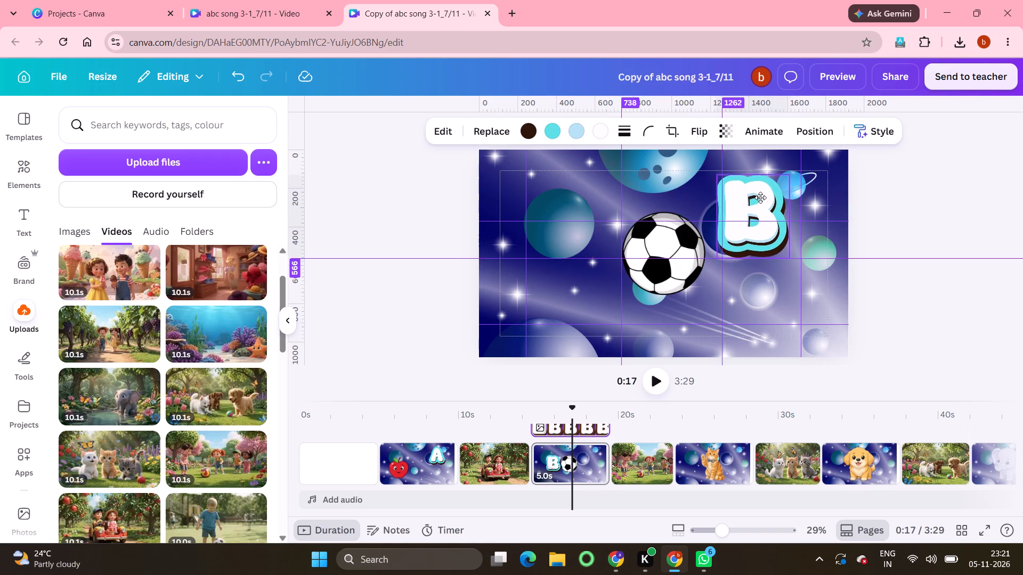
pyautogui.moveTo(760, 198); pyautogui.dragTo(770, 195)
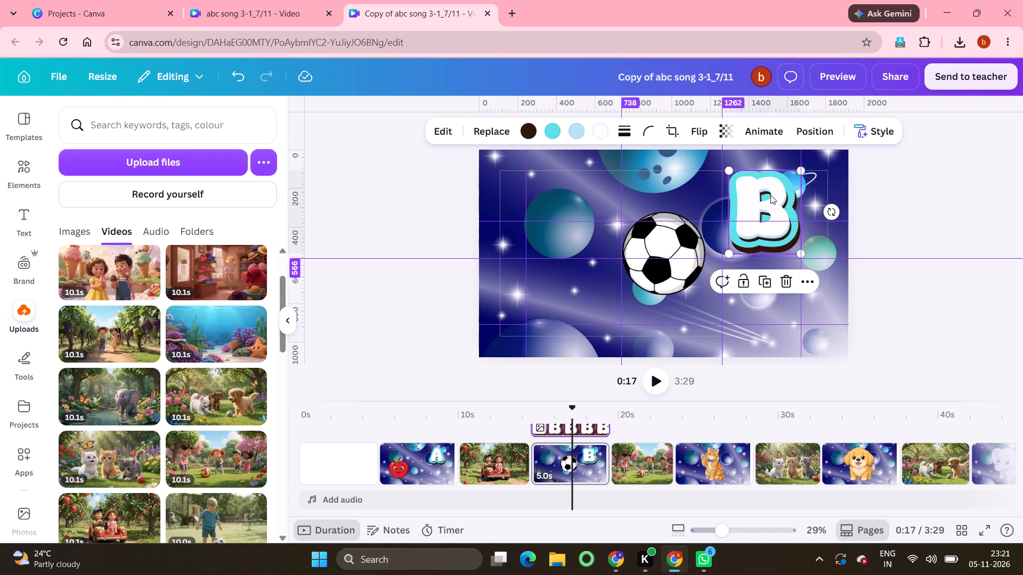
pyautogui.moveTo(729, 253); pyautogui.dragTo(728, 253)
pyautogui.moveTo(728, 253); pyautogui.dragTo(723, 259)
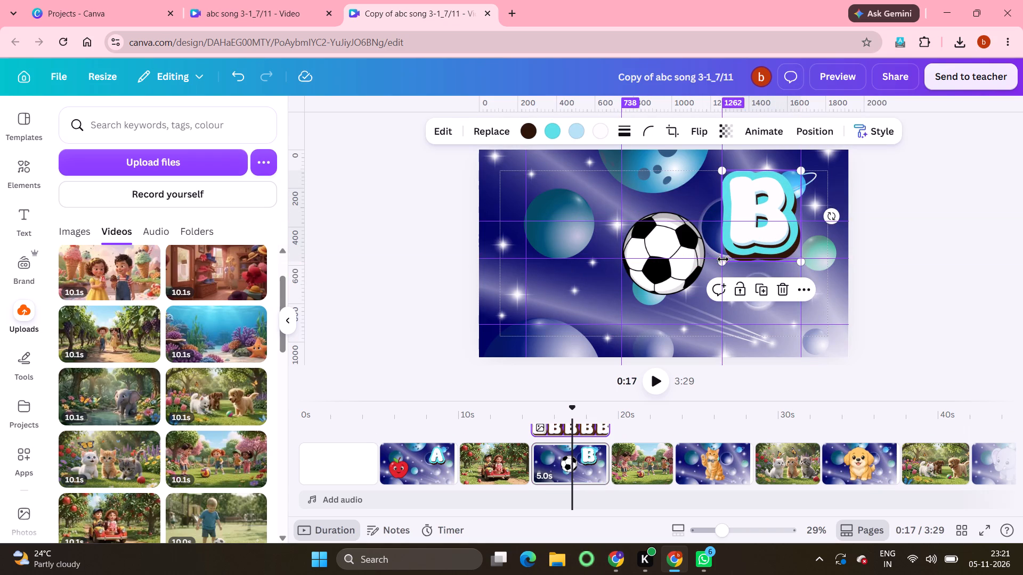
# Move the soccer ball into the left guide frame and enlarge it from its top-right corner down to the bottom guide.
pyautogui.moveTo(659, 244); pyautogui.dragTo(575, 253)
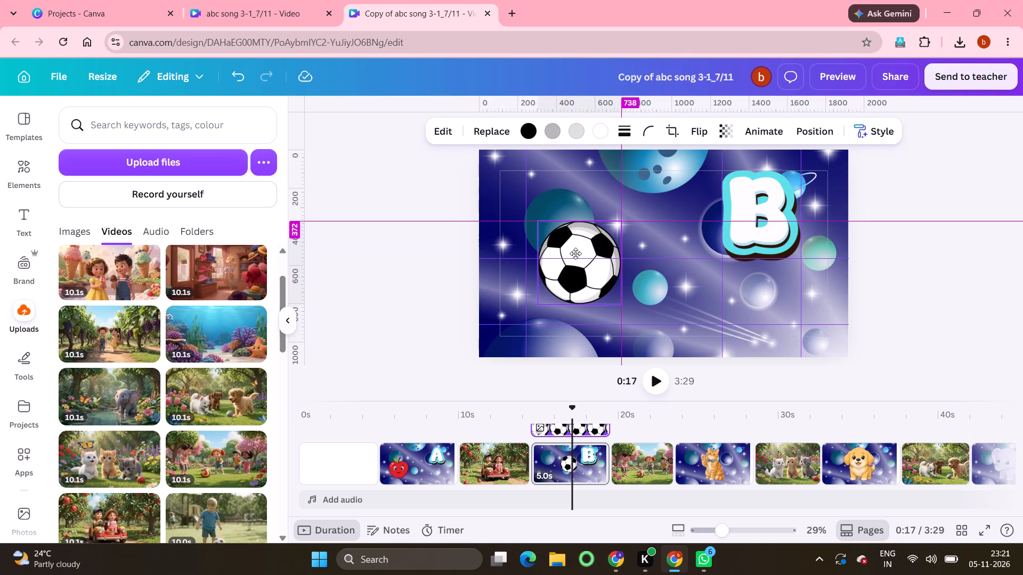
pyautogui.moveTo(575, 253); pyautogui.dragTo(574, 253)
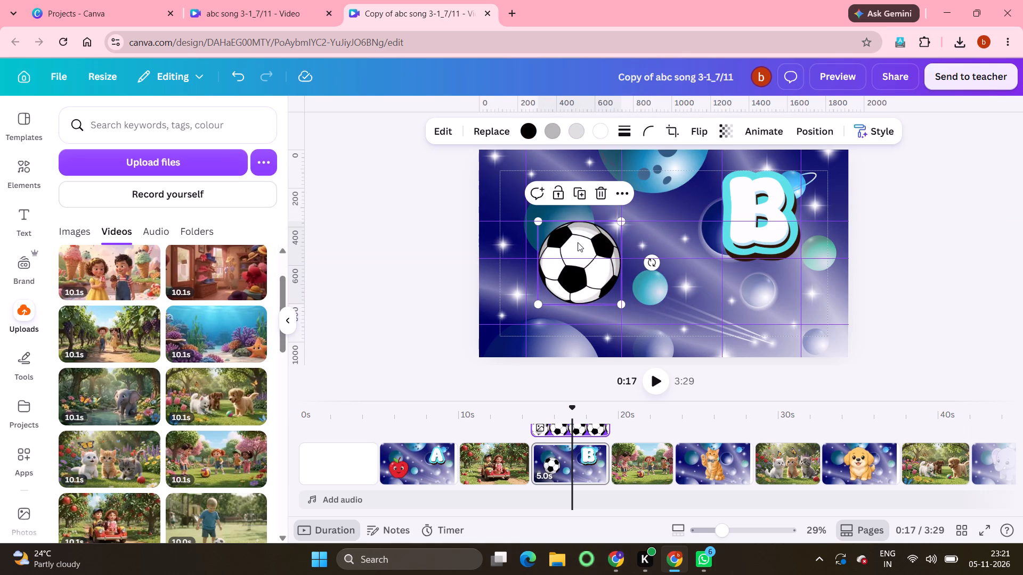
pyautogui.click(762, 234)
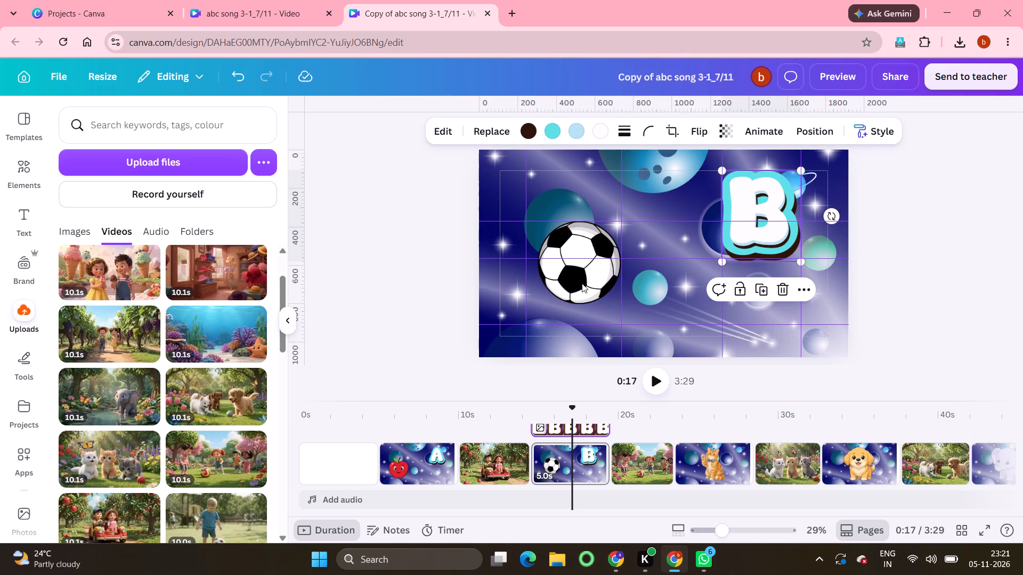
pyautogui.click(582, 283)
pyautogui.moveTo(540, 305); pyautogui.dragTo(538, 325)
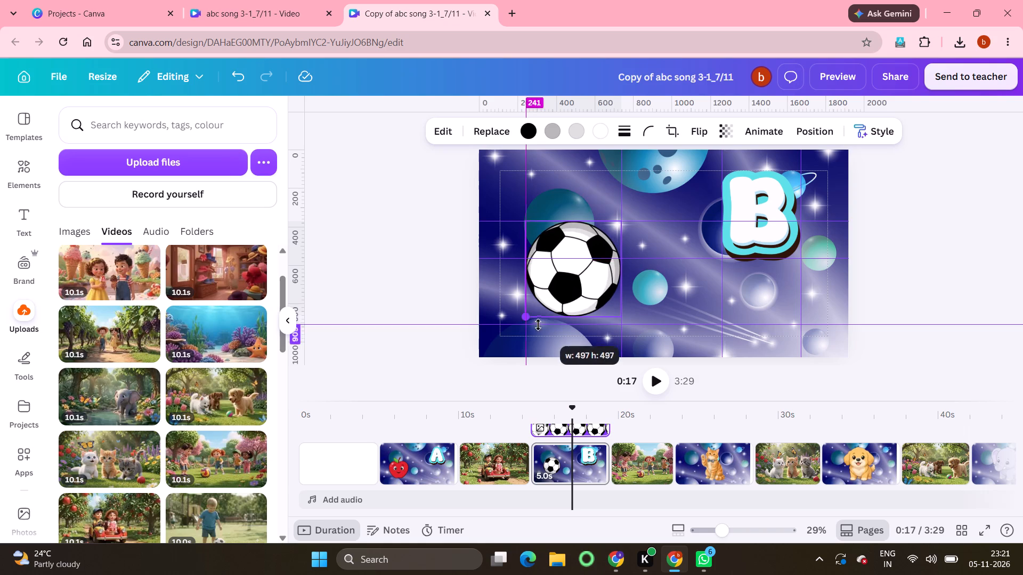
pyautogui.moveTo(538, 325); pyautogui.dragTo(533, 335)
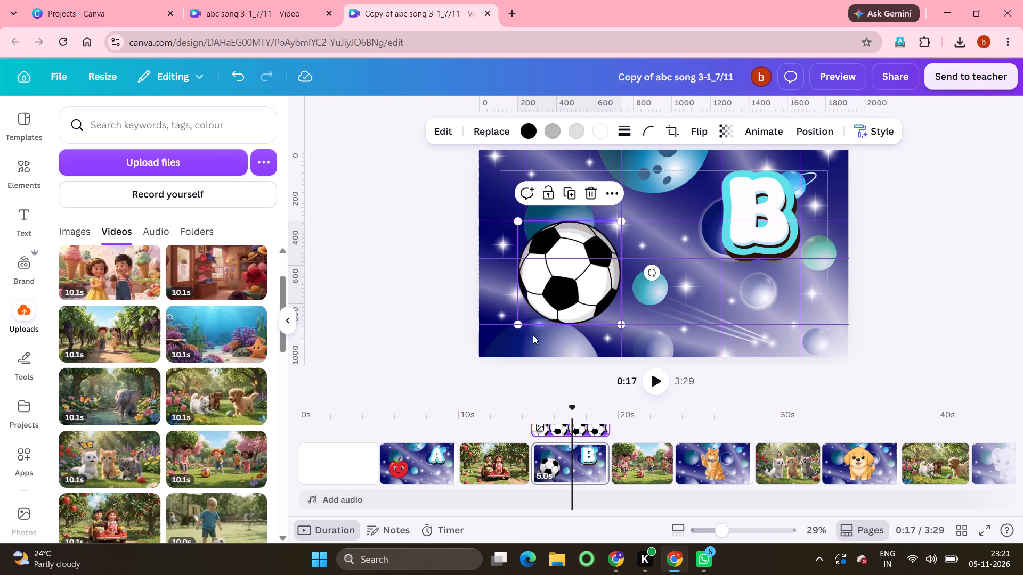
# On the cat page, flip the cat picture horizontally.
pyautogui.click(709, 461)
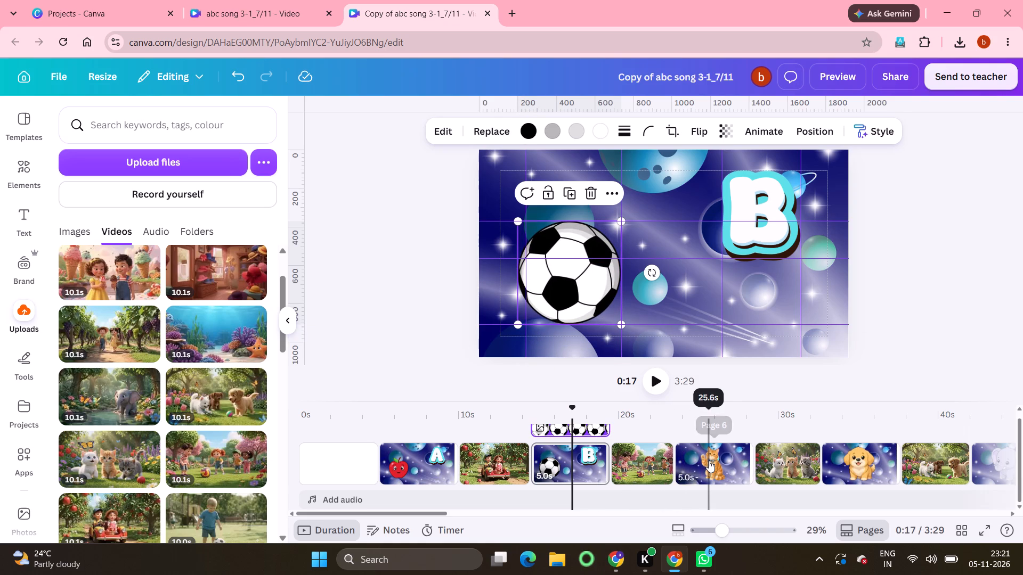
pyautogui.moveTo(665, 270); pyautogui.dragTo(642, 275)
pyautogui.click(720, 129)
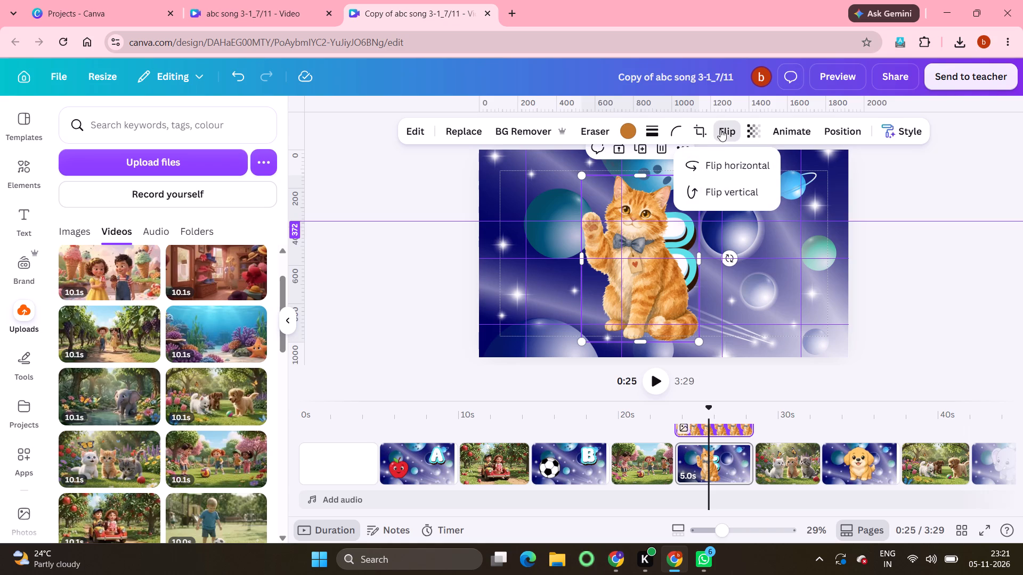
pyautogui.click(719, 169)
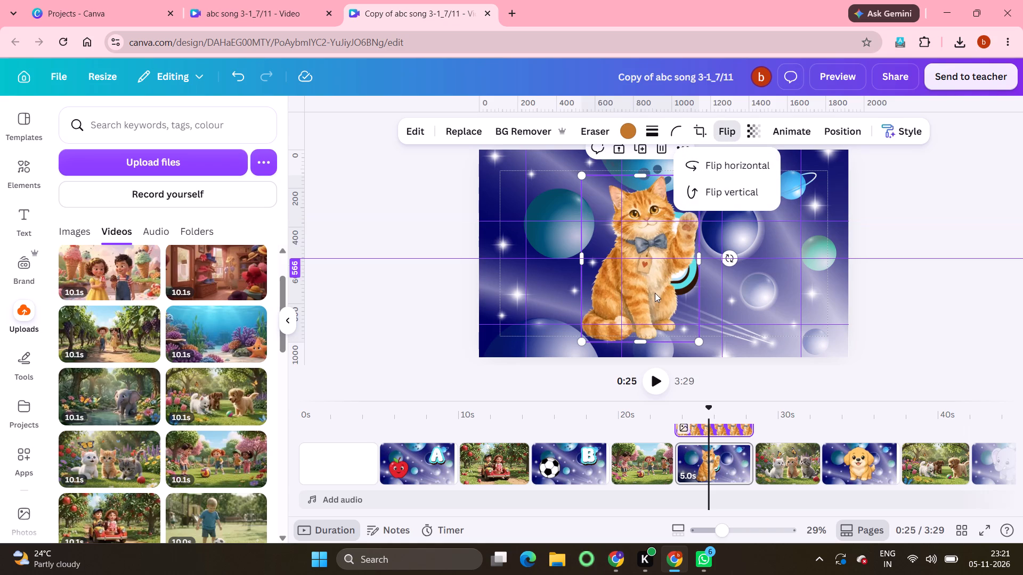
# Move the cat onto the left guide frame's bottom-left corner and shrink it to fit between the vertical guides at 241 and 738.
pyautogui.moveTo(655, 295); pyautogui.dragTo(599, 279)
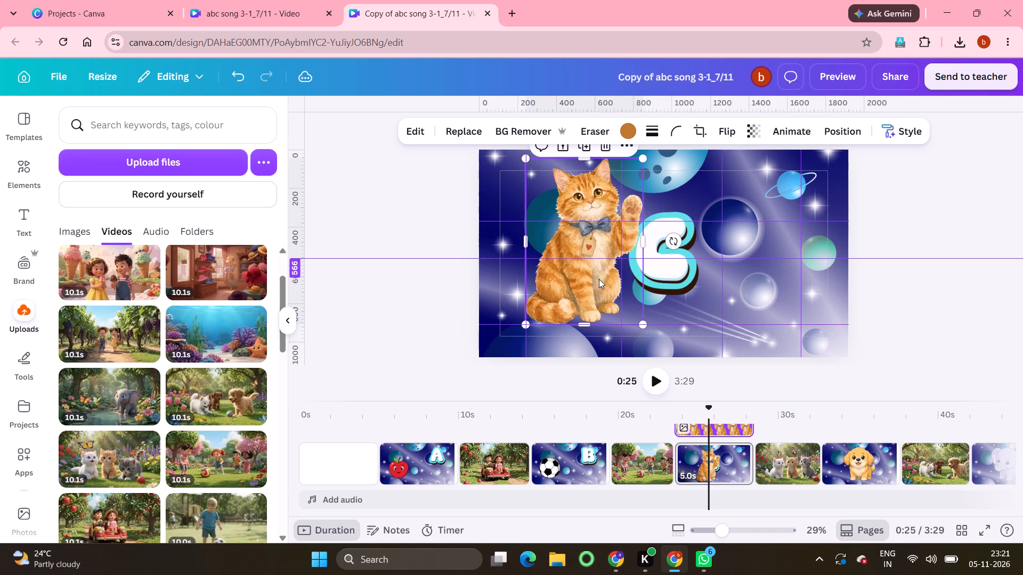
pyautogui.moveTo(643, 158); pyautogui.dragTo(637, 171)
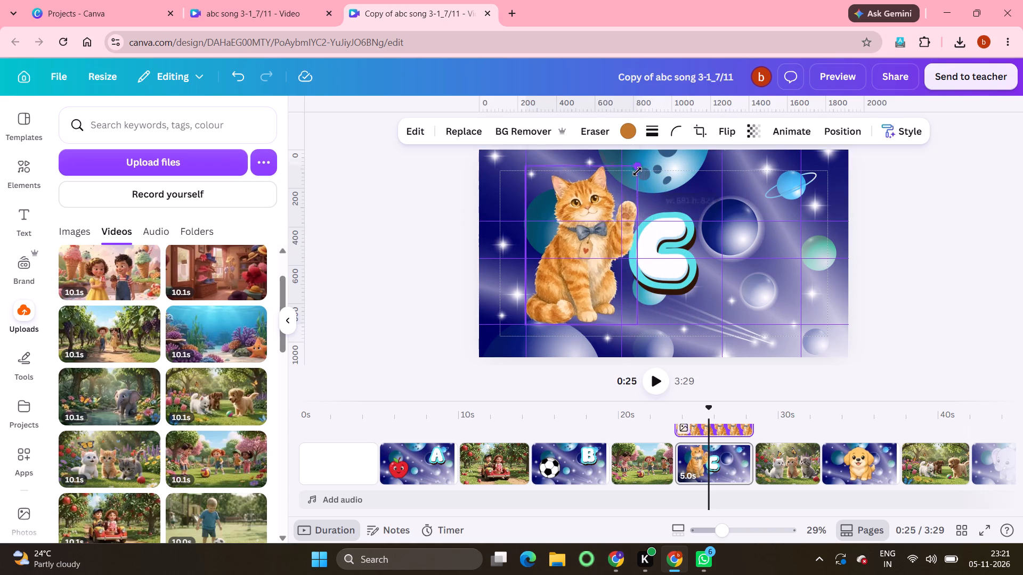
pyautogui.moveTo(637, 171); pyautogui.dragTo(638, 209)
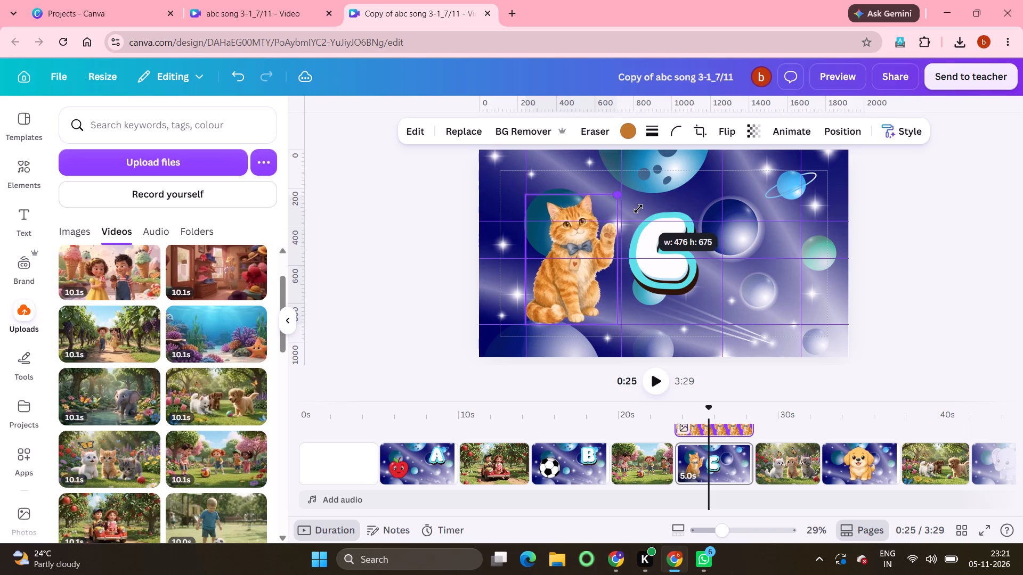
pyautogui.moveTo(638, 209); pyautogui.dragTo(643, 207)
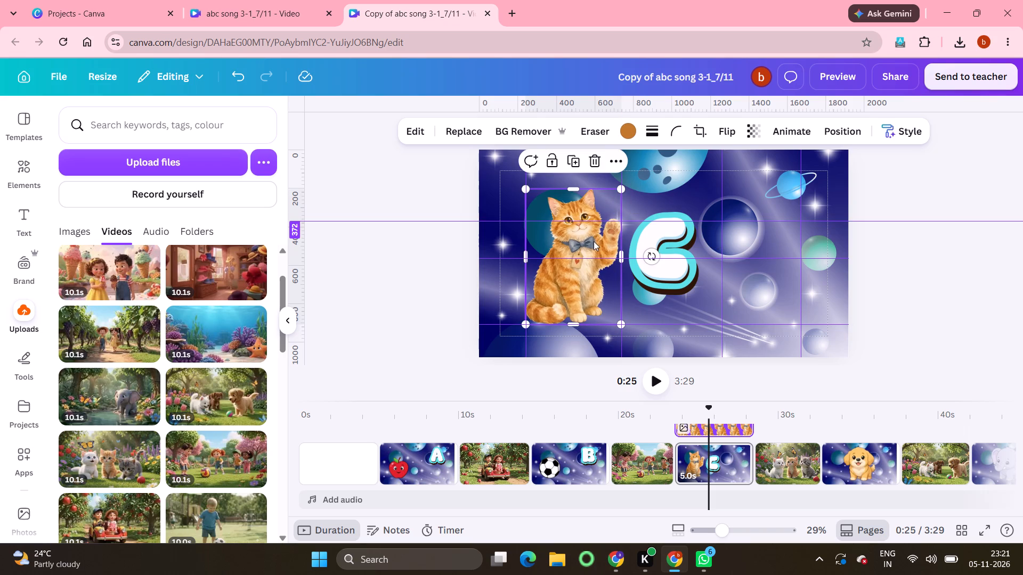
pyautogui.click(590, 241)
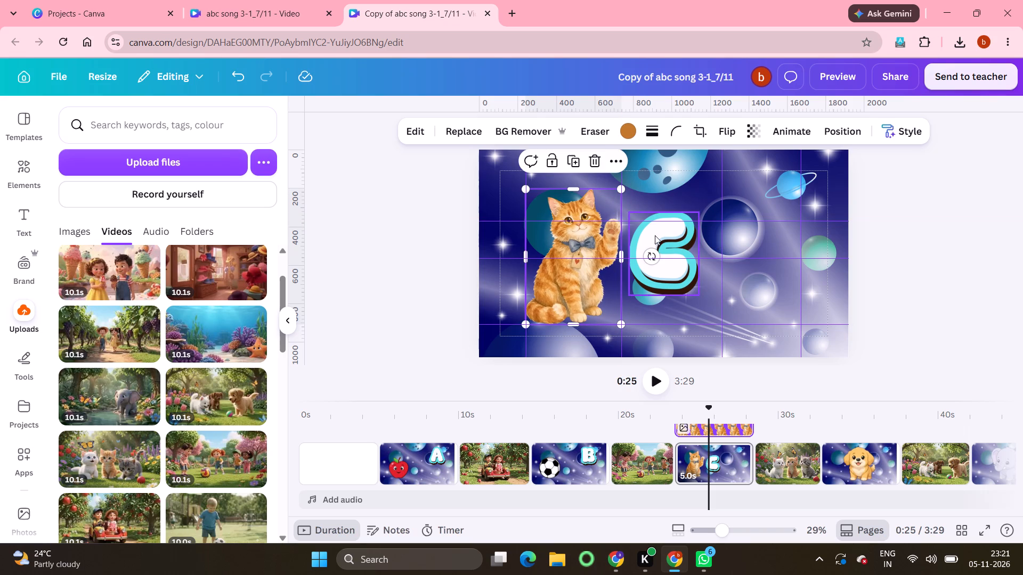
# Move the letter C to the upper-right guide area and enlarge it to the guides' width.
pyautogui.moveTo(665, 238); pyautogui.dragTo(768, 196)
pyautogui.moveTo(730, 254); pyautogui.dragTo(728, 256)
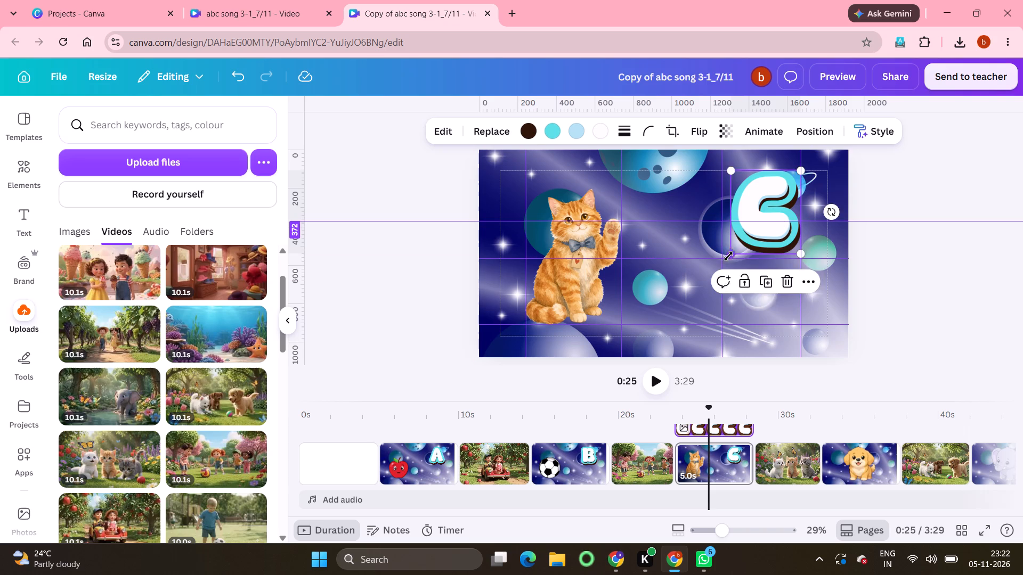
pyautogui.moveTo(728, 256); pyautogui.dragTo(720, 261)
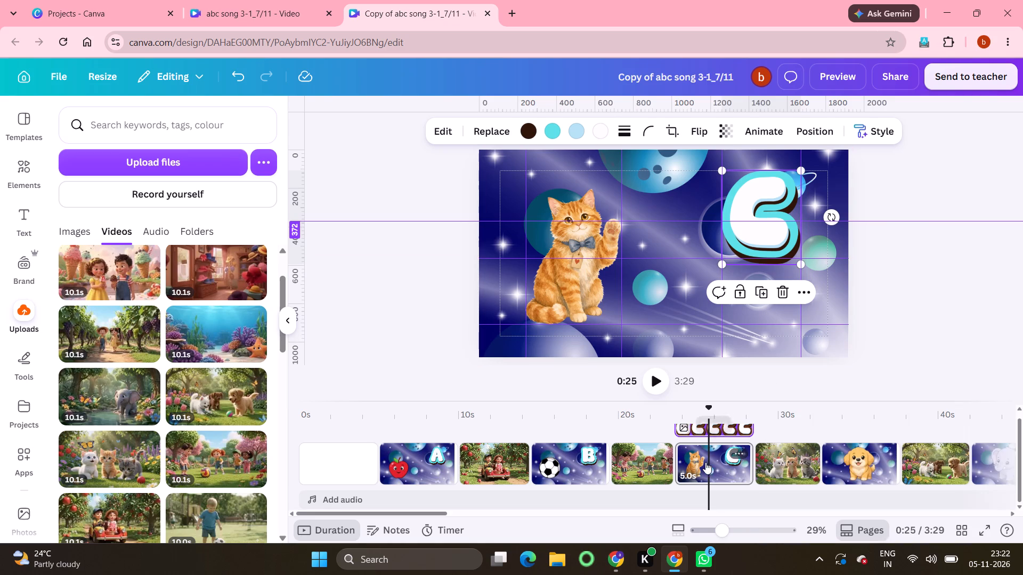
# On the dog page, move the puppy into the left guide frame and shrink it to the frame's width, up to the 372 guide.
pyautogui.hscroll(-5, 705, 462)
pyautogui.click(578, 469)
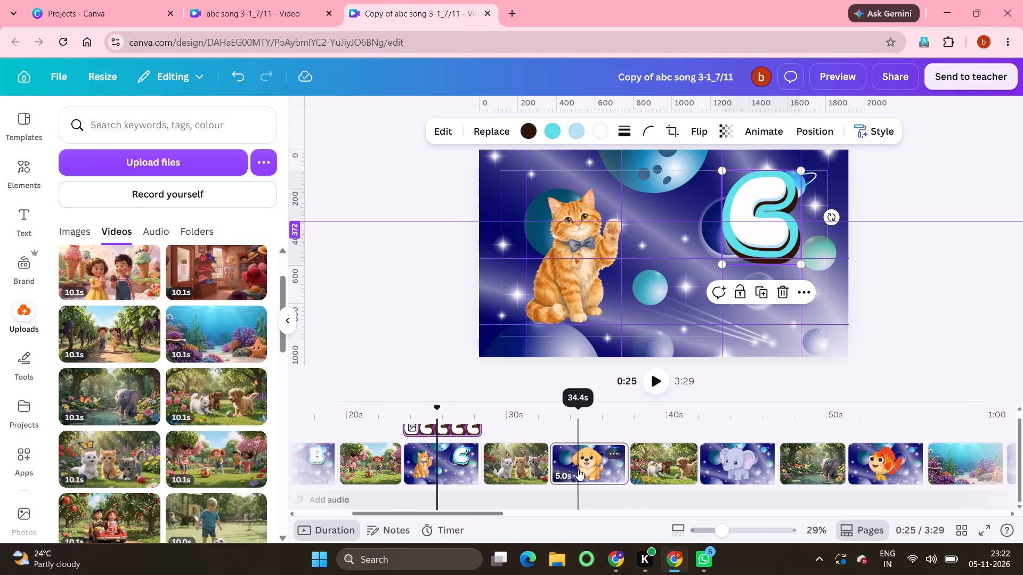
pyautogui.moveTo(663, 279); pyautogui.dragTo(607, 282)
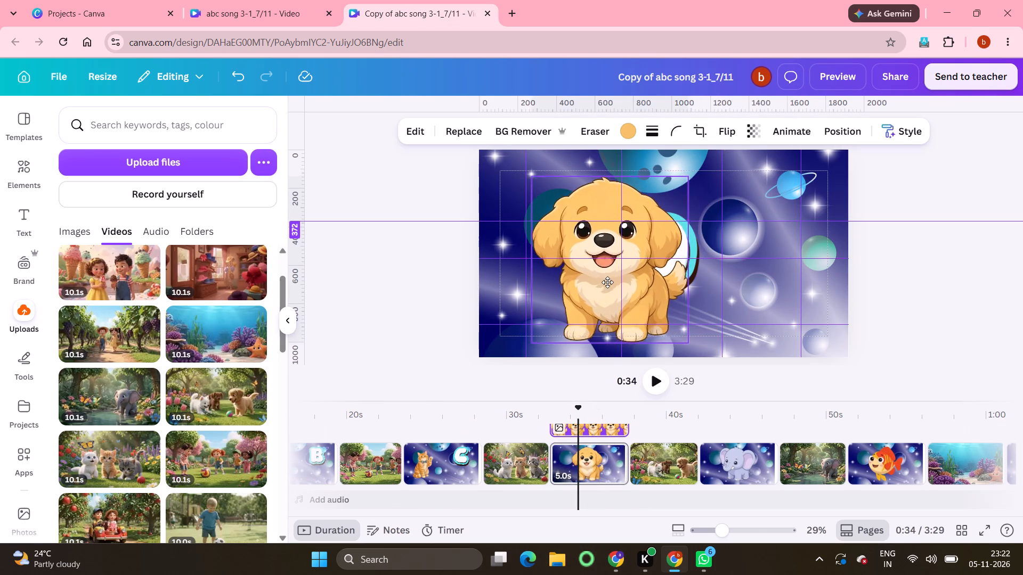
pyautogui.moveTo(607, 282); pyautogui.dragTo(606, 268)
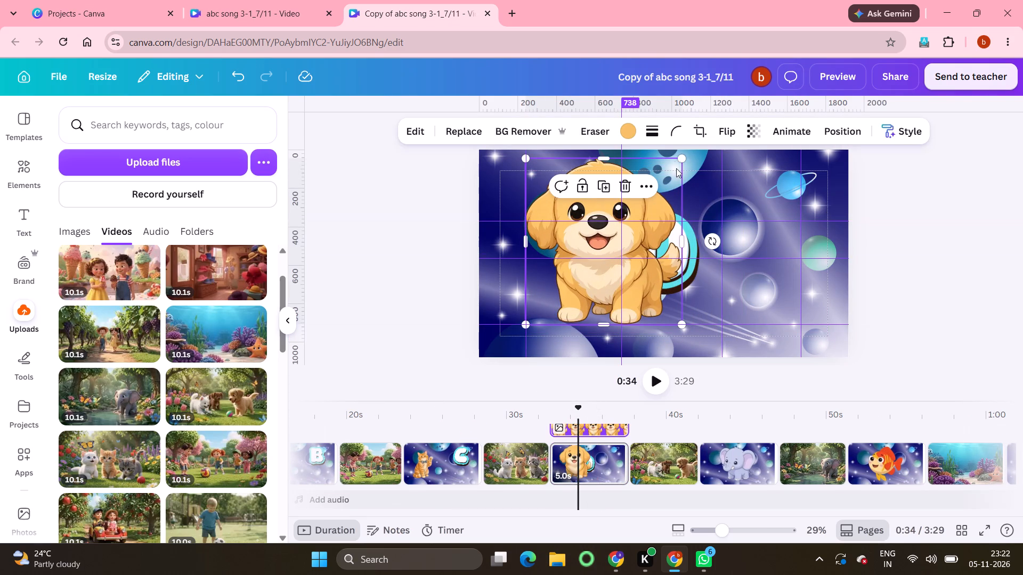
pyautogui.moveTo(681, 160); pyautogui.dragTo(651, 199)
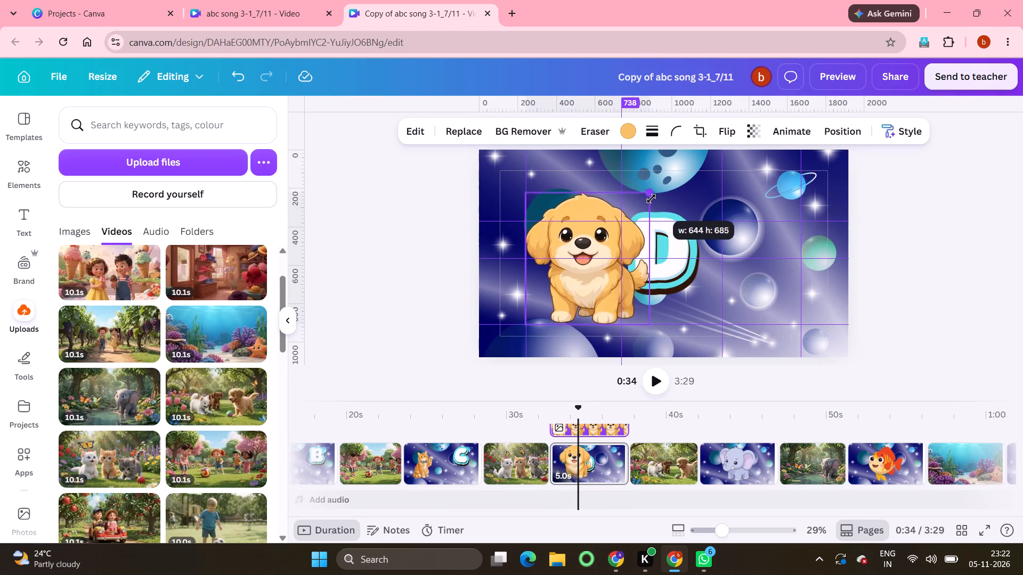
pyautogui.moveTo(651, 199); pyautogui.dragTo(626, 224)
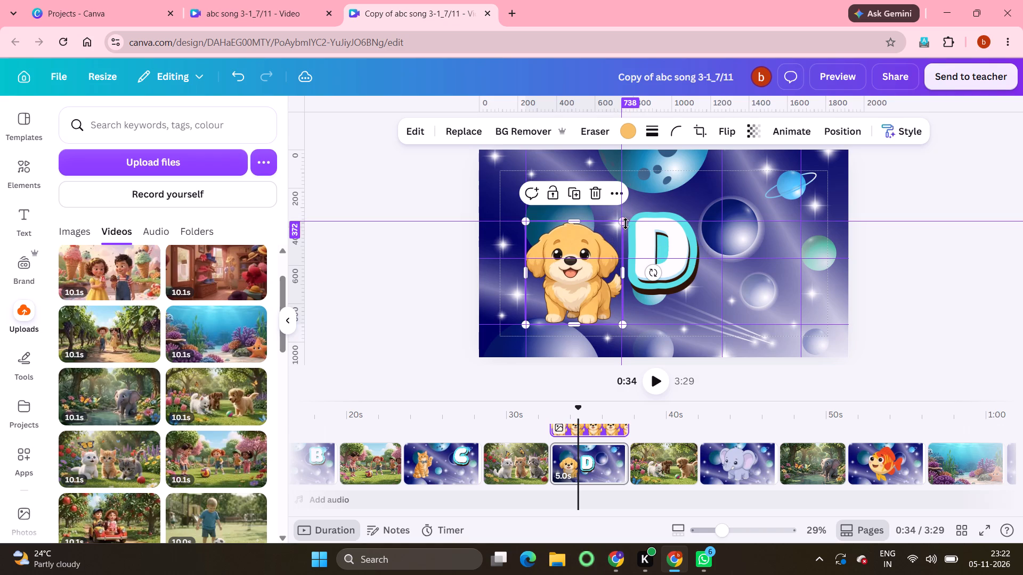
# Move the letter D to the upper-right guide area and enlarge it to the guides' width.
pyautogui.click(667, 249)
pyautogui.moveTo(667, 249); pyautogui.dragTo(746, 216)
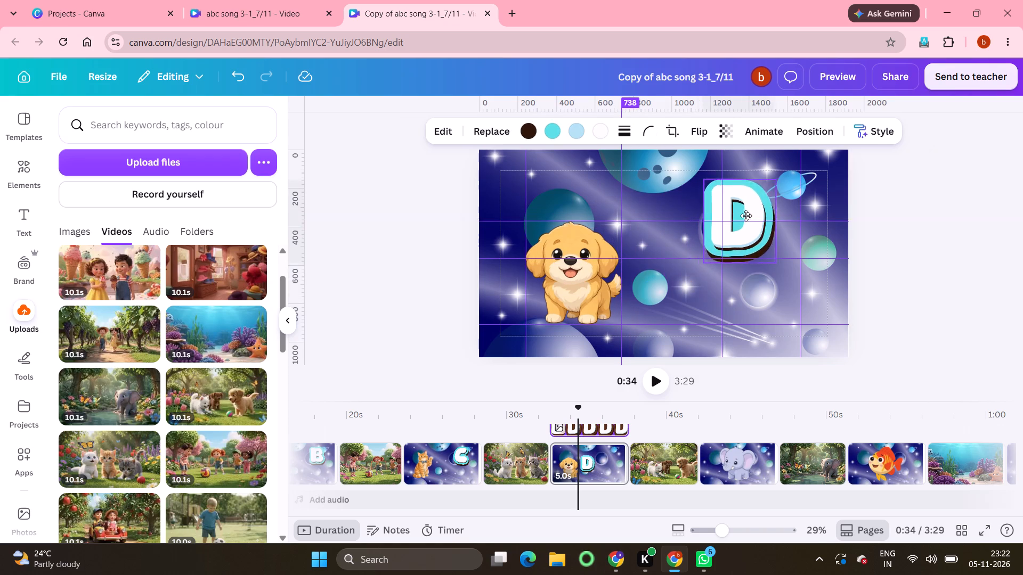
pyautogui.moveTo(746, 216); pyautogui.dragTo(767, 210)
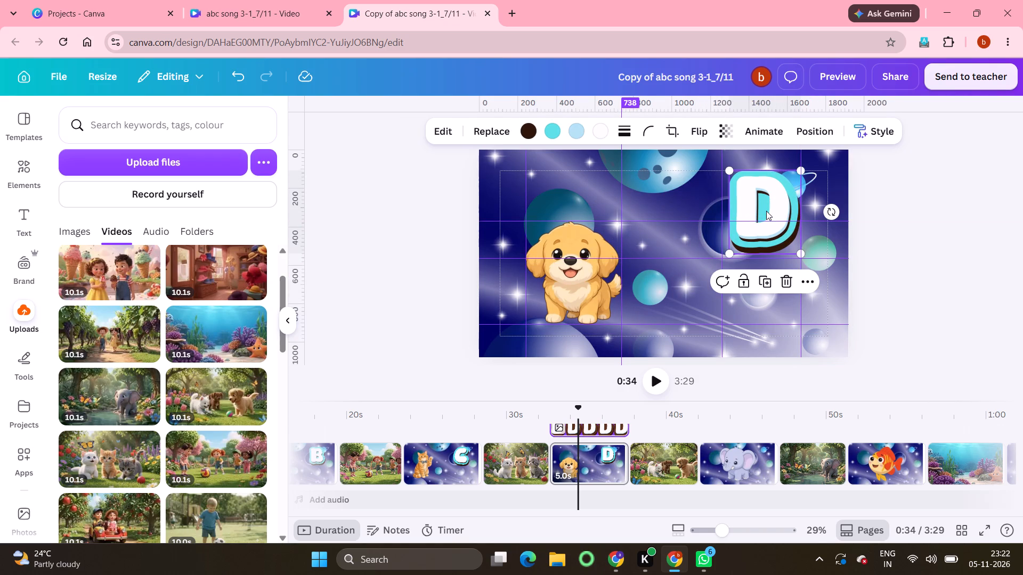
pyautogui.moveTo(732, 253); pyautogui.dragTo(726, 254)
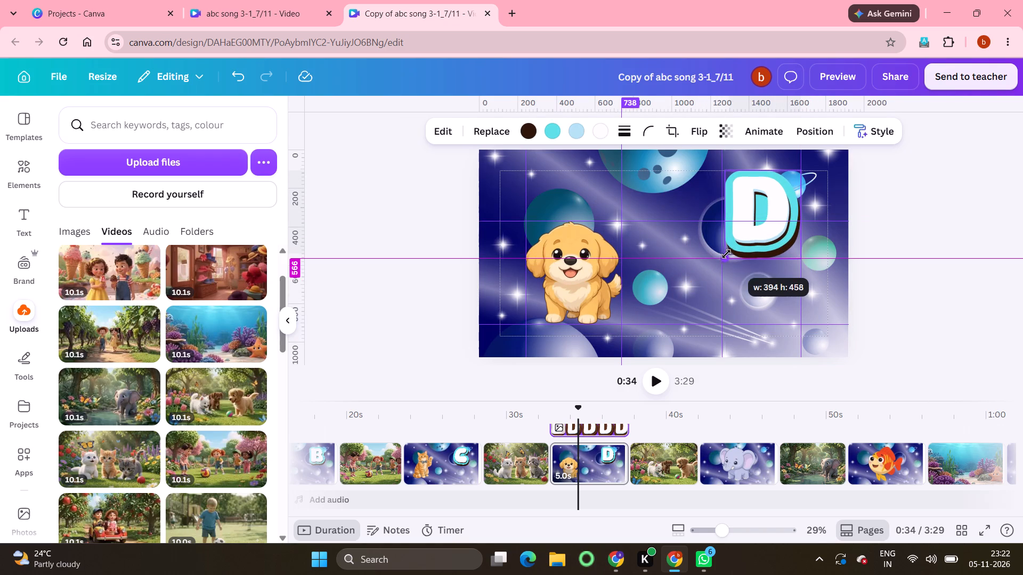
pyautogui.moveTo(726, 254); pyautogui.dragTo(720, 260)
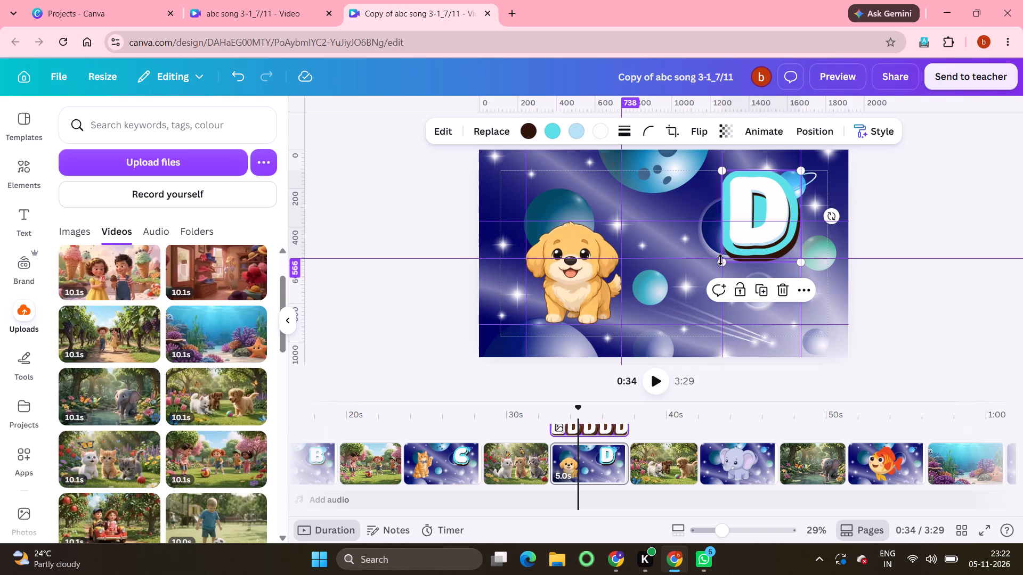
# On the elephant page, flip the elephant picture horizontally.
pyautogui.click(735, 470)
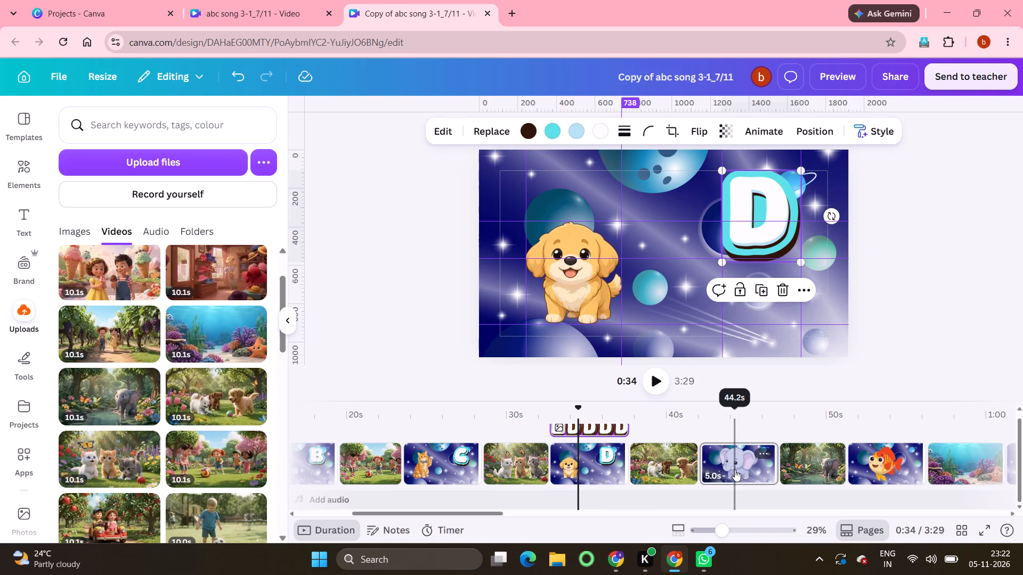
pyautogui.click(662, 206)
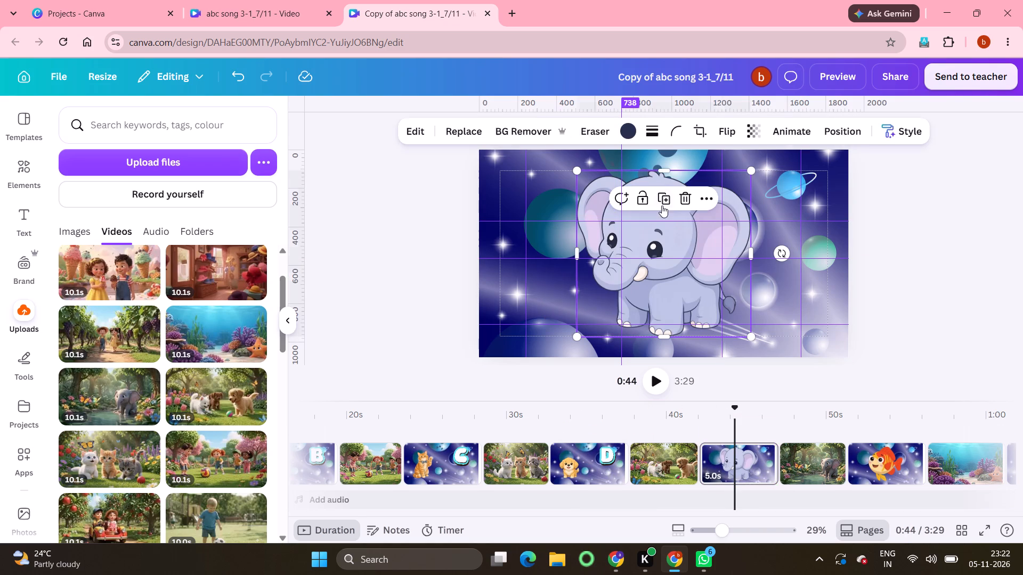
pyautogui.click(726, 133)
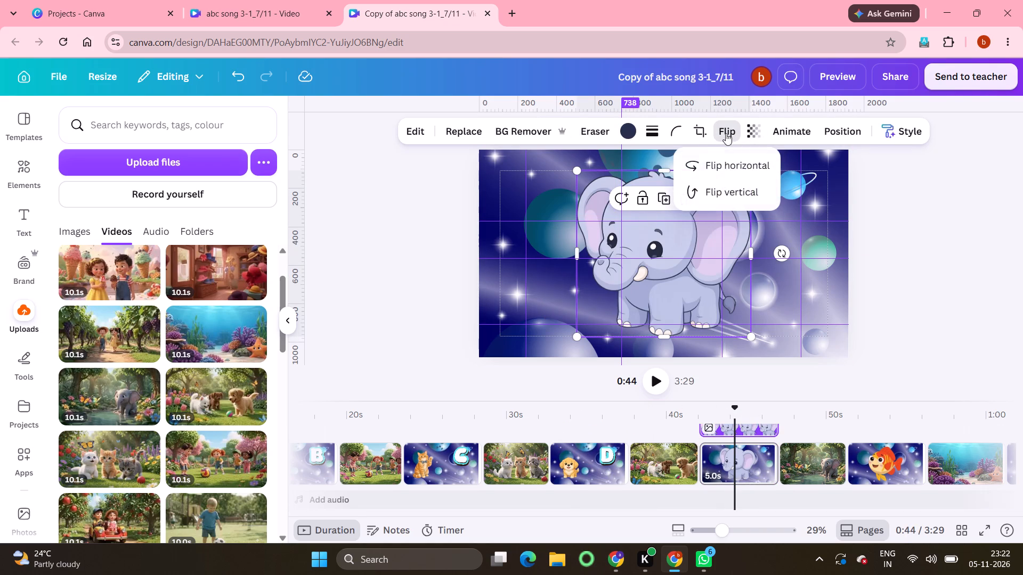
pyautogui.click(728, 172)
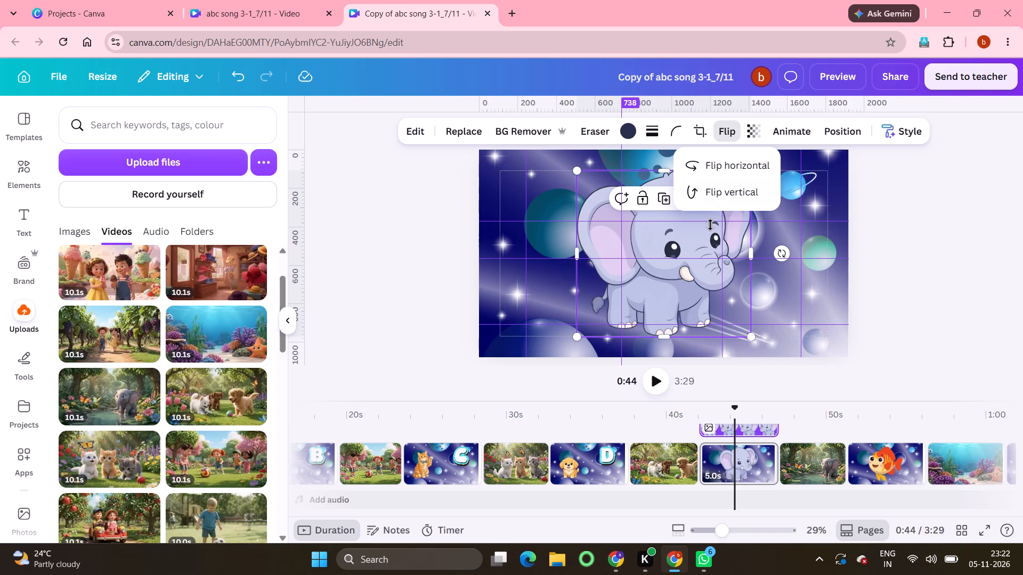
# Move the elephant into the left guide frame and shrink it to roughly the frame's size, keeping its left edge on the 241 guide.
pyautogui.moveTo(579, 172); pyautogui.dragTo(616, 192)
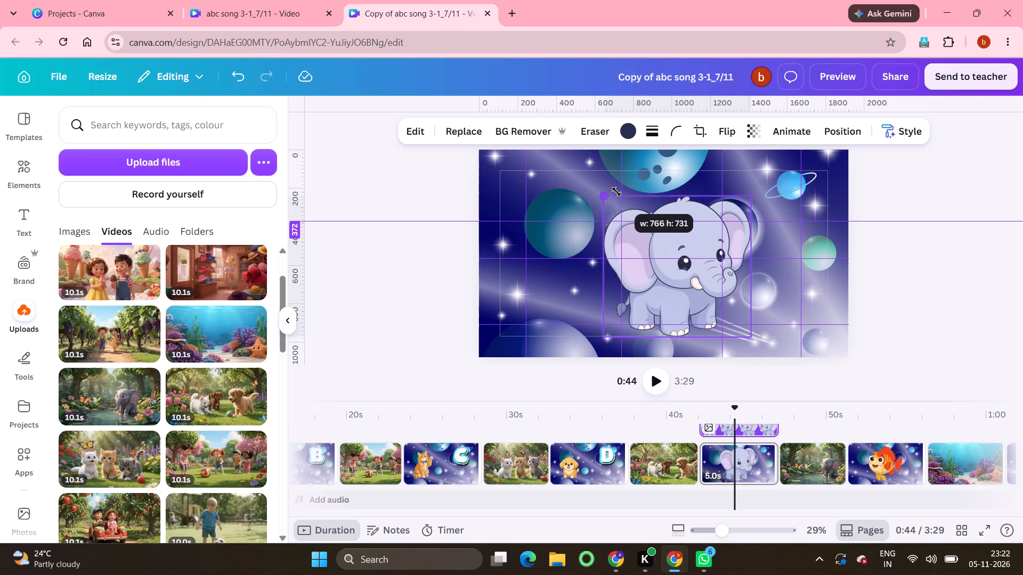
pyautogui.moveTo(616, 192); pyautogui.dragTo(628, 199)
pyautogui.moveTo(690, 237); pyautogui.dragTo(635, 216)
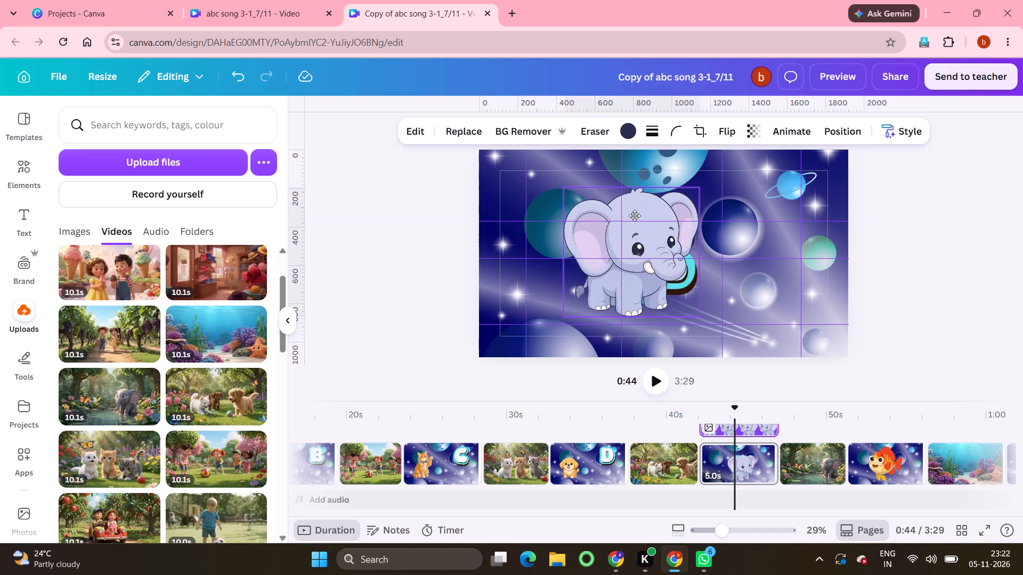
pyautogui.moveTo(635, 216); pyautogui.dragTo(602, 223)
pyautogui.click(602, 223)
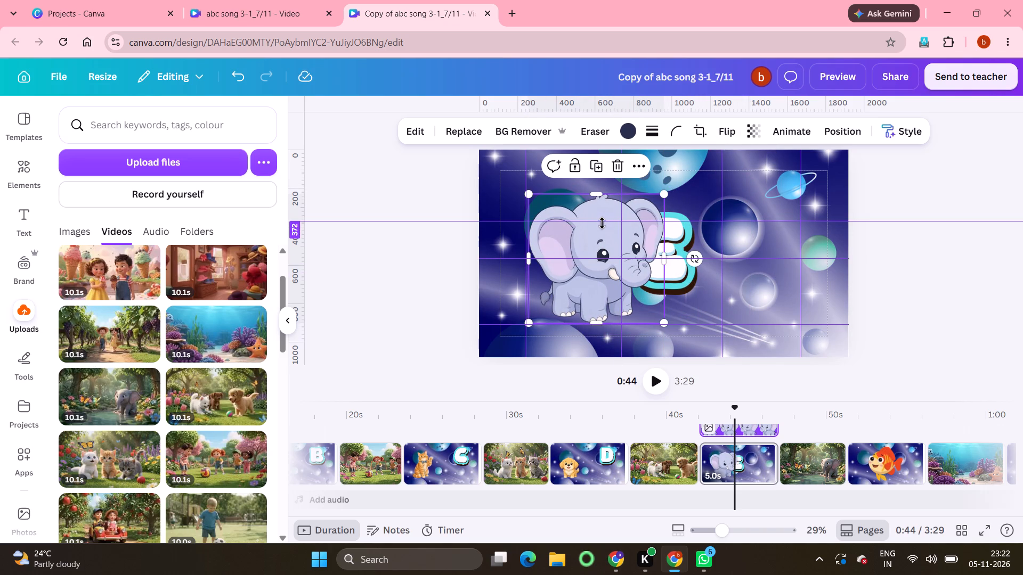
pyautogui.click(602, 235)
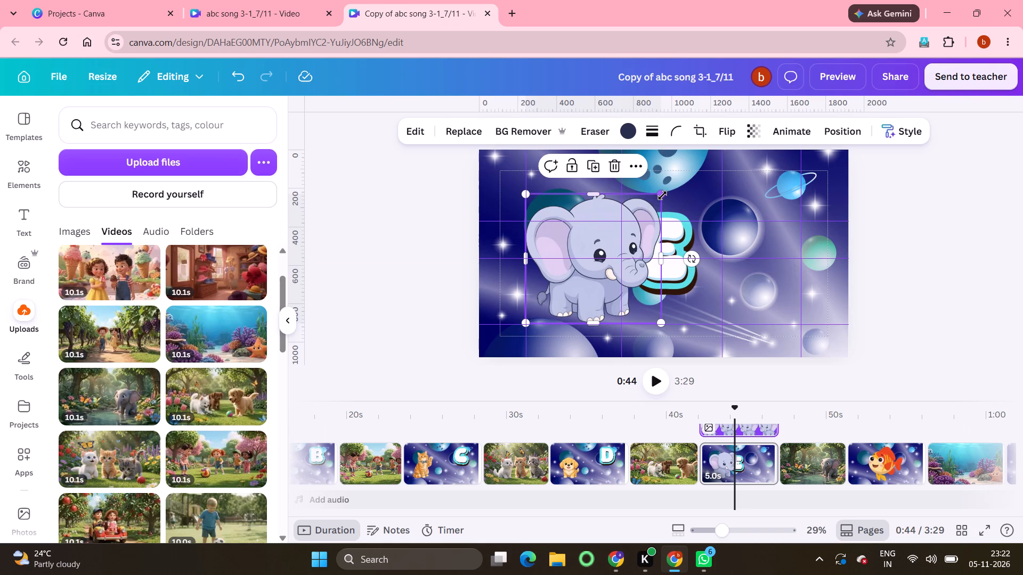
pyautogui.moveTo(662, 195); pyautogui.dragTo(623, 215)
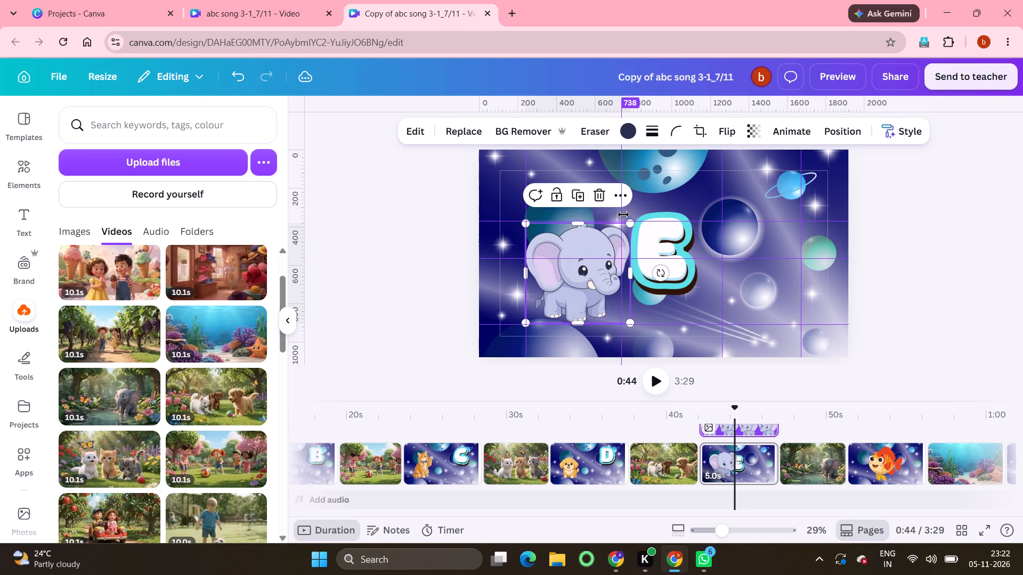
# Move the letter E to the upper-right guide area and enlarge it until its left edge meets the vertical guide.
pyautogui.click(665, 239)
pyautogui.moveTo(665, 239); pyautogui.dragTo(719, 217)
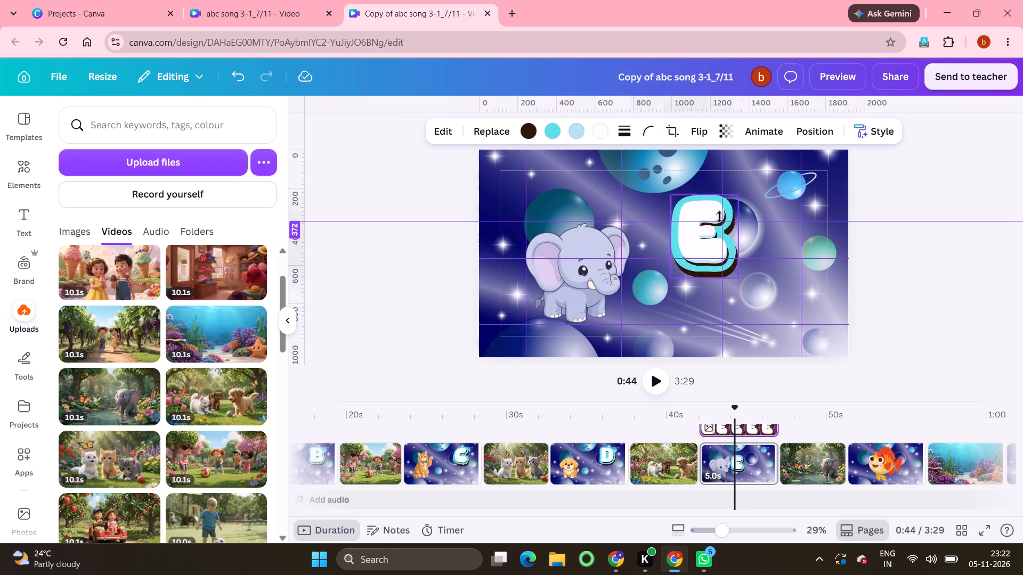
pyautogui.moveTo(719, 217); pyautogui.dragTo(773, 195)
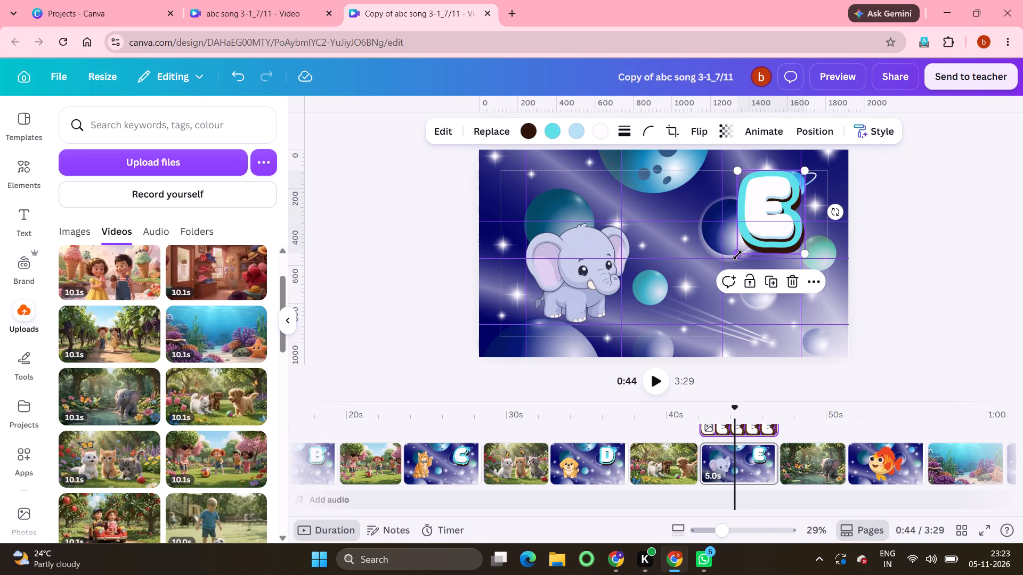
pyautogui.moveTo(737, 255); pyautogui.dragTo(710, 262)
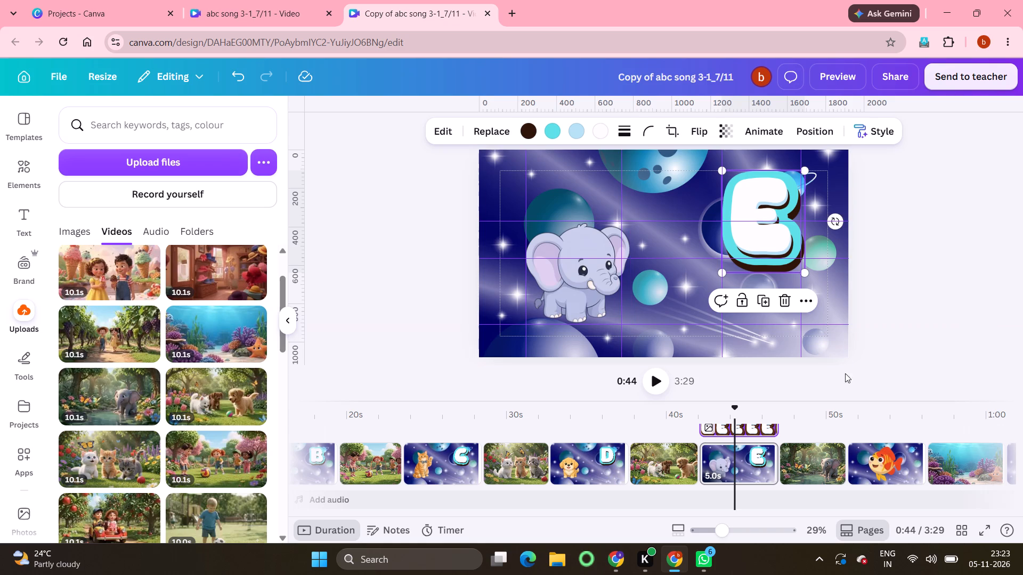
# On the fish page, flip the fish picture horizontally.
pyautogui.hscroll(-6, 851, 445)
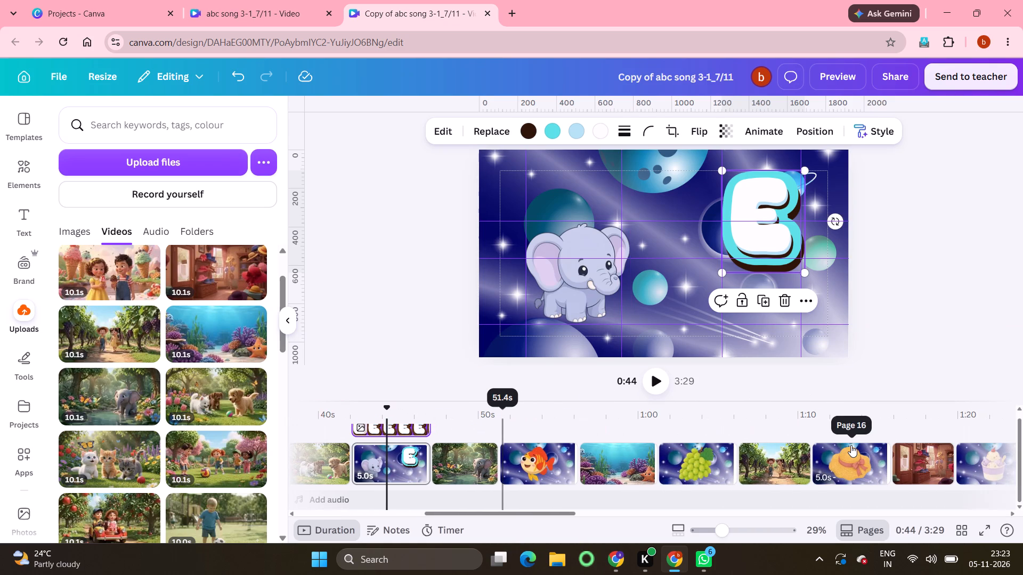
pyautogui.click(542, 463)
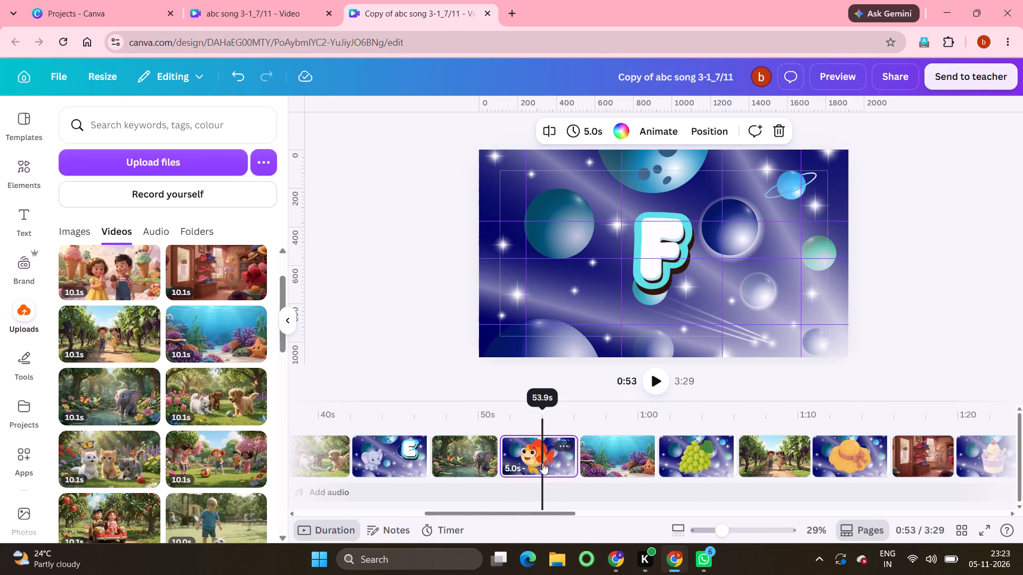
pyautogui.click(669, 205)
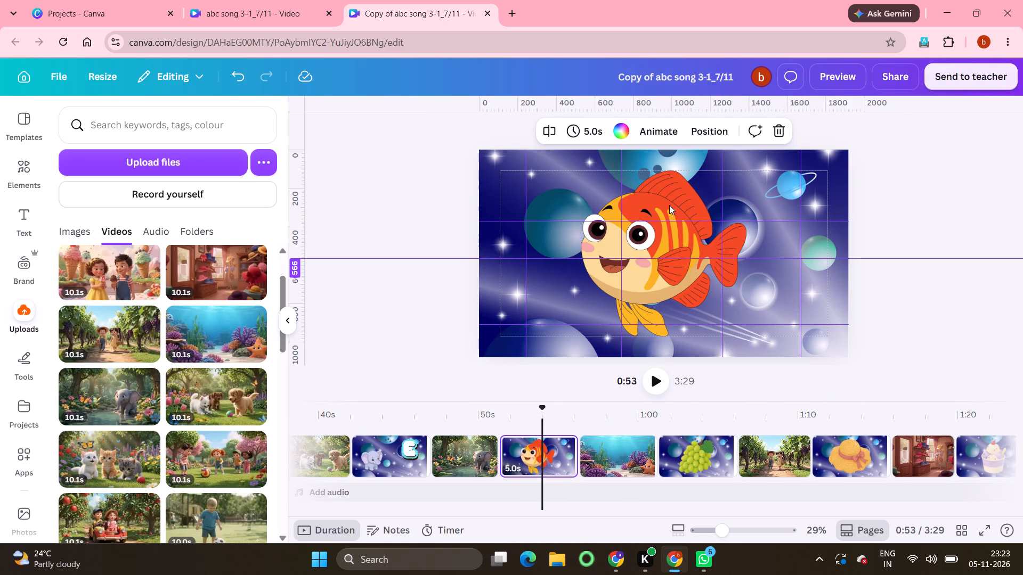
pyautogui.click(742, 134)
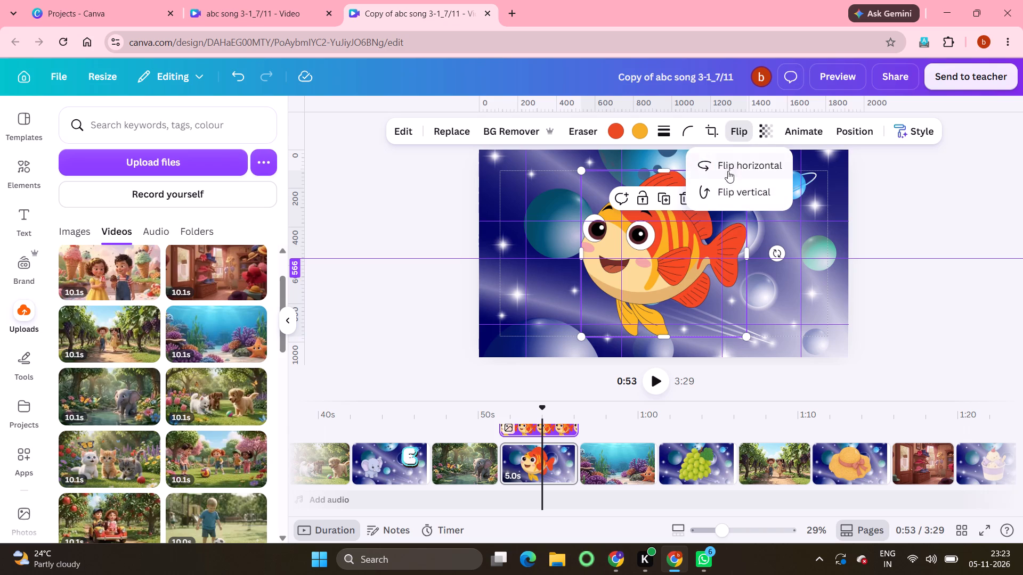
pyautogui.click(731, 167)
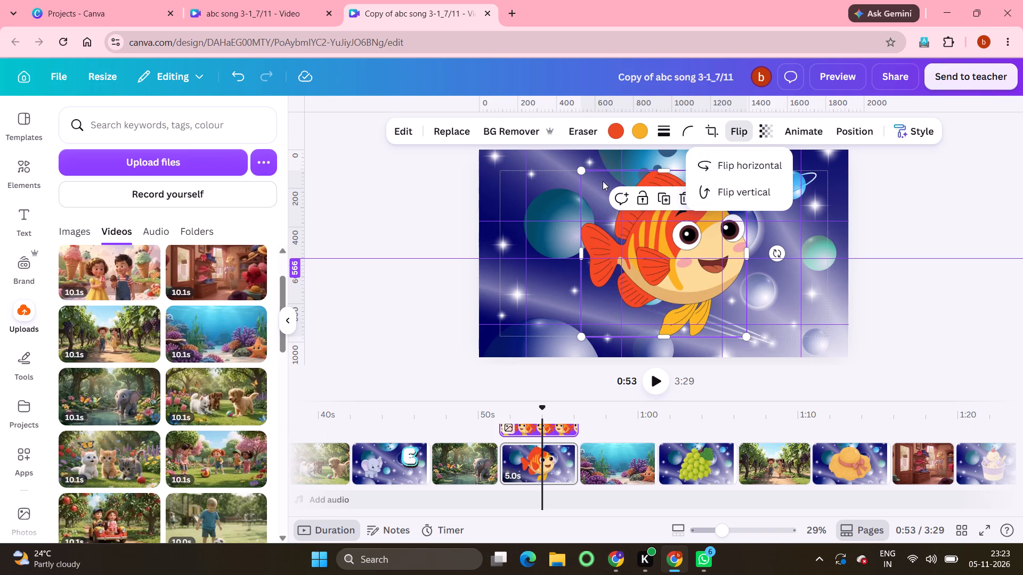
# Shrink the fish and move it into the left guide frame, with its left edge on the 241 guide and top on the 372 guide.
pyautogui.moveTo(584, 171); pyautogui.dragTo(640, 214)
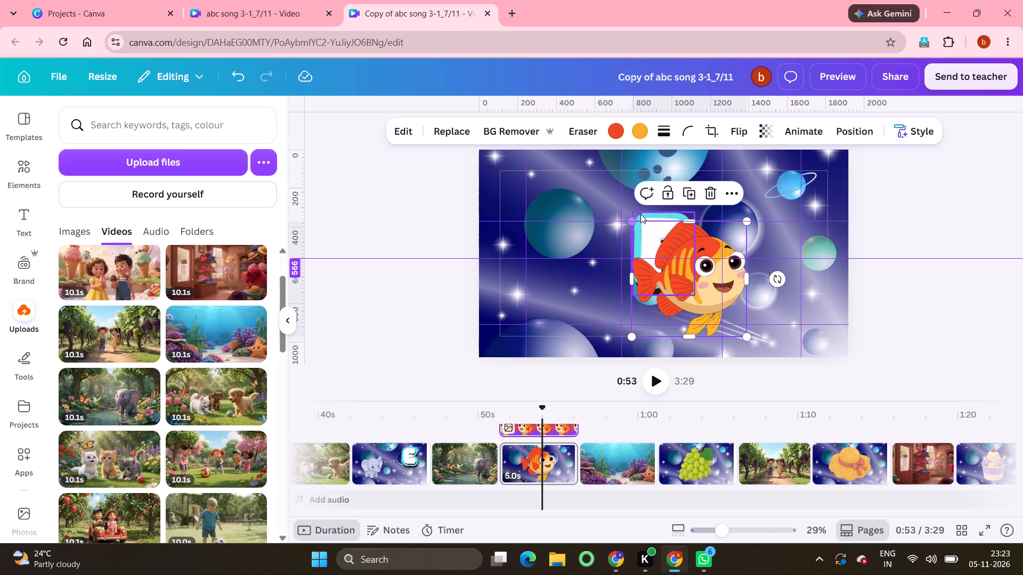
pyautogui.moveTo(699, 298); pyautogui.dragTo(595, 285)
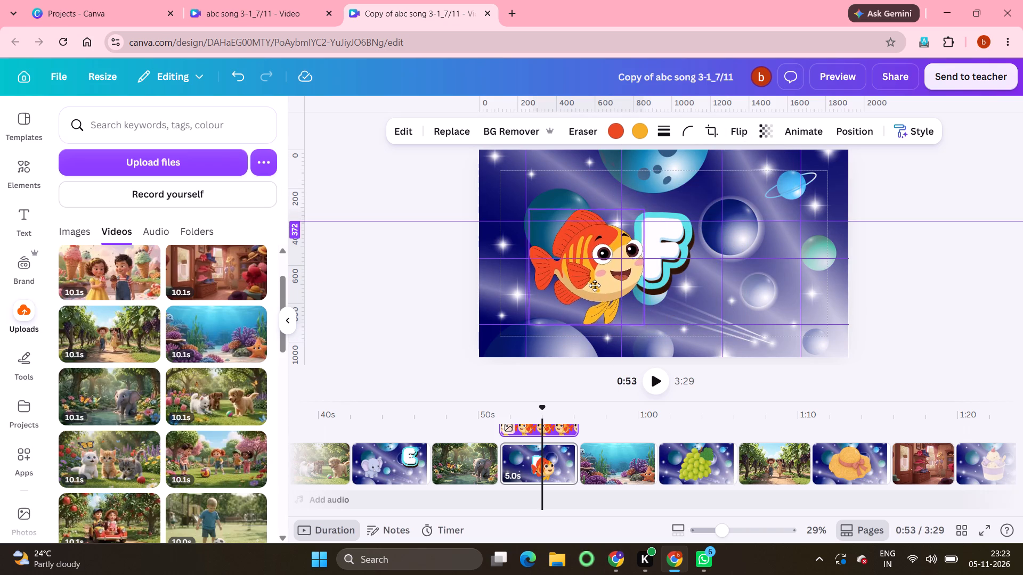
pyautogui.moveTo(595, 285); pyautogui.dragTo(594, 284)
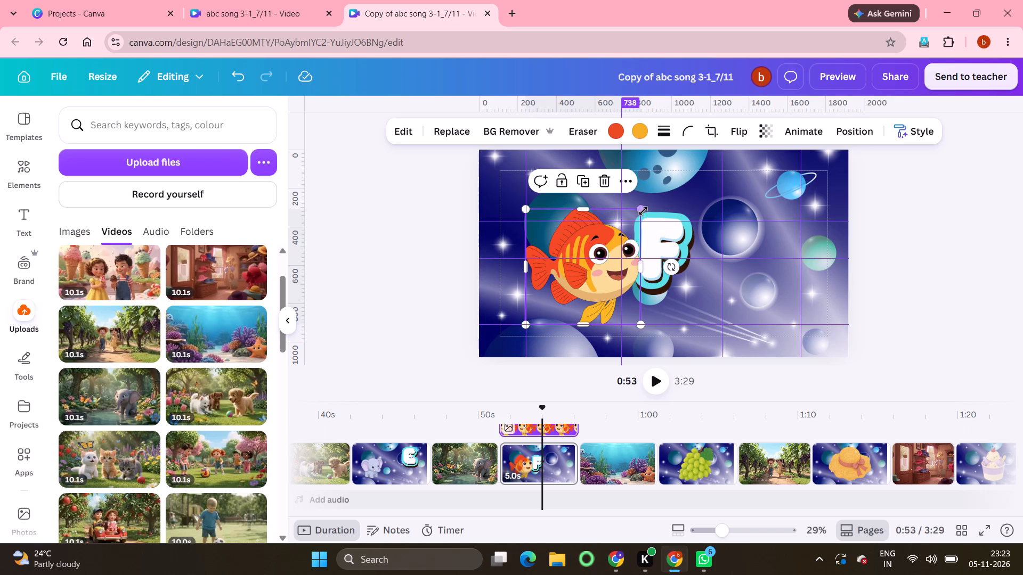
pyautogui.moveTo(642, 208); pyautogui.dragTo(632, 217)
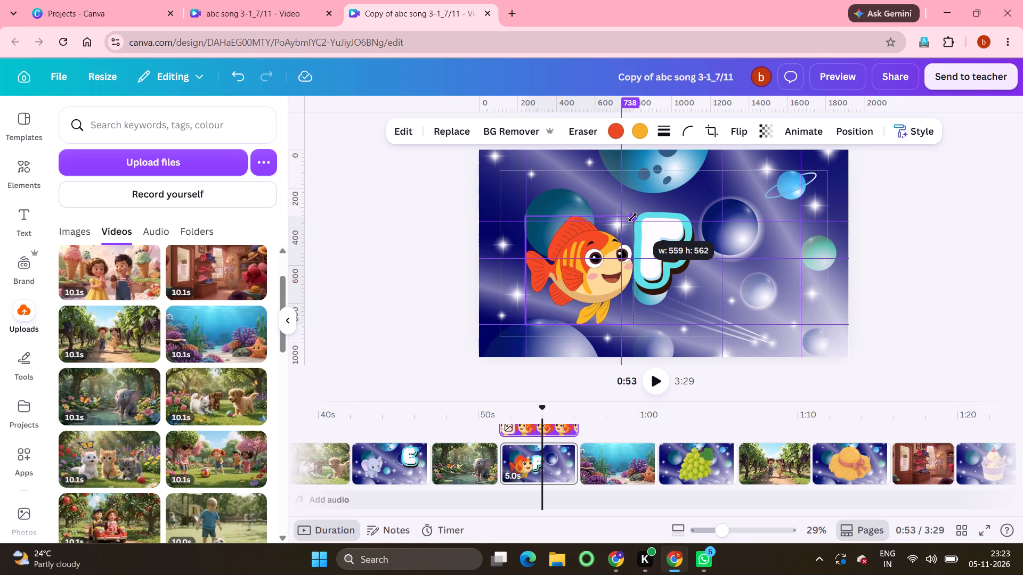
pyautogui.moveTo(632, 217); pyautogui.dragTo(629, 220)
# Move the letter F to the upper-right guide area and enlarge it to about 410 by 553, its left edge meeting the 1262 guide.
pyautogui.click(667, 235)
pyautogui.moveTo(667, 235); pyautogui.dragTo(775, 189)
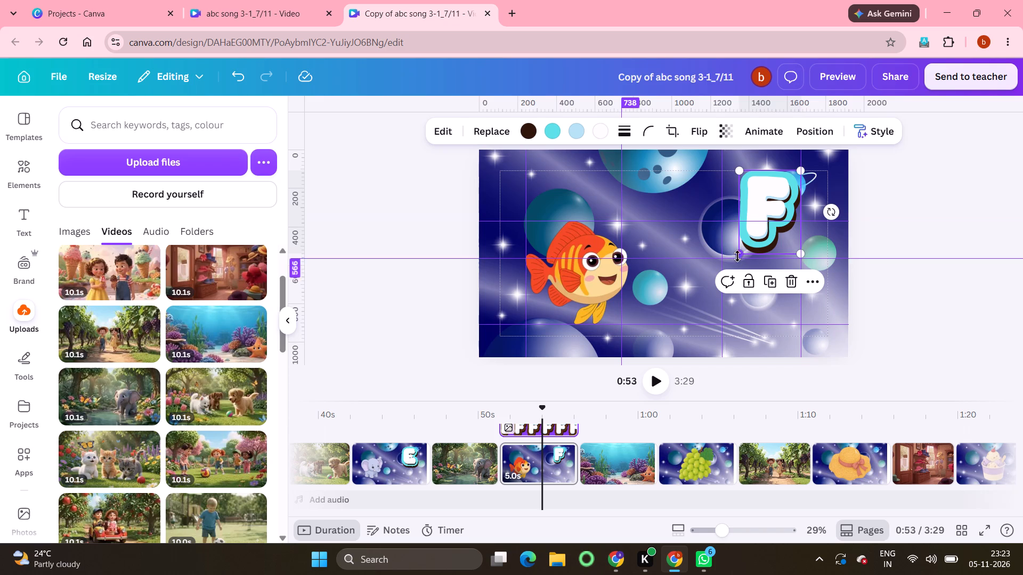
pyautogui.moveTo(740, 253); pyautogui.dragTo(720, 263)
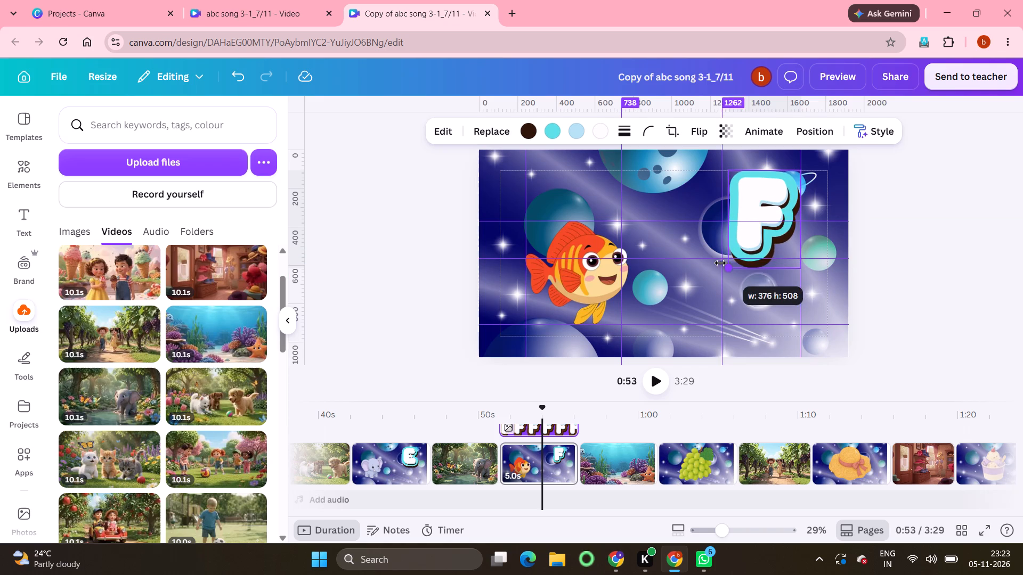
pyautogui.moveTo(720, 263); pyautogui.dragTo(716, 267)
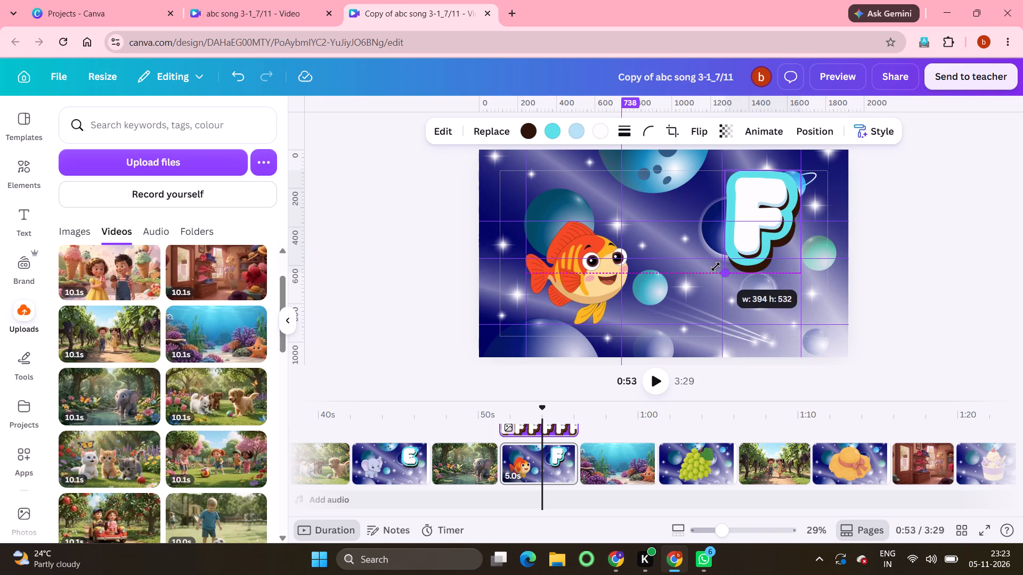
pyautogui.moveTo(716, 267); pyautogui.dragTo(718, 277)
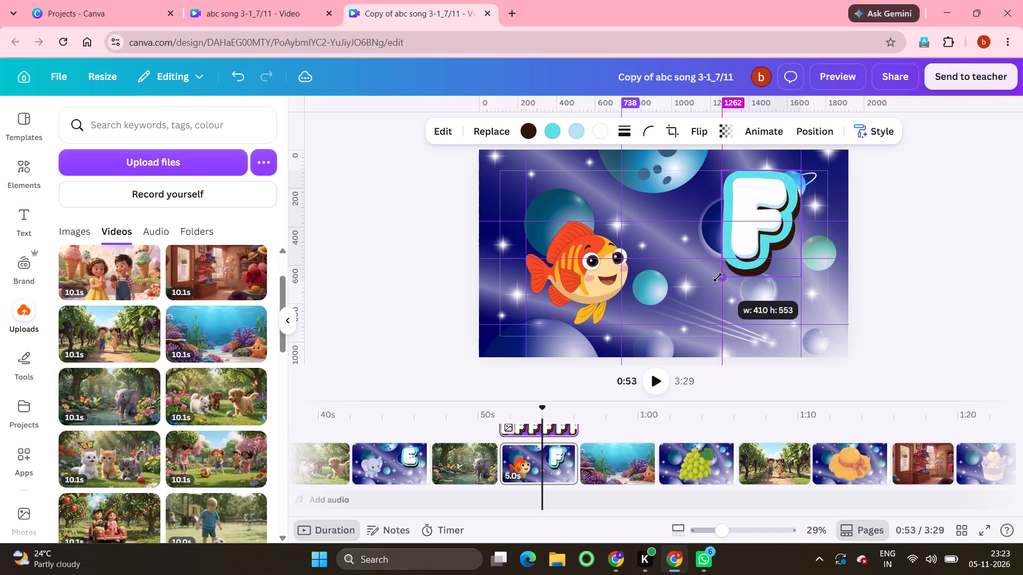
pyautogui.moveTo(718, 277); pyautogui.dragTo(719, 276)
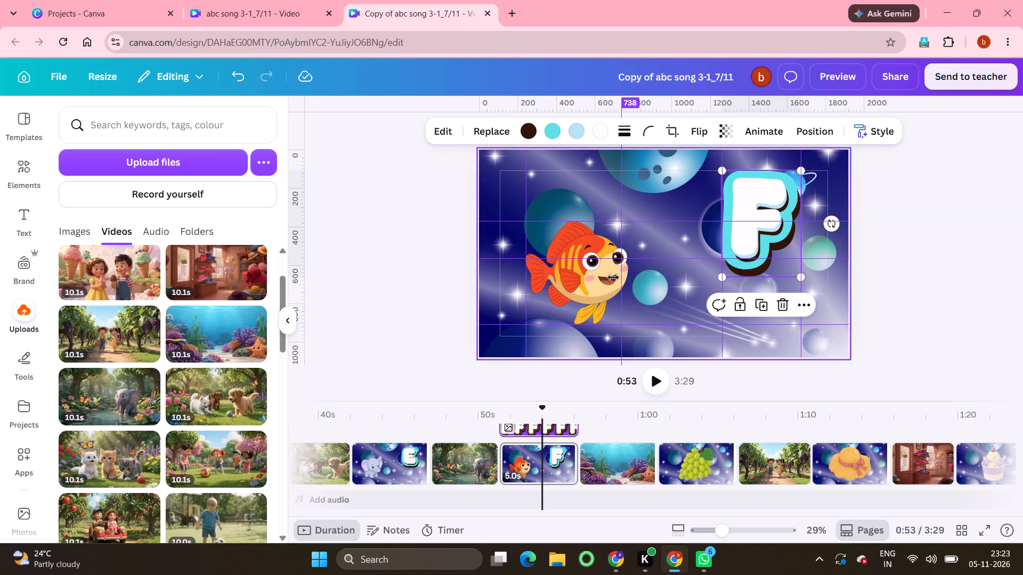
pyautogui.click(582, 269)
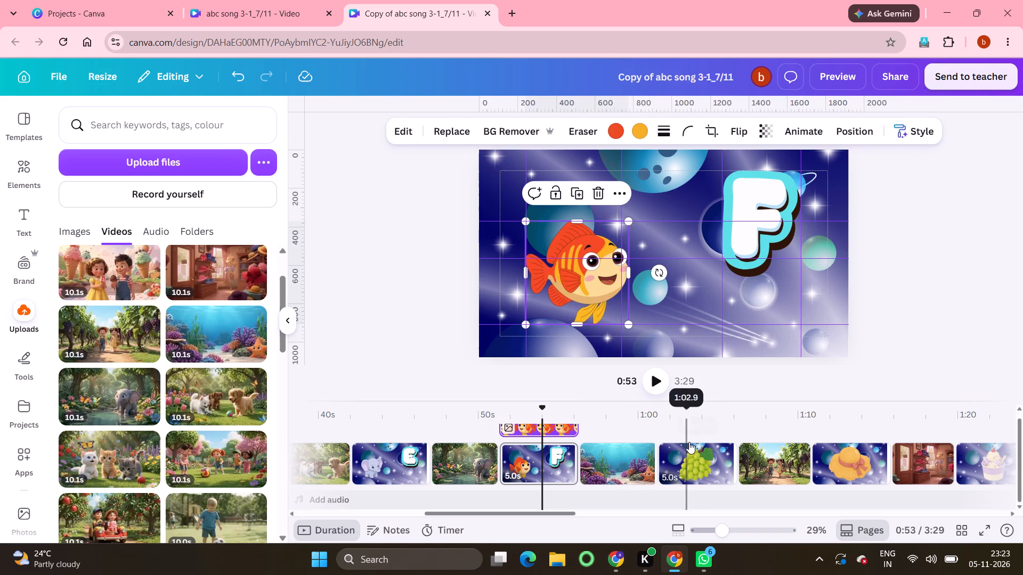
# On the grapes page, shrink the grapes and move them into the left guide frame, keeping their left edge on the 241 guide.
pyautogui.click(700, 455)
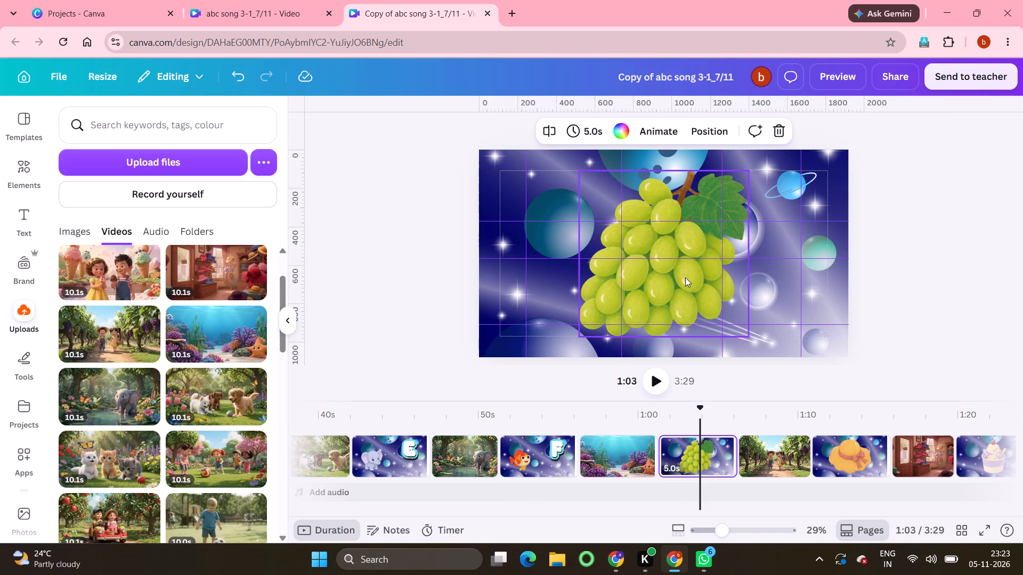
pyautogui.click(664, 287)
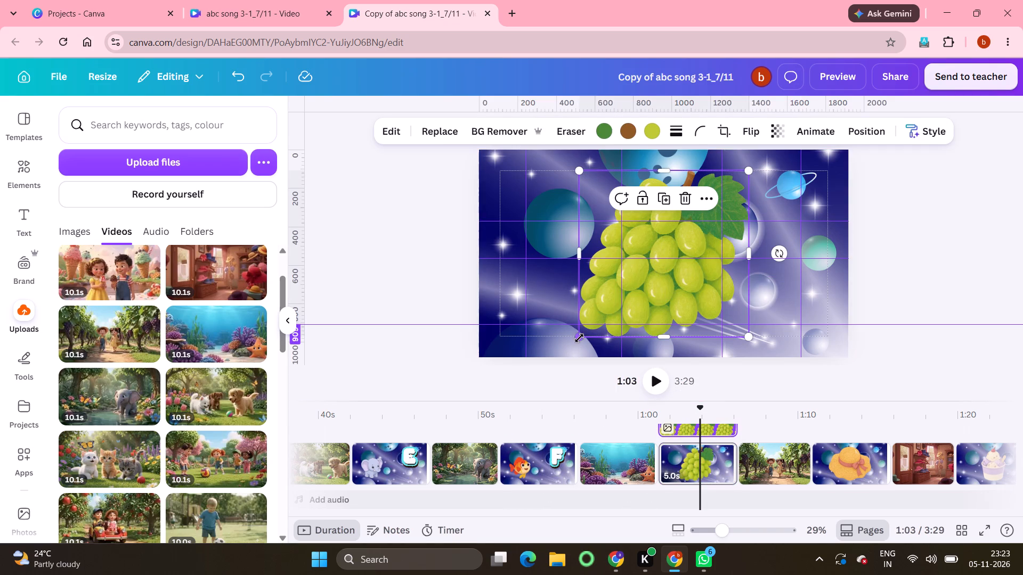
pyautogui.moveTo(582, 337); pyautogui.dragTo(652, 293)
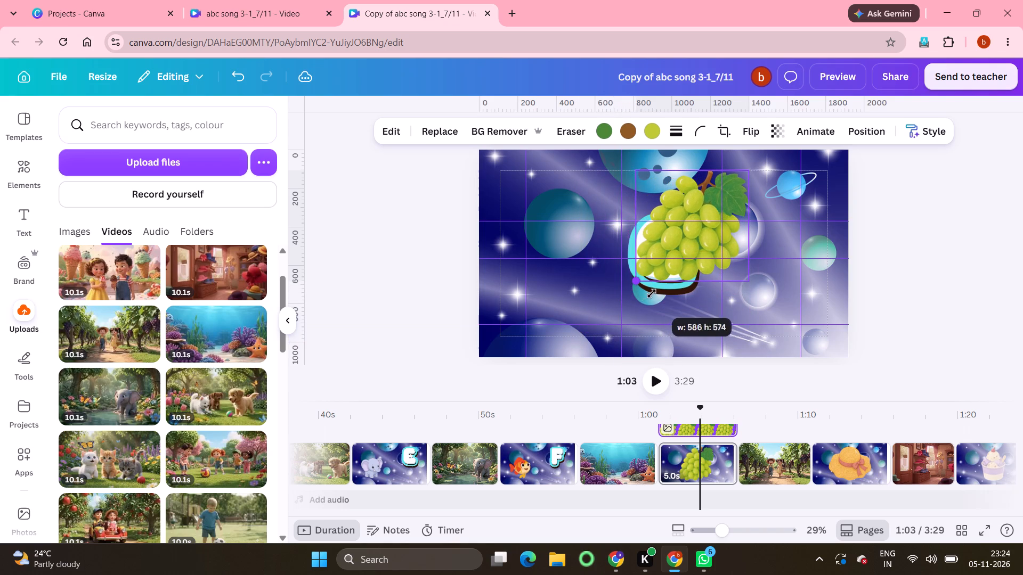
pyautogui.moveTo(672, 241); pyautogui.dragTo(561, 298)
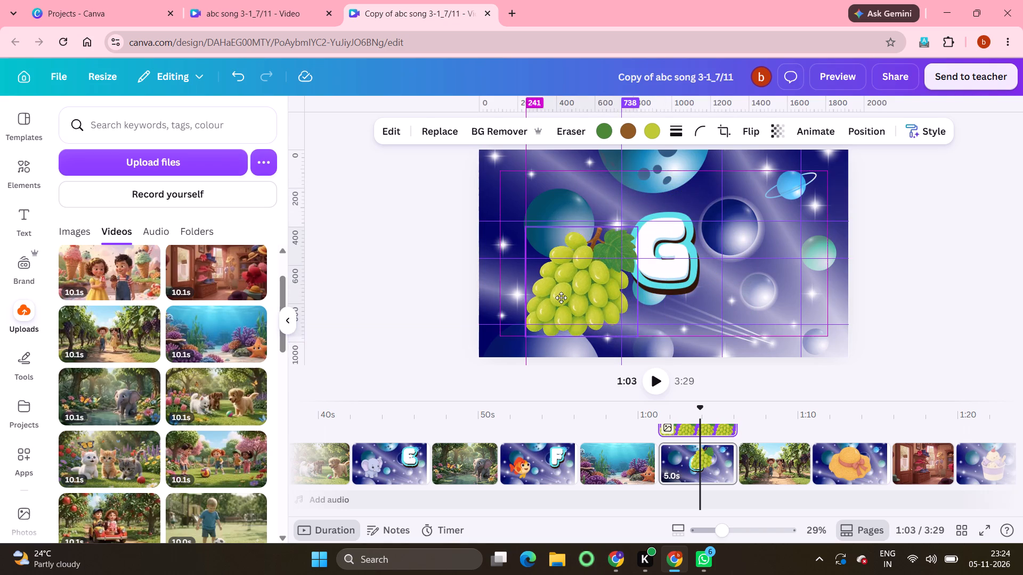
pyautogui.moveTo(561, 298); pyautogui.dragTo(563, 286)
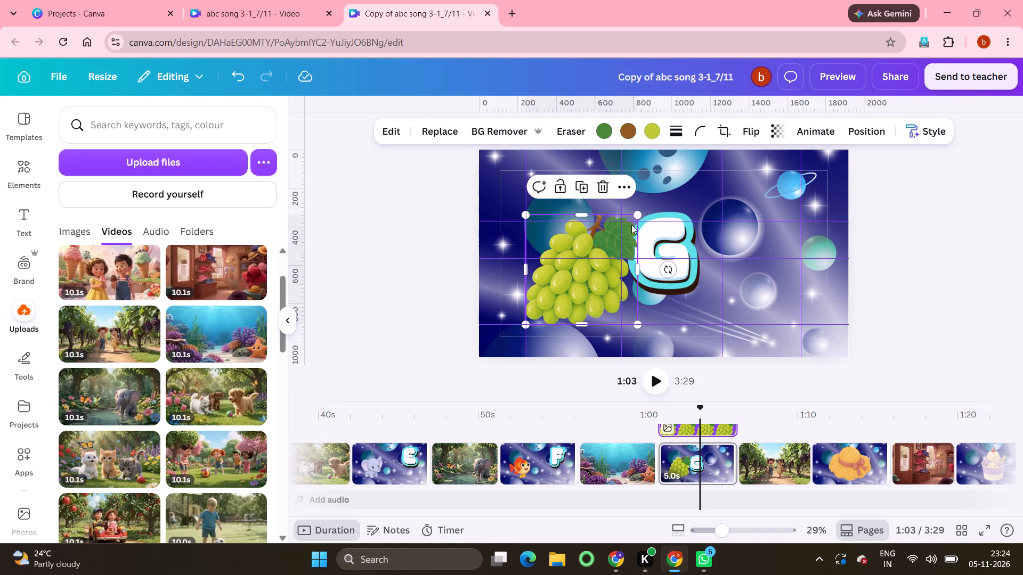
pyautogui.moveTo(638, 215); pyautogui.dragTo(630, 222)
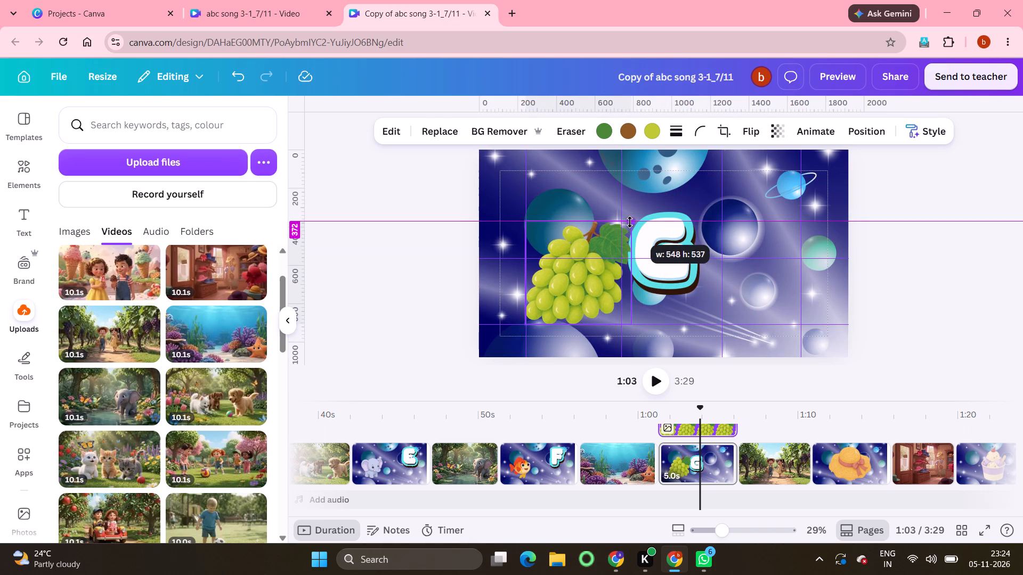
pyautogui.moveTo(630, 222); pyautogui.dragTo(628, 223)
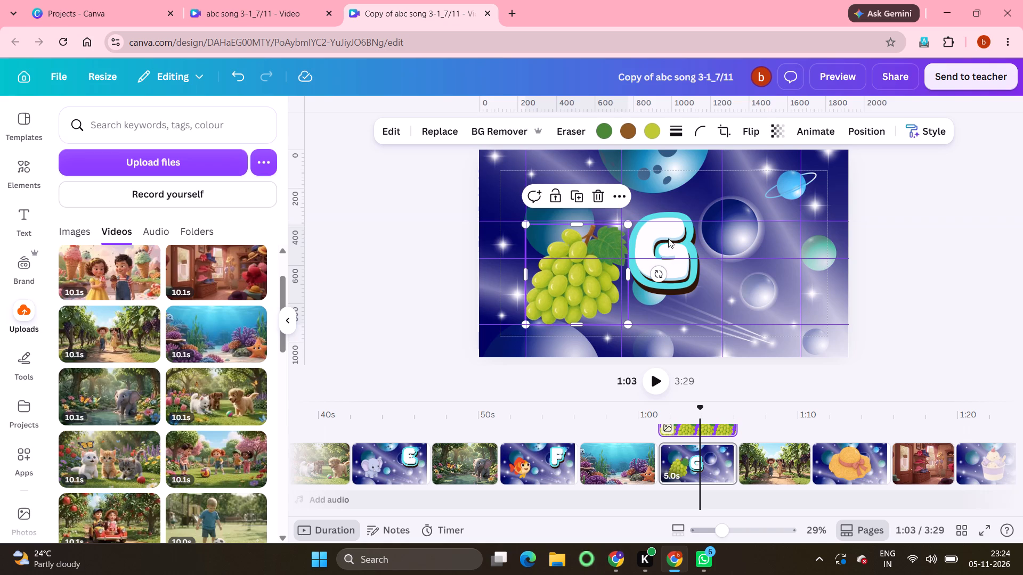
# Move the letter G to the upper-right guide area against the 1671 guide and enlarge it toward the guides' width.
pyautogui.click(675, 241)
pyautogui.moveTo(675, 241); pyautogui.dragTo(773, 200)
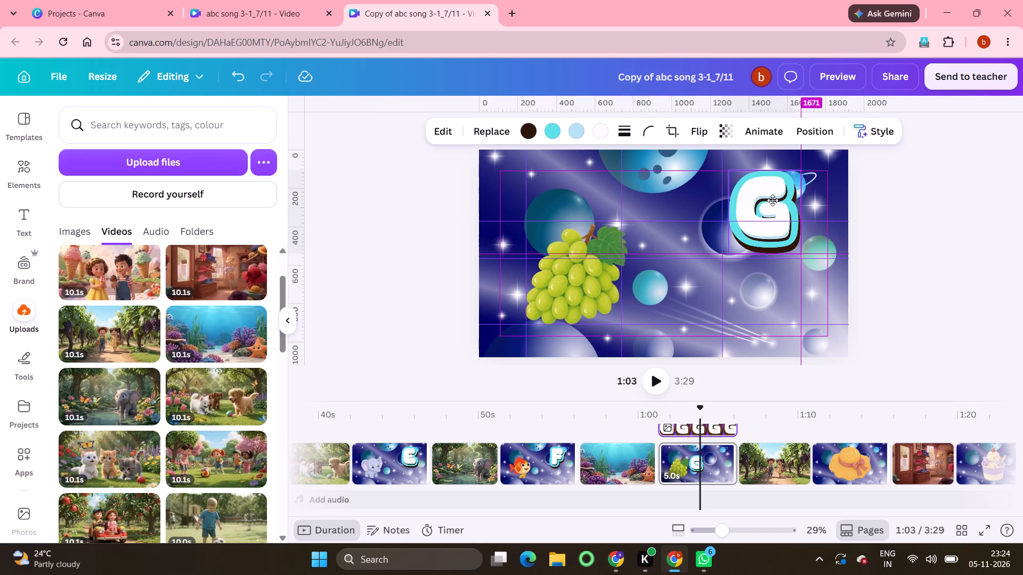
pyautogui.moveTo(773, 200); pyautogui.dragTo(775, 200)
pyautogui.moveTo(729, 251); pyautogui.dragTo(724, 259)
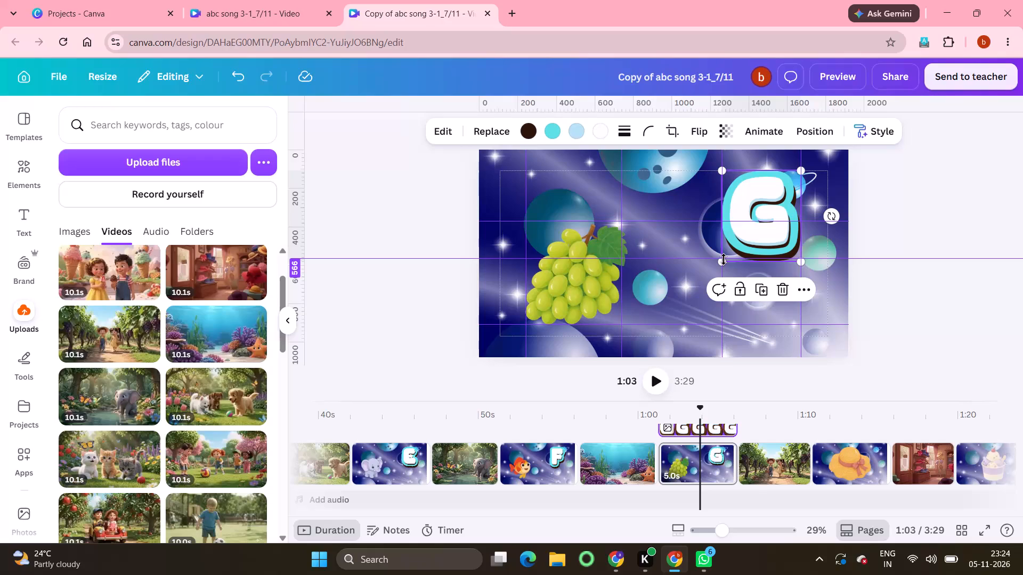
# On the hat page, shrink the hat and move it against the 241 guide, its top on the 372 guide and bottom on the lowest guide.
pyautogui.click(849, 467)
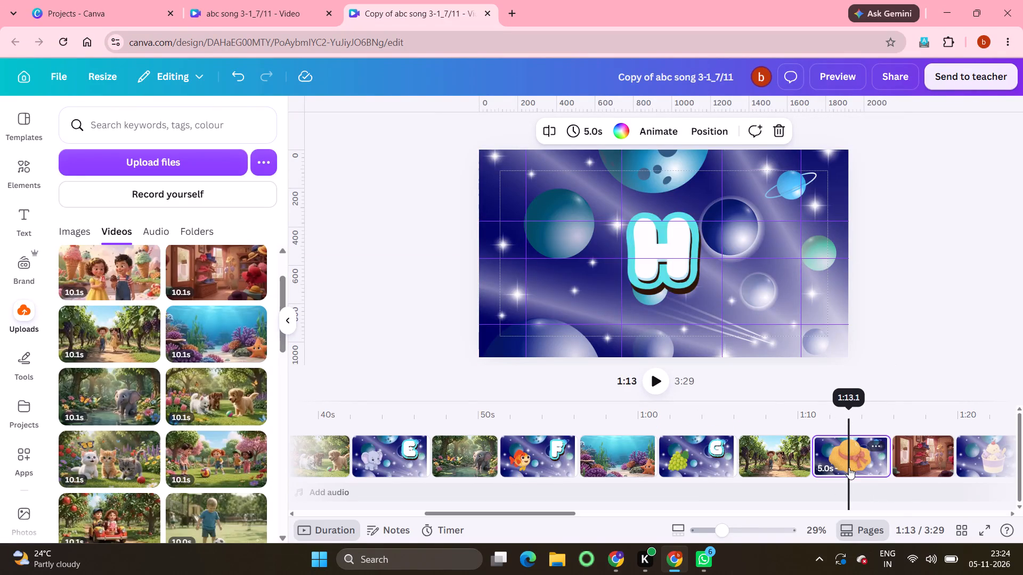
pyautogui.click(669, 273)
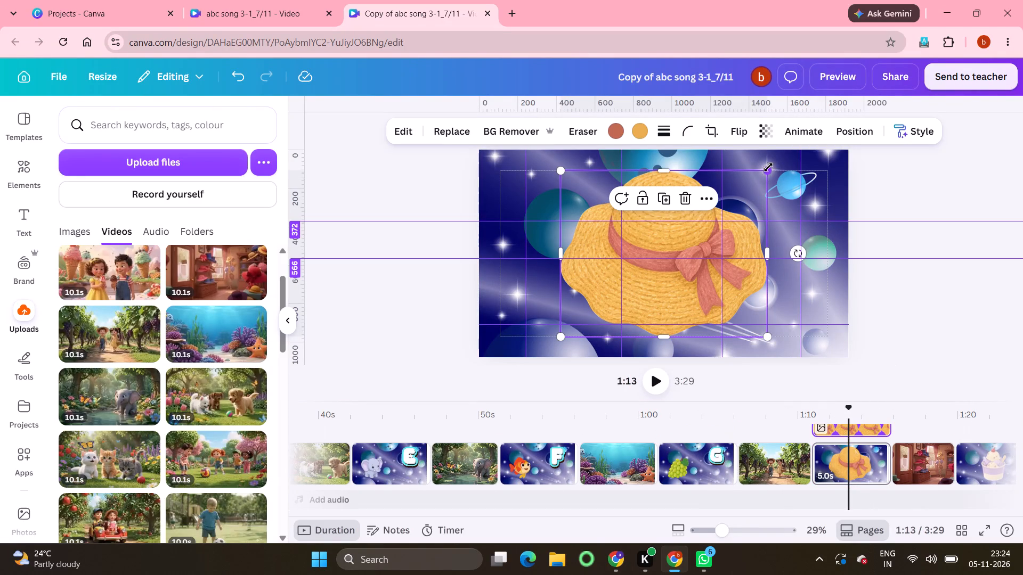
pyautogui.moveTo(769, 170); pyautogui.dragTo(697, 231)
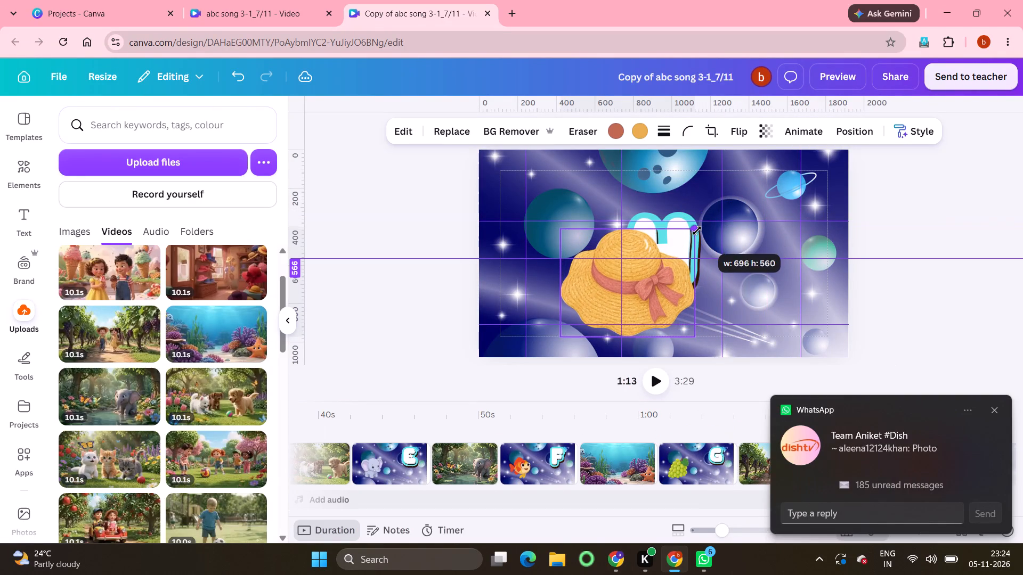
pyautogui.moveTo(697, 231); pyautogui.dragTo(696, 231)
pyautogui.moveTo(656, 308); pyautogui.dragTo(640, 297)
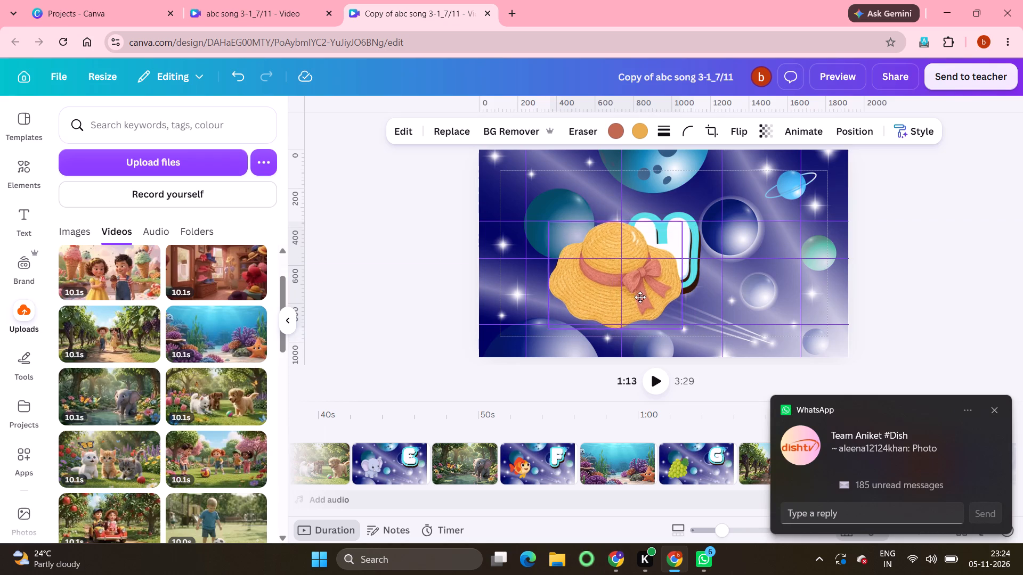
pyautogui.moveTo(640, 297); pyautogui.dragTo(622, 293)
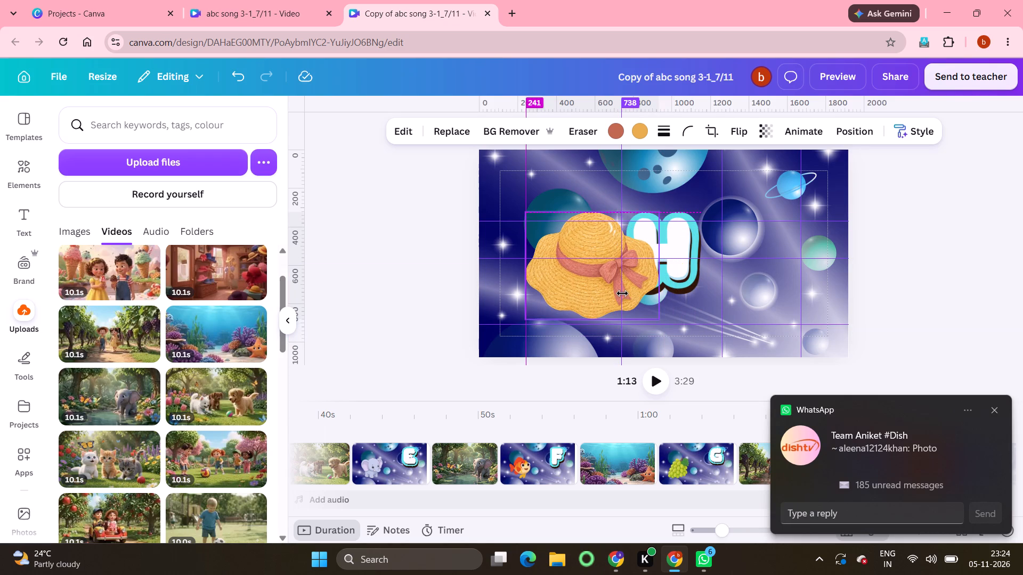
pyautogui.moveTo(622, 293); pyautogui.dragTo(622, 295)
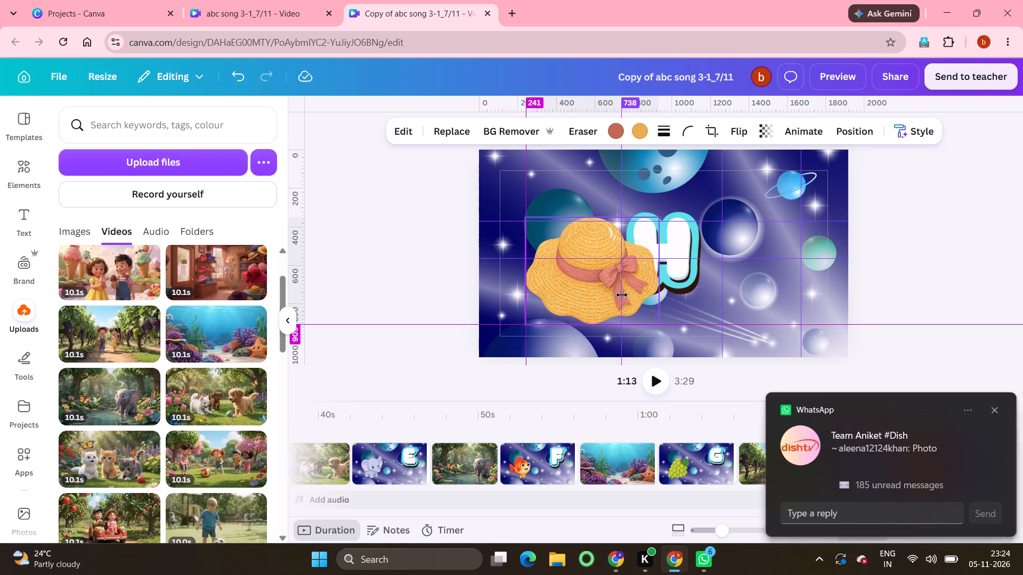
pyautogui.moveTo(622, 295); pyautogui.dragTo(621, 294)
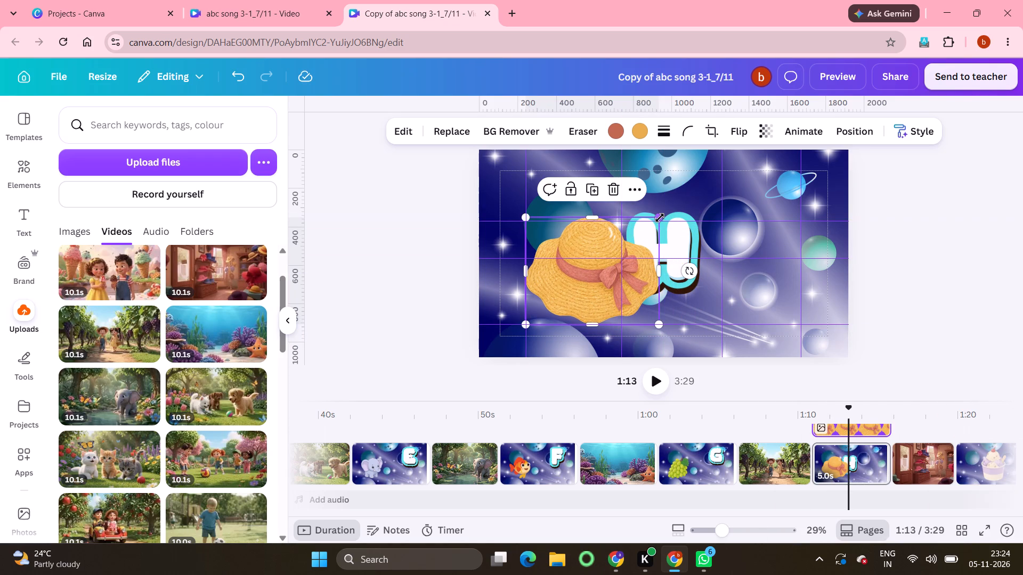
pyautogui.moveTo(662, 217); pyautogui.dragTo(657, 219)
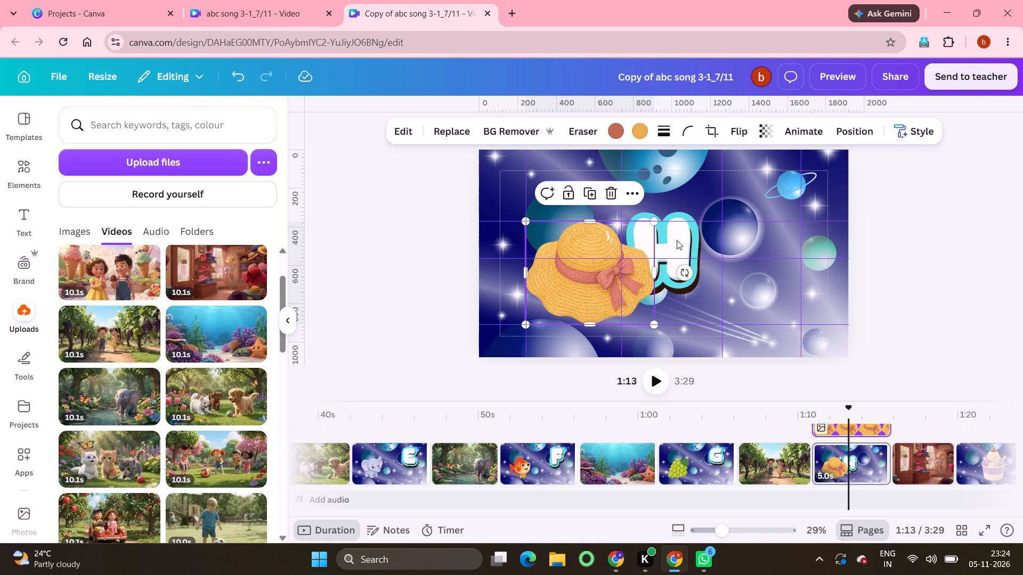
# Move the letter H to the upper-right guide area against the 1671 guide and enlarge it to span the width between the vertical guides.
pyautogui.click(680, 245)
pyautogui.moveTo(680, 245); pyautogui.dragTo(781, 201)
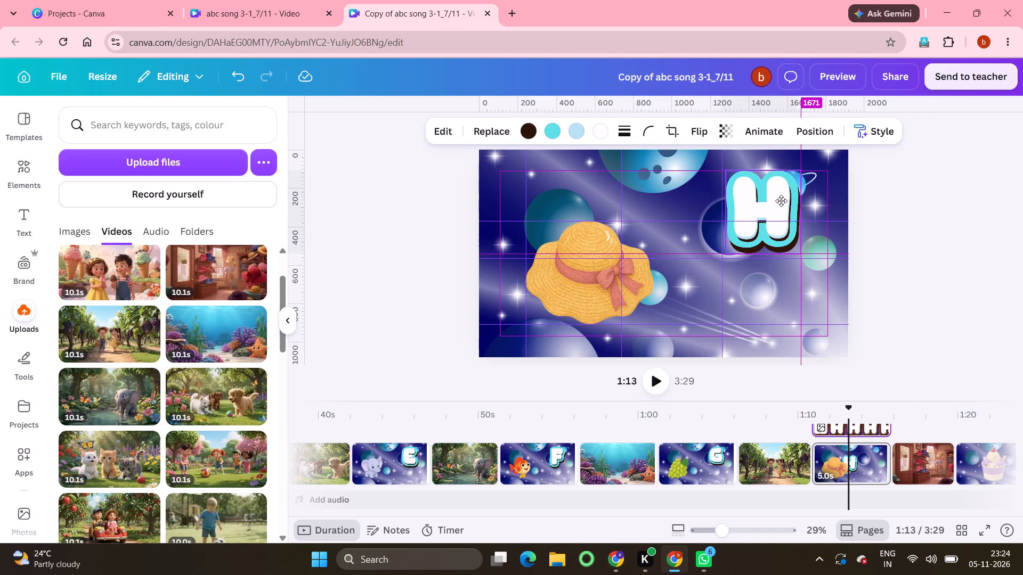
pyautogui.moveTo(781, 201); pyautogui.dragTo(781, 201)
pyautogui.moveTo(726, 251); pyautogui.dragTo(724, 257)
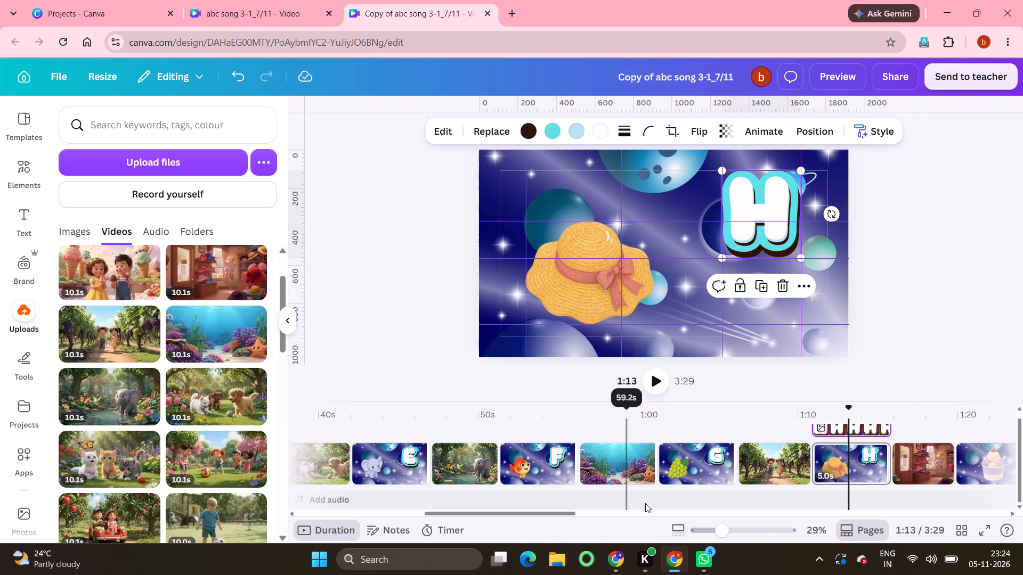
# Go to the ice cream page in the timeline.
pyautogui.hscroll(-5, 765, 478)
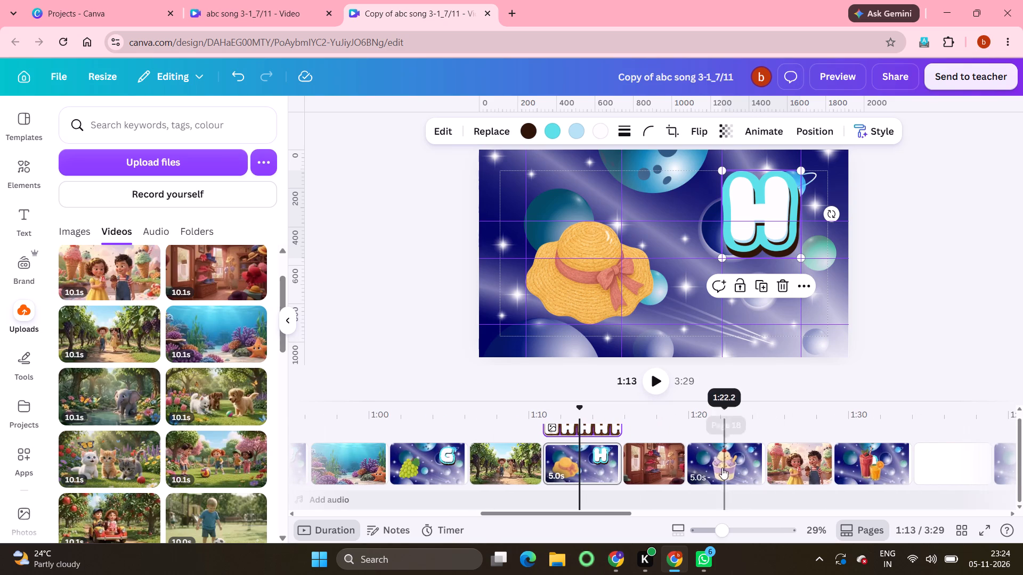
# On the ice cream page, move the ice cream between the 241 and 738 guides and resize it to about 497 by 680.
pyautogui.click(715, 461)
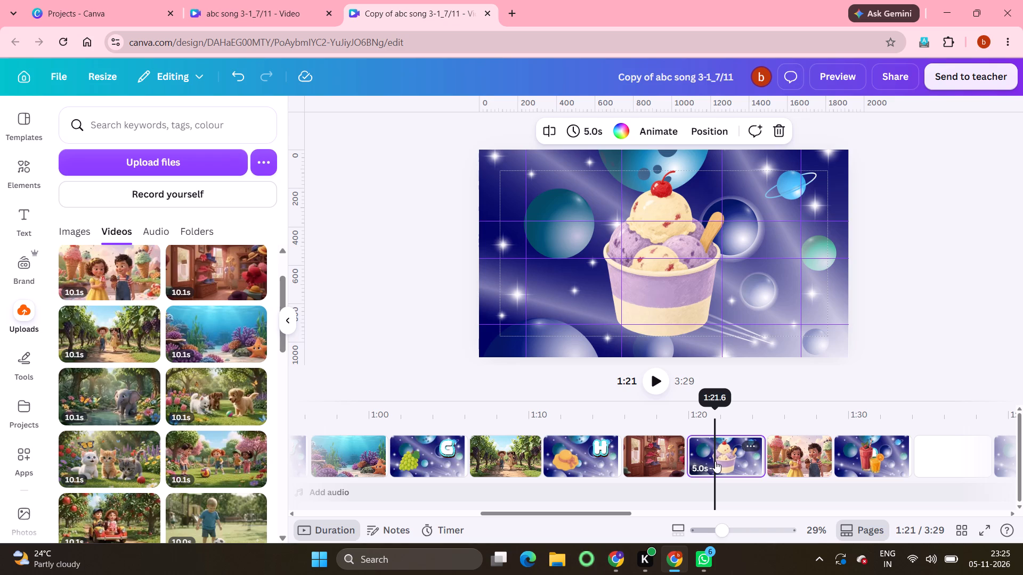
pyautogui.click(677, 289)
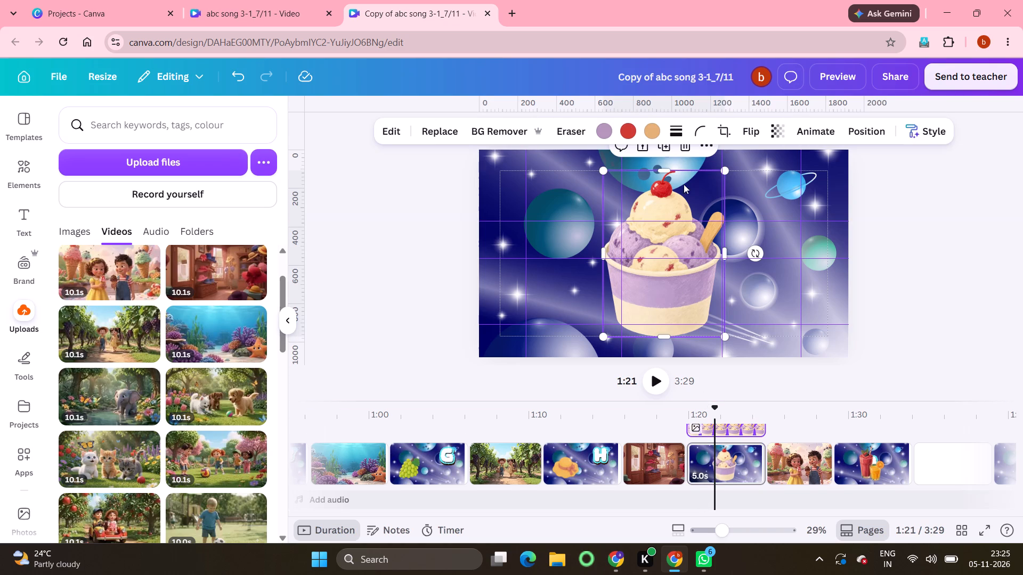
pyautogui.moveTo(600, 170); pyautogui.dragTo(624, 198)
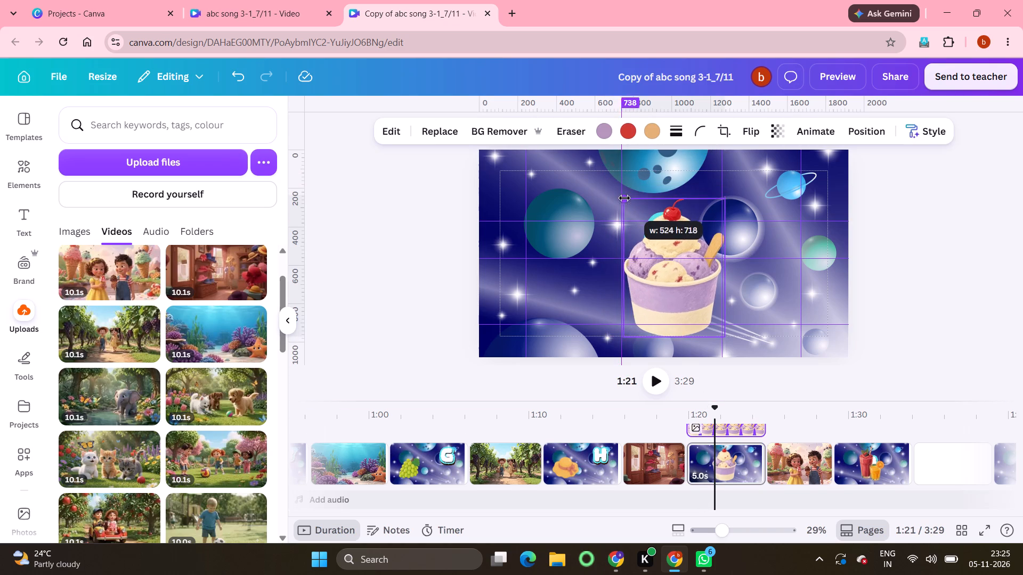
pyautogui.moveTo(624, 198); pyautogui.dragTo(633, 212)
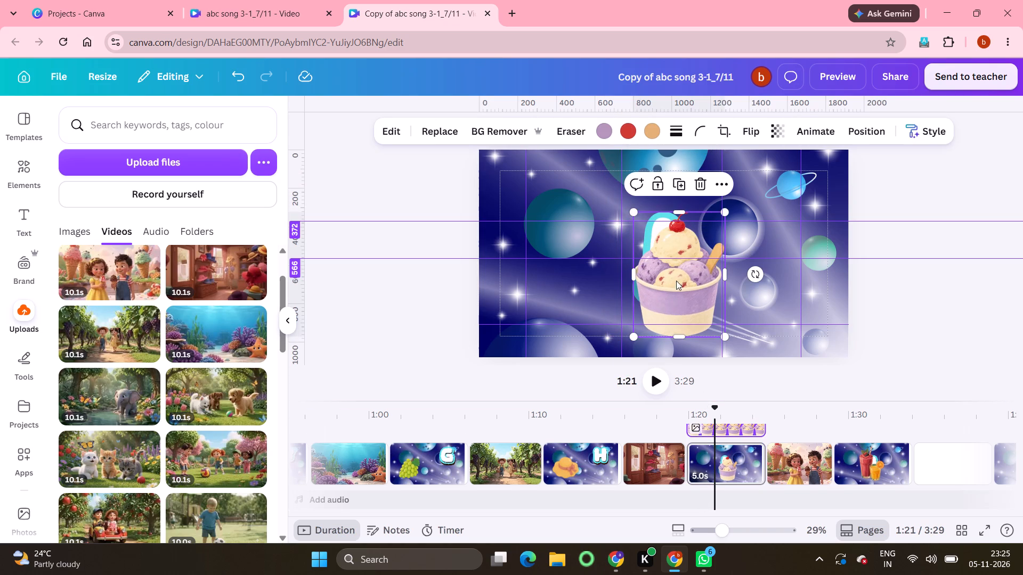
pyautogui.moveTo(689, 306); pyautogui.dragTo(584, 292)
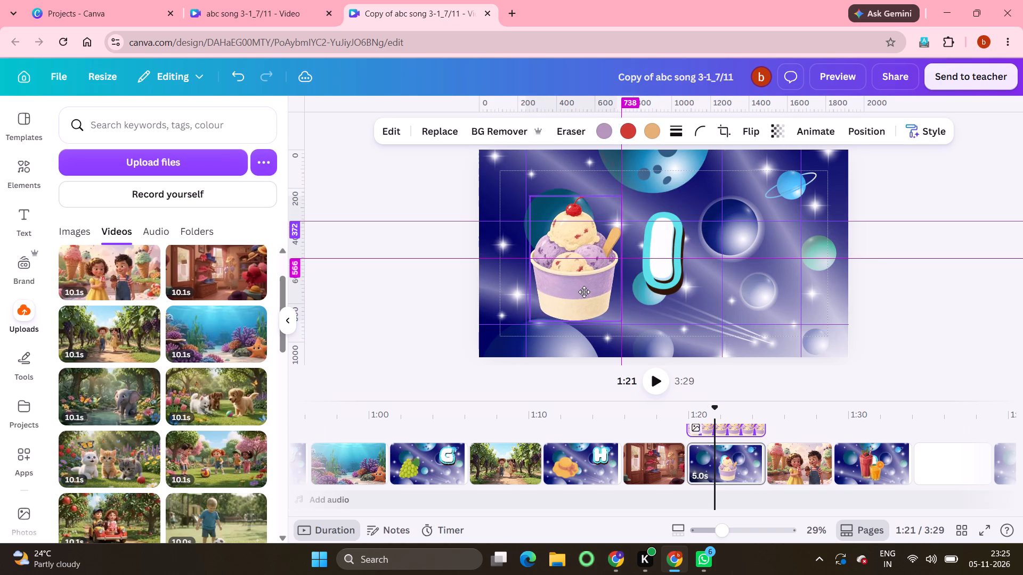
pyautogui.moveTo(584, 292); pyautogui.dragTo(585, 294)
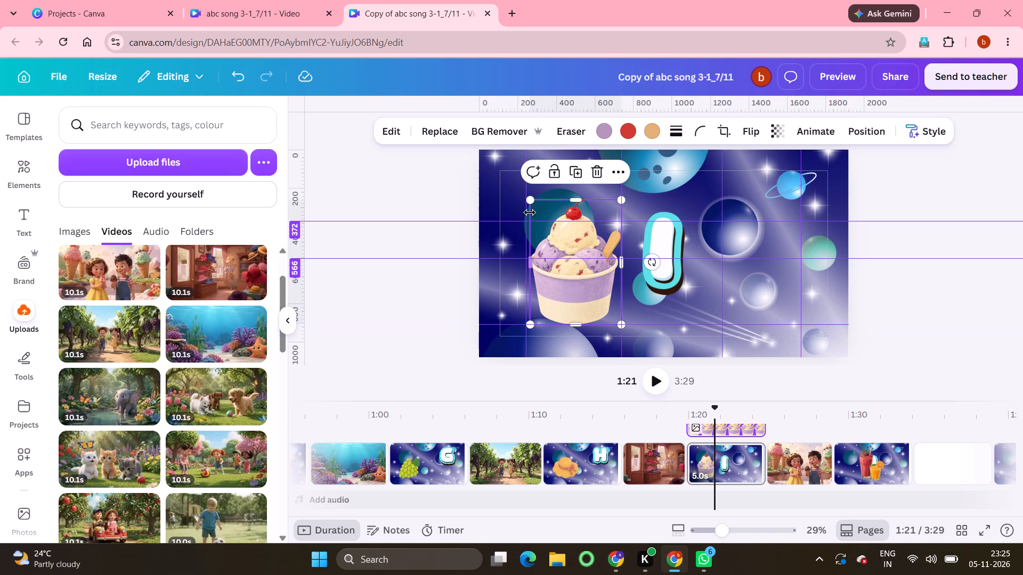
pyautogui.moveTo(530, 201); pyautogui.dragTo(523, 200)
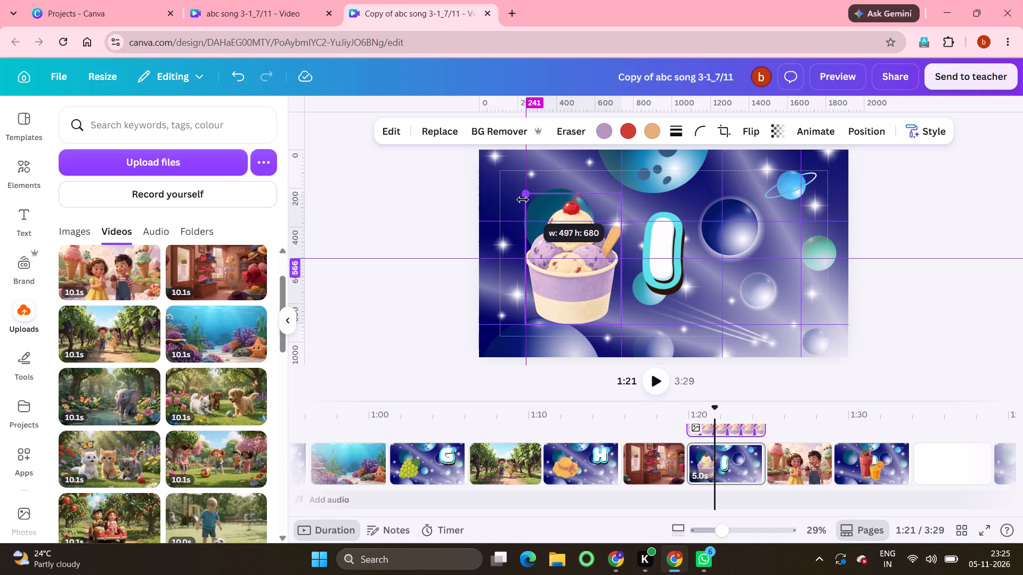
pyautogui.moveTo(523, 200); pyautogui.dragTo(523, 199)
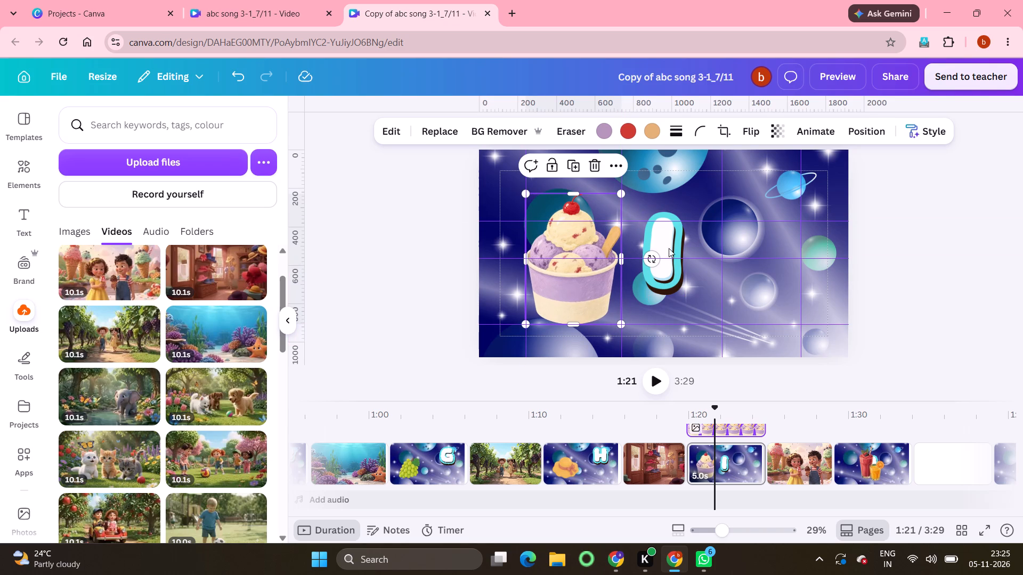
# Move the letter I to the upper-right guide area, between the two vertical guides, and enlarge it slightly.
pyautogui.moveTo(662, 239); pyautogui.dragTo(797, 200)
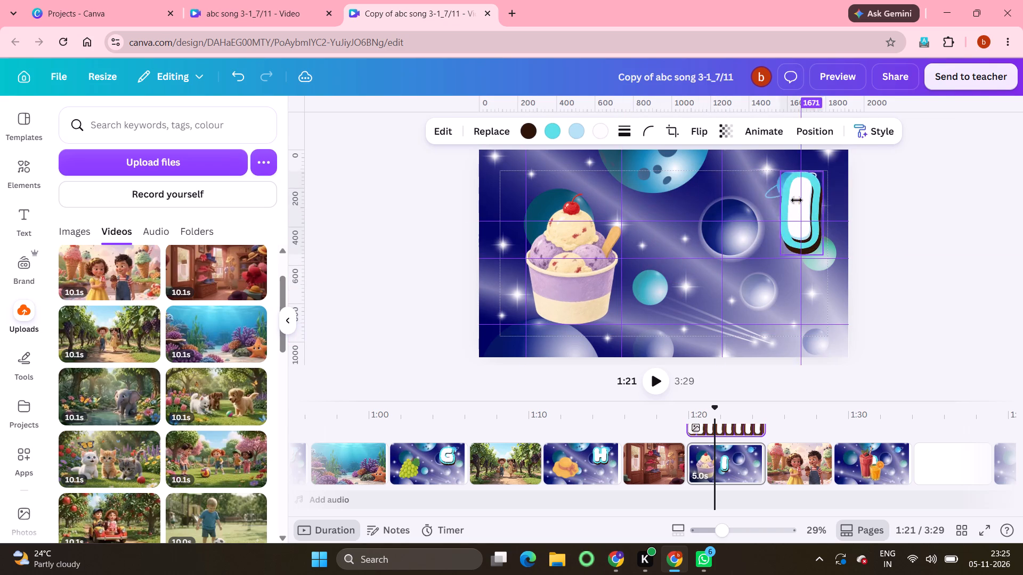
pyautogui.moveTo(797, 200); pyautogui.dragTo(766, 199)
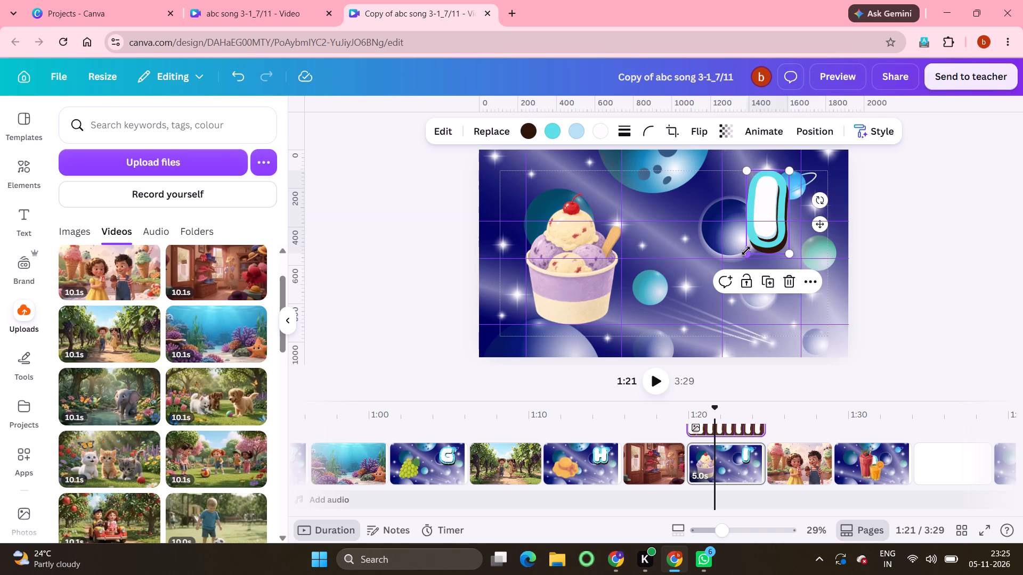
pyautogui.moveTo(746, 251); pyautogui.dragTo(732, 257)
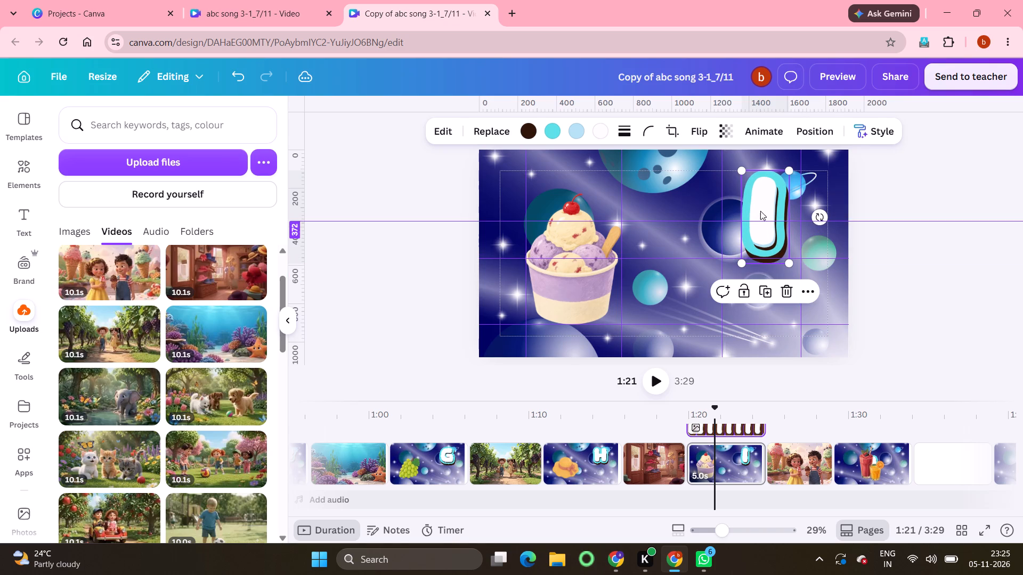
# Move the letter I so its left edge sits on the 1262 guide in the upper-right guide area.
pyautogui.moveTo(764, 206); pyautogui.dragTo(748, 207)
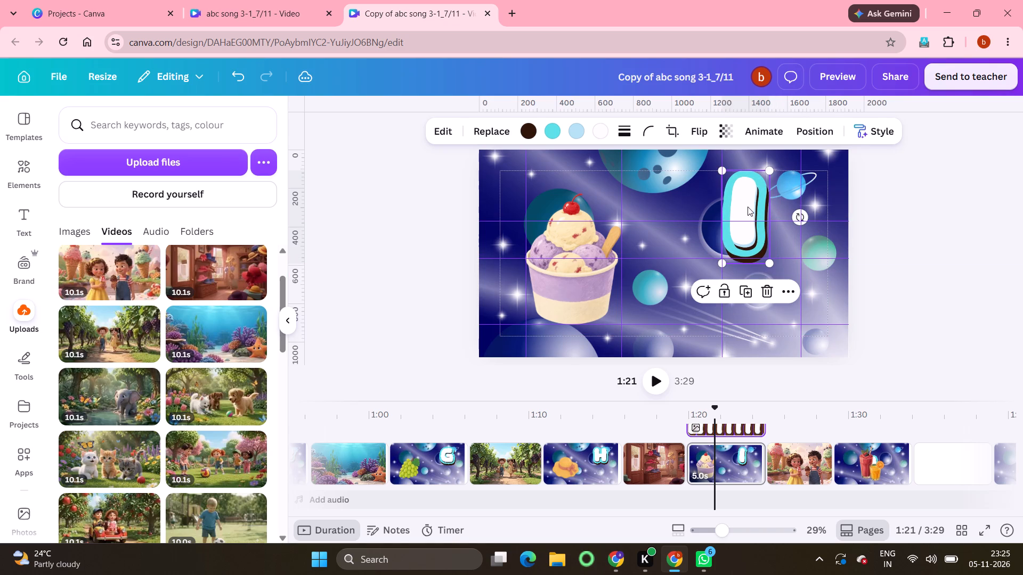
# On the juice page, shrink the juice glasses and fit them between the 241 and 738 guides, resting on the lower horizontal guide.
pyautogui.hscroll(-5, 767, 415)
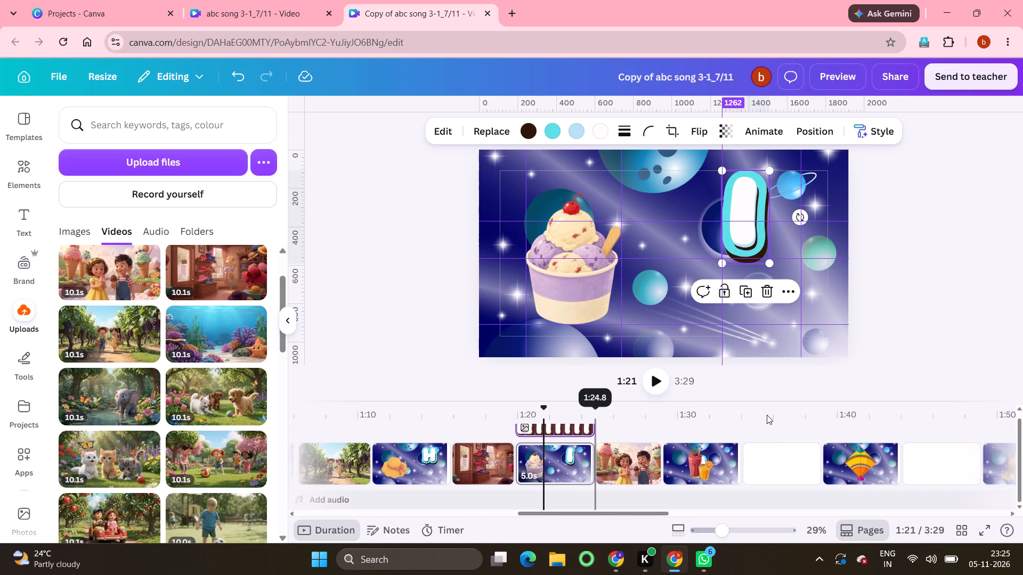
pyautogui.click(647, 446)
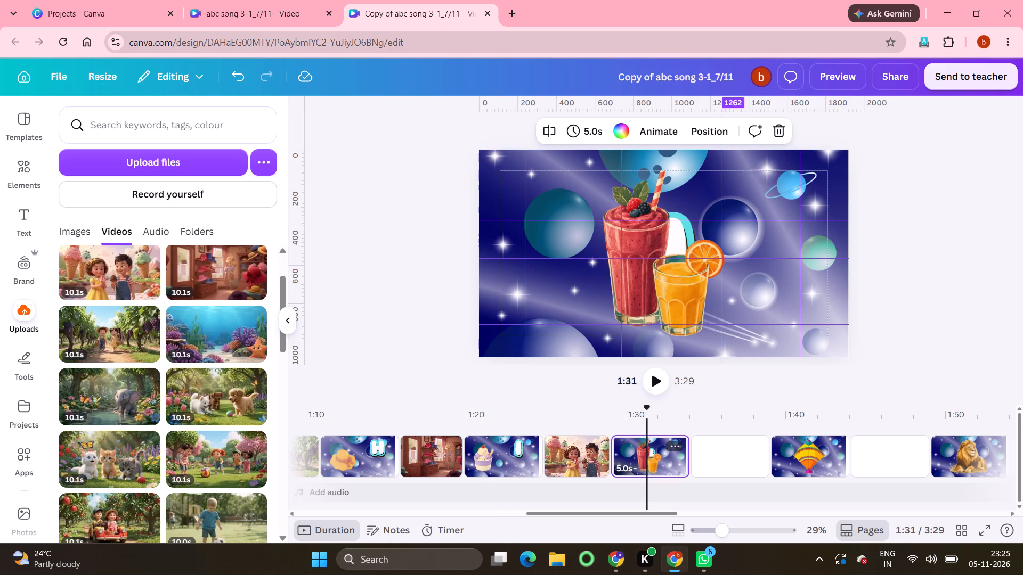
pyautogui.click(676, 251)
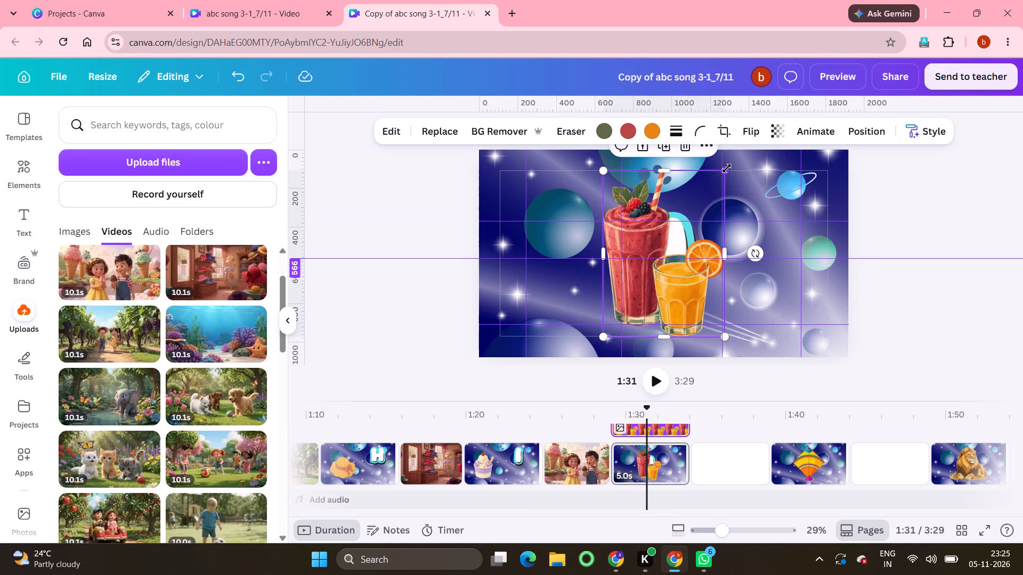
pyautogui.moveTo(727, 170); pyautogui.dragTo(709, 206)
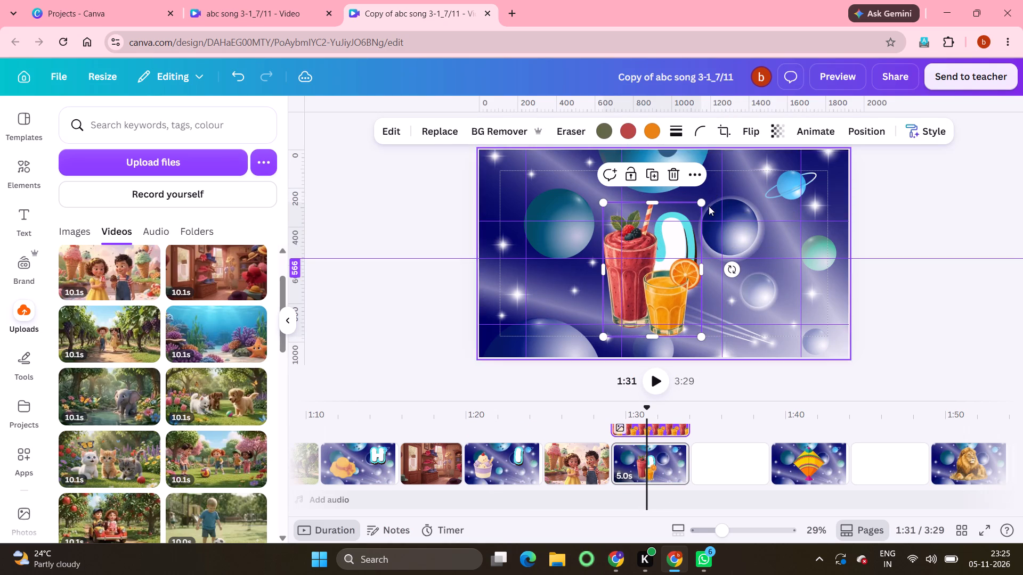
pyautogui.moveTo(665, 299); pyautogui.dragTo(589, 286)
pyautogui.click(625, 191)
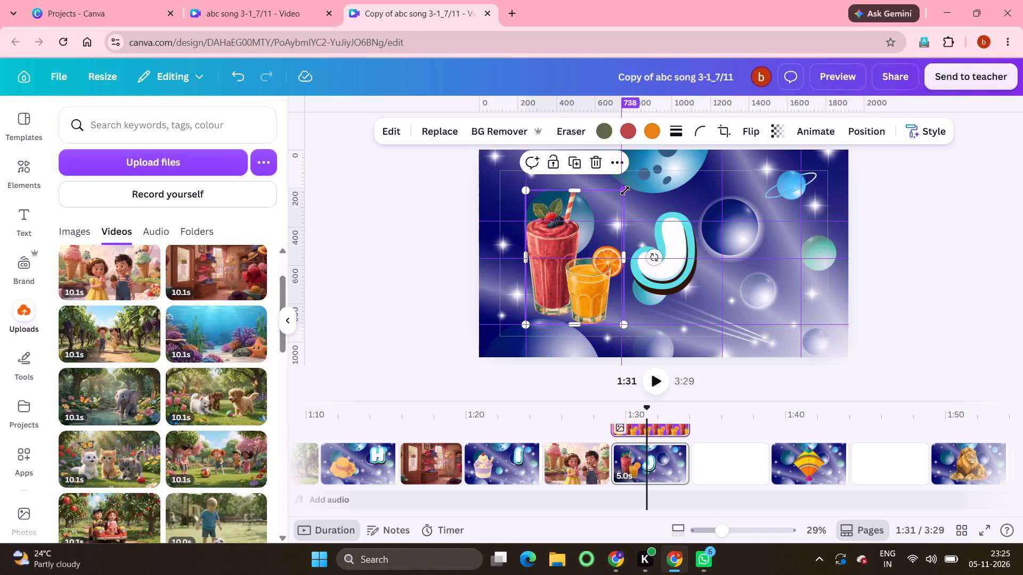
pyautogui.moveTo(628, 190); pyautogui.dragTo(626, 197)
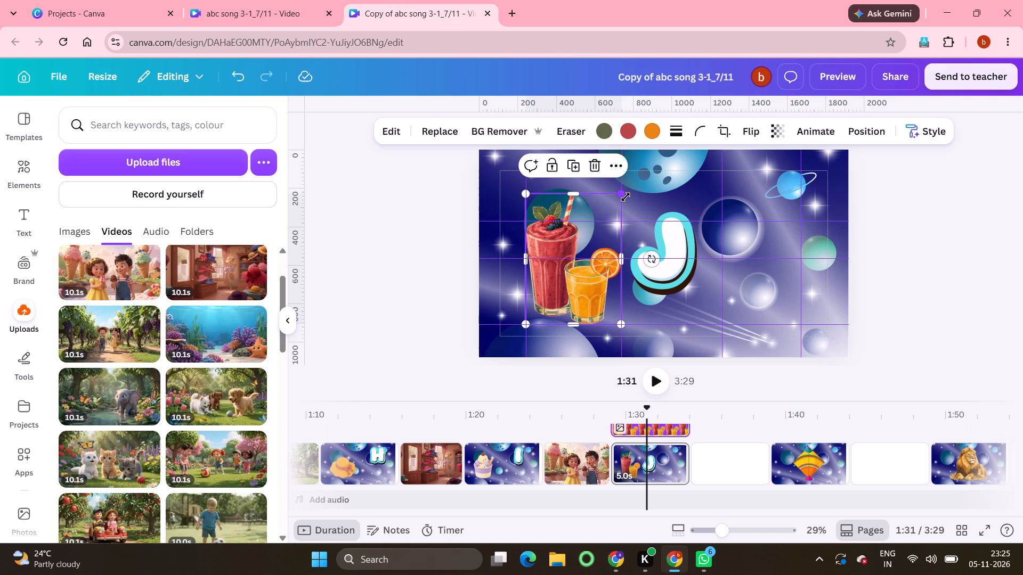
# Move the letter J to the upper-right guide area against the 1671 guide and enlarge it to reach the 1262 guide.
pyautogui.click(678, 274)
pyautogui.moveTo(678, 274); pyautogui.dragTo(750, 232)
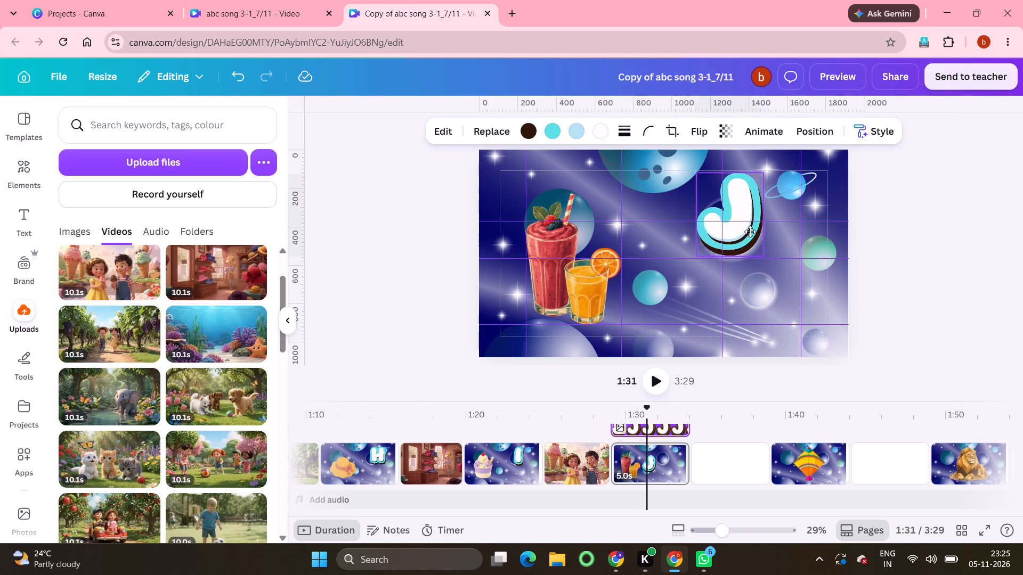
pyautogui.moveTo(750, 232); pyautogui.dragTo(779, 234)
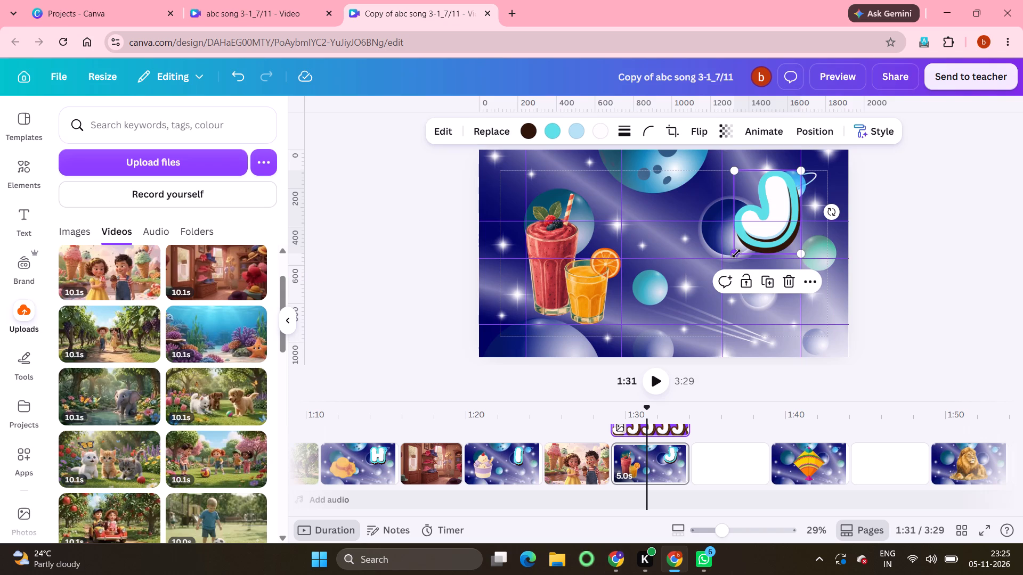
pyautogui.moveTo(736, 253); pyautogui.dragTo(719, 260)
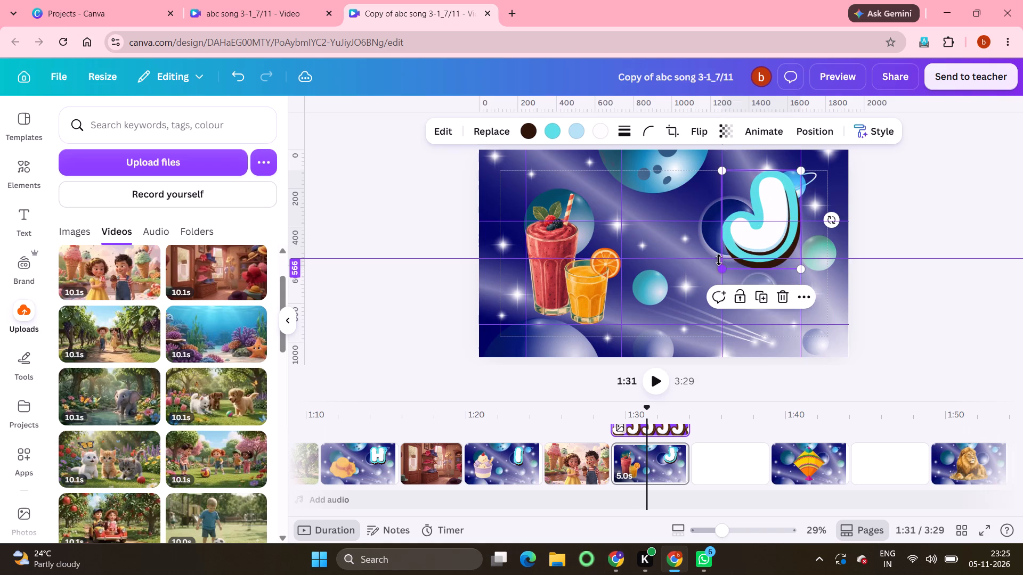
# On the kite page, shrink the kite to about 505 by 537 and fit it between the 241 and 738 guides.
pyautogui.click(792, 465)
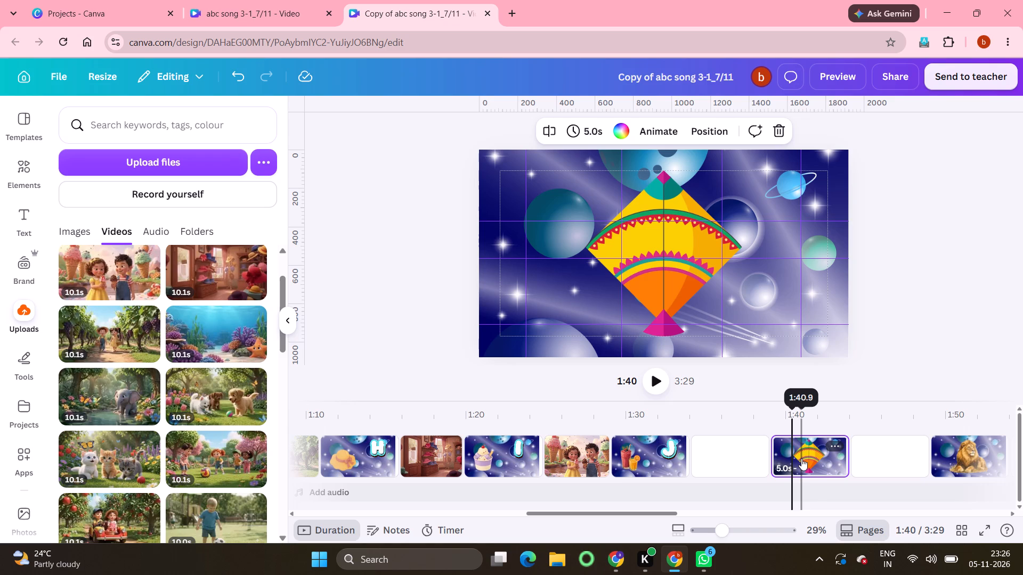
pyautogui.click(687, 272)
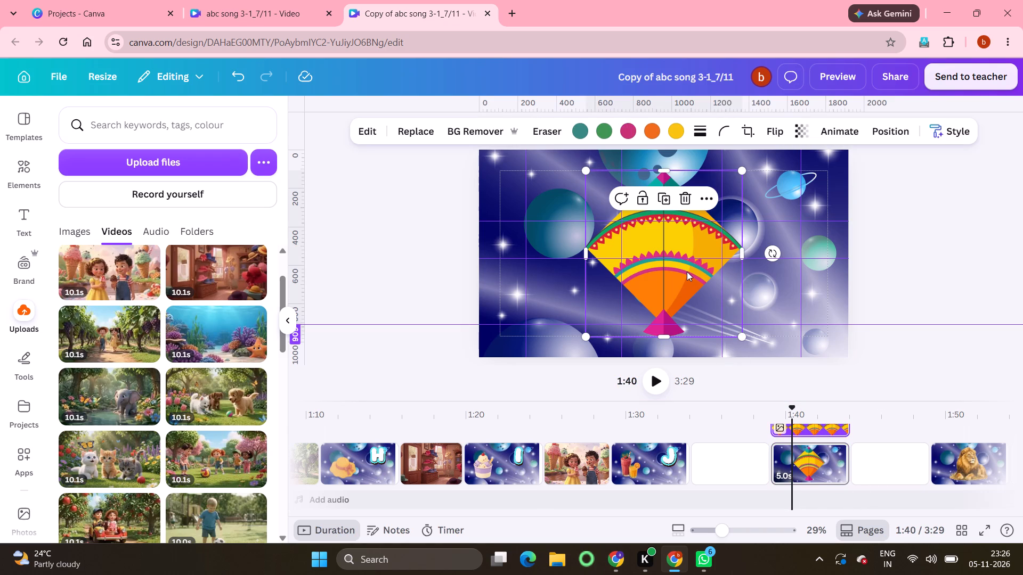
pyautogui.moveTo(740, 171); pyautogui.dragTo(719, 207)
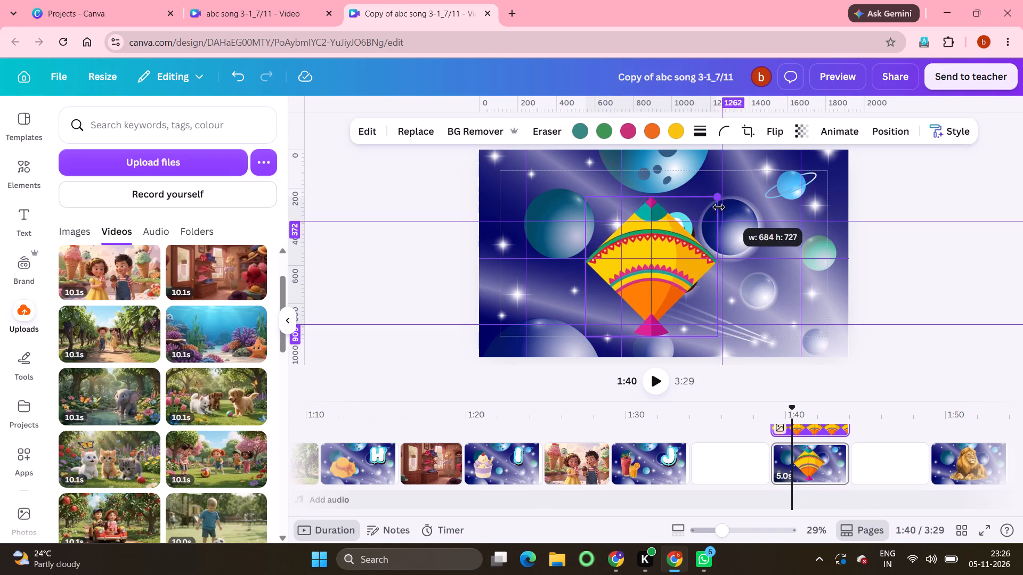
pyautogui.moveTo(719, 207); pyautogui.dragTo(701, 229)
pyautogui.moveTo(670, 235); pyautogui.dragTo(639, 247)
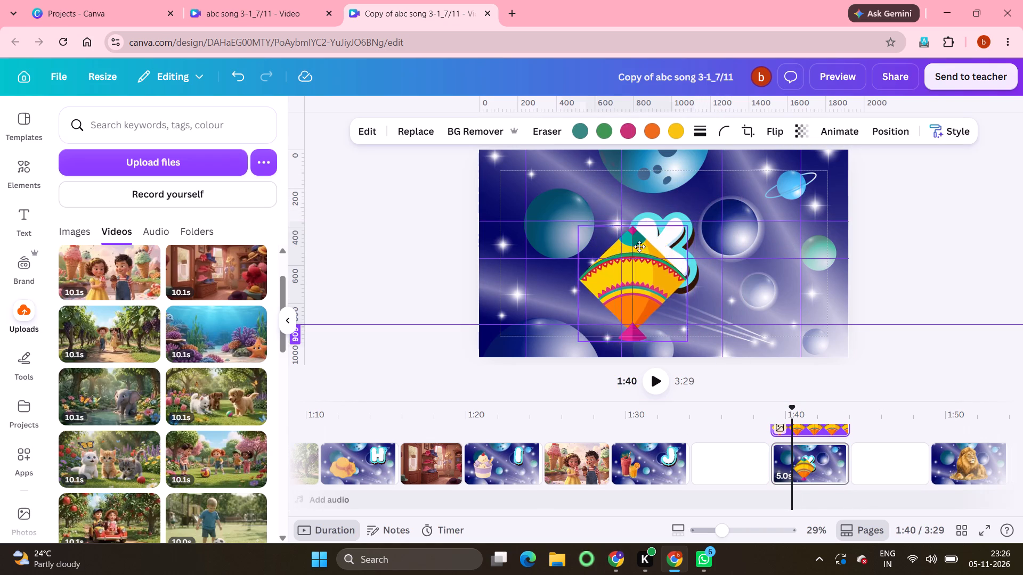
pyautogui.moveTo(639, 247); pyautogui.dragTo(612, 223)
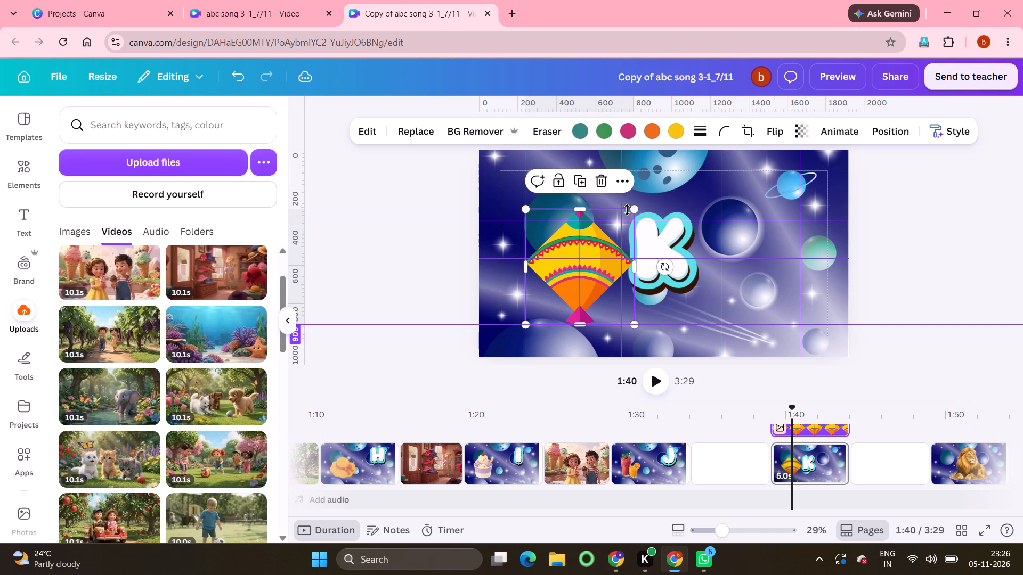
pyautogui.moveTo(634, 210); pyautogui.dragTo(623, 221)
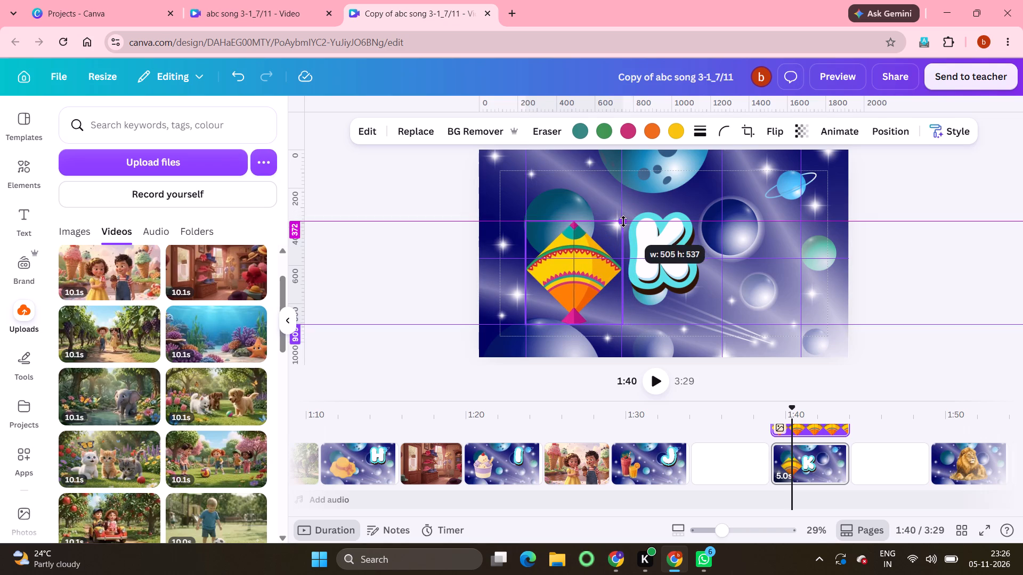
pyautogui.moveTo(623, 221); pyautogui.dragTo(623, 222)
# Move the letter K to the upper-right guide area against the 1671 guide and enlarge it to about 410 by 482.
pyautogui.click(660, 235)
pyautogui.moveTo(660, 235); pyautogui.dragTo(744, 200)
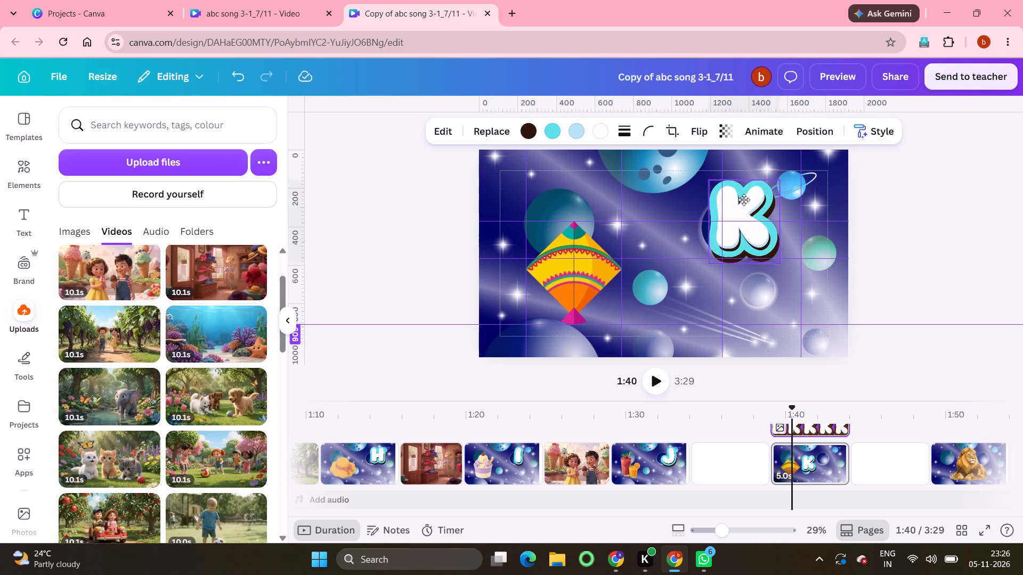
pyautogui.moveTo(744, 200); pyautogui.dragTo(763, 194)
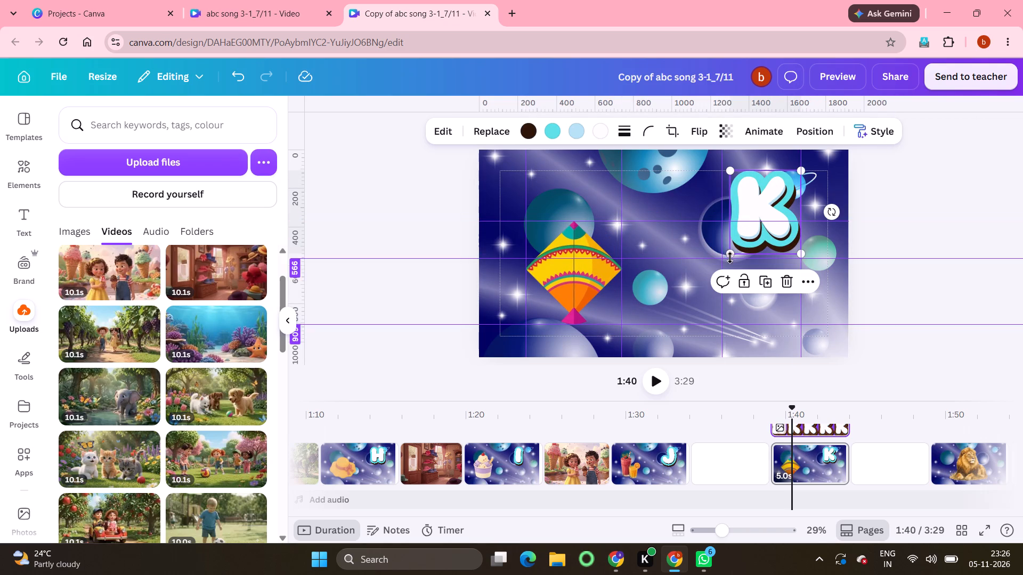
pyautogui.moveTo(733, 251); pyautogui.dragTo(725, 257)
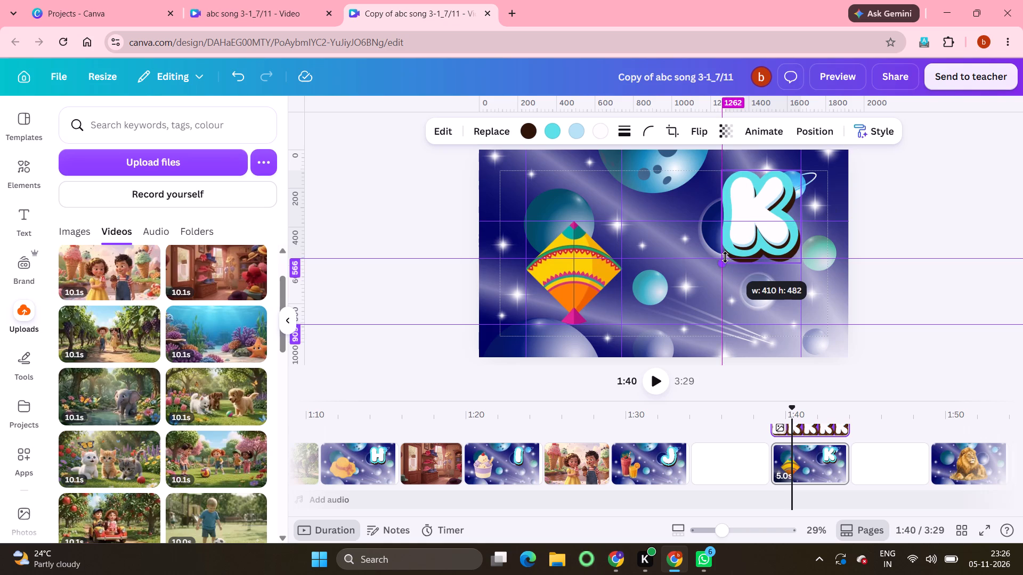
pyautogui.moveTo(725, 257); pyautogui.dragTo(725, 258)
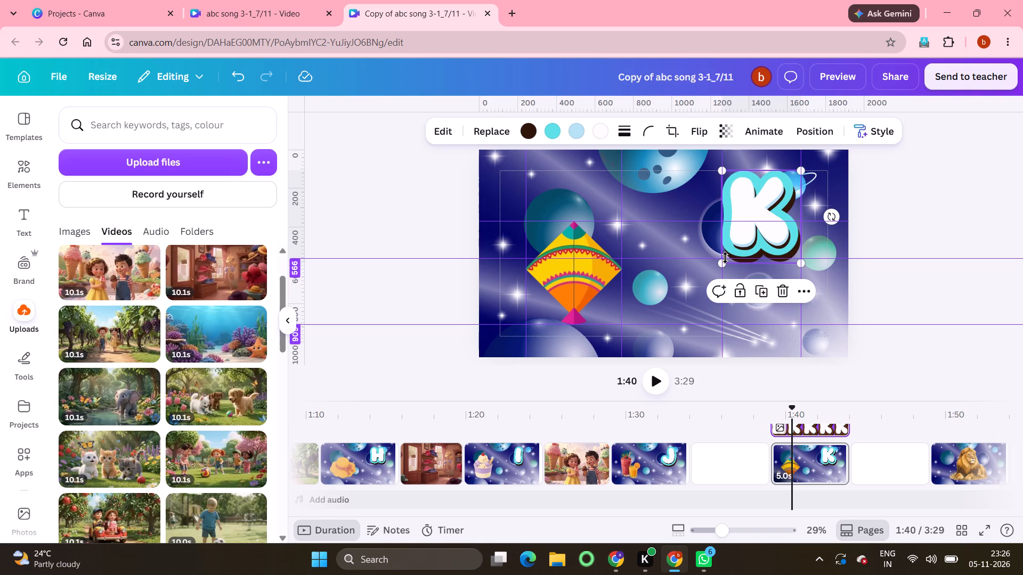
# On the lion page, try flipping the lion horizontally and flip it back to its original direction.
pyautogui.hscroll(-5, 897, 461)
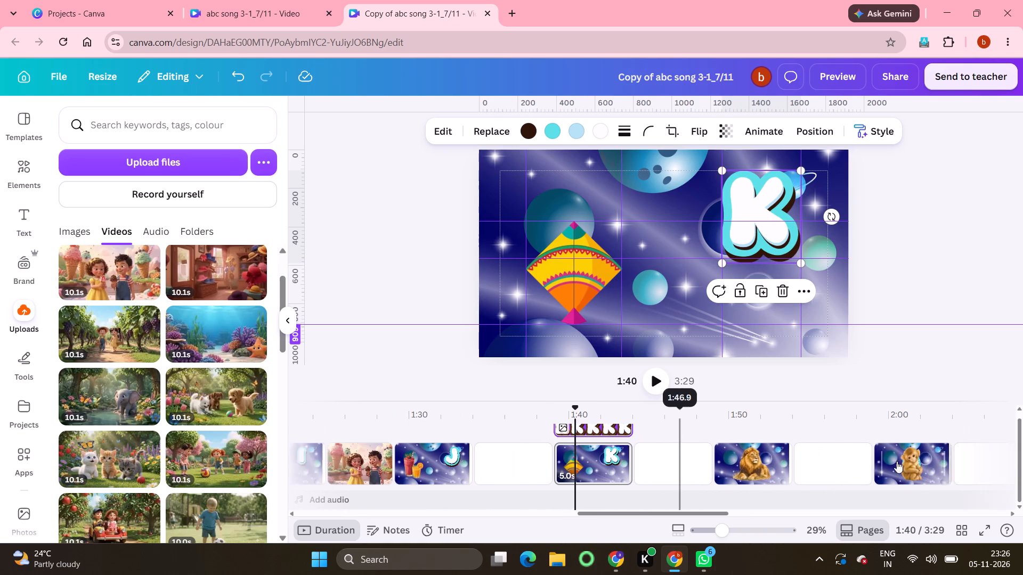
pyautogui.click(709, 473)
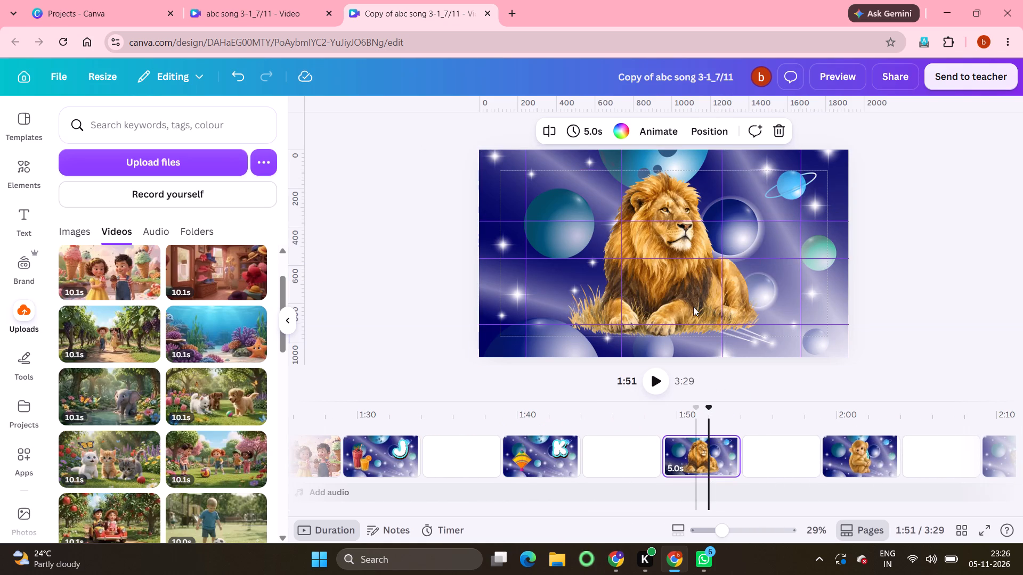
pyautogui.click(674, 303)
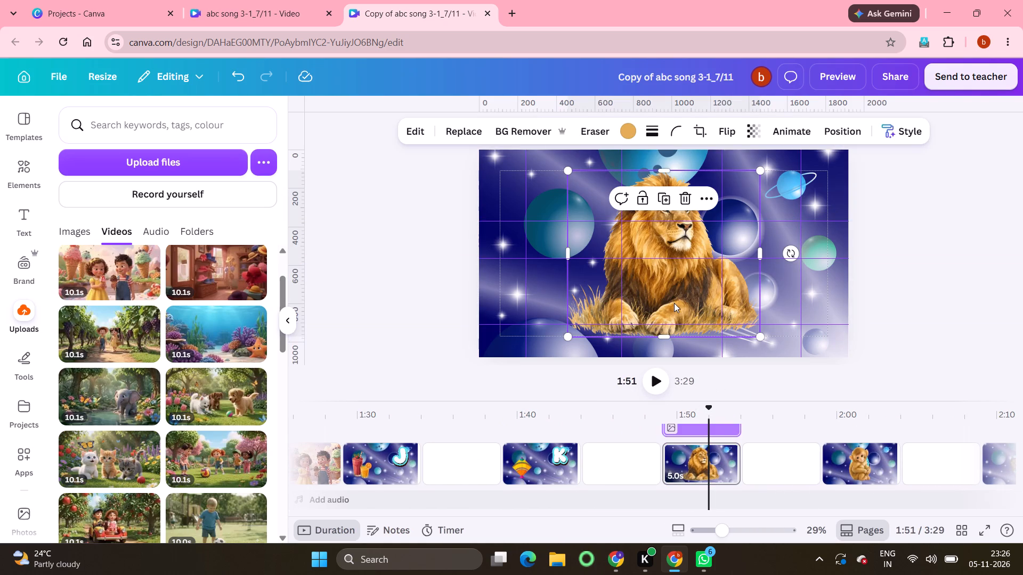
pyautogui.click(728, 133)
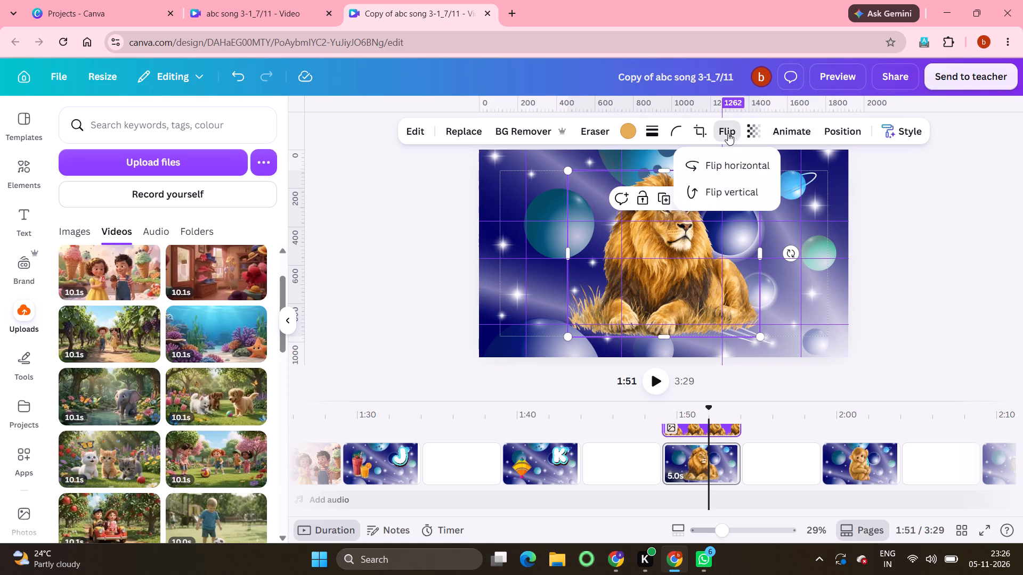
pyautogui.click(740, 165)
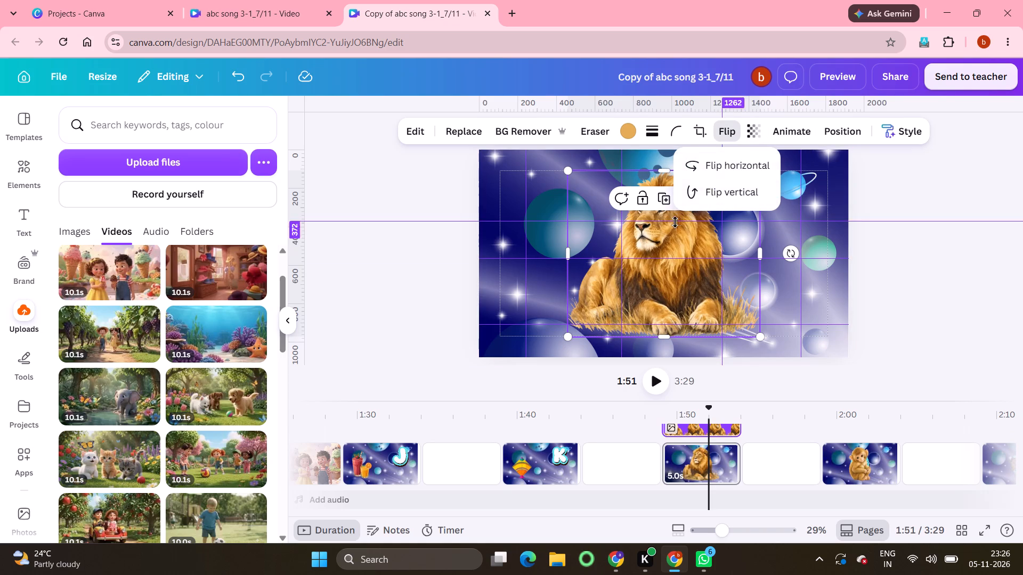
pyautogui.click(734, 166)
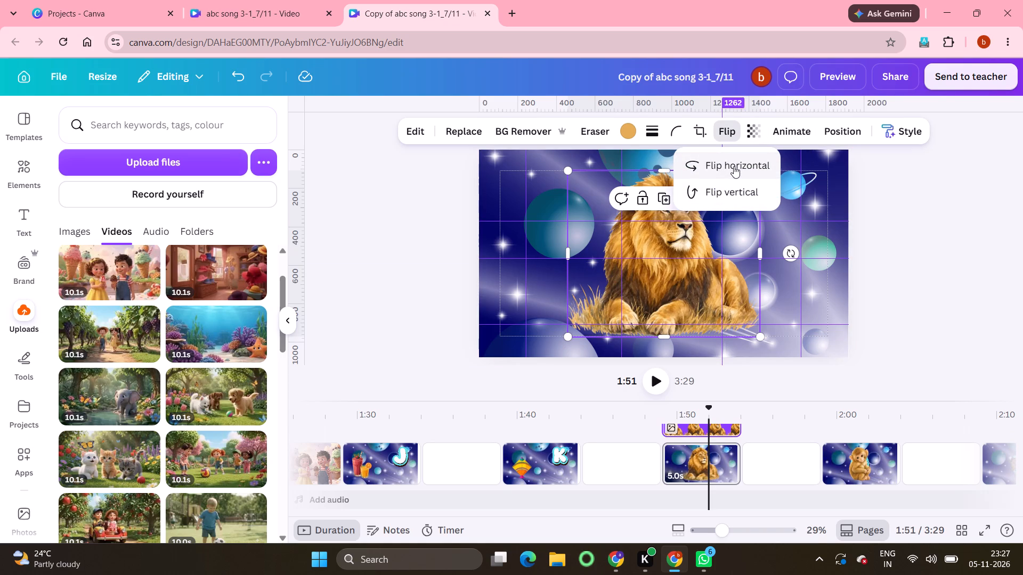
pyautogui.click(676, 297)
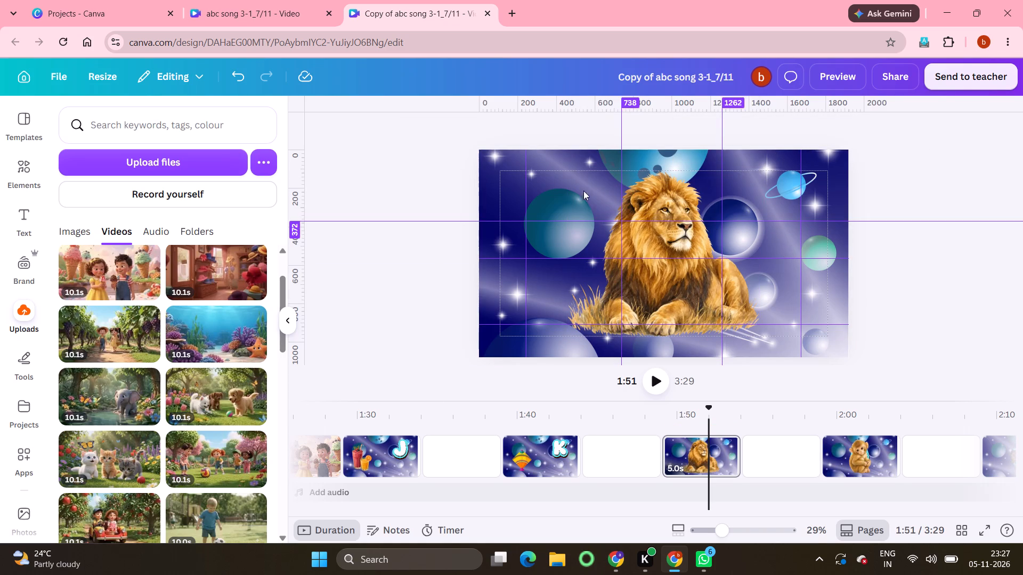
# Shrink the lion and move it into the left guide area, with its left edge on the 241 guide and its base on the lower guide.
pyautogui.click(646, 289)
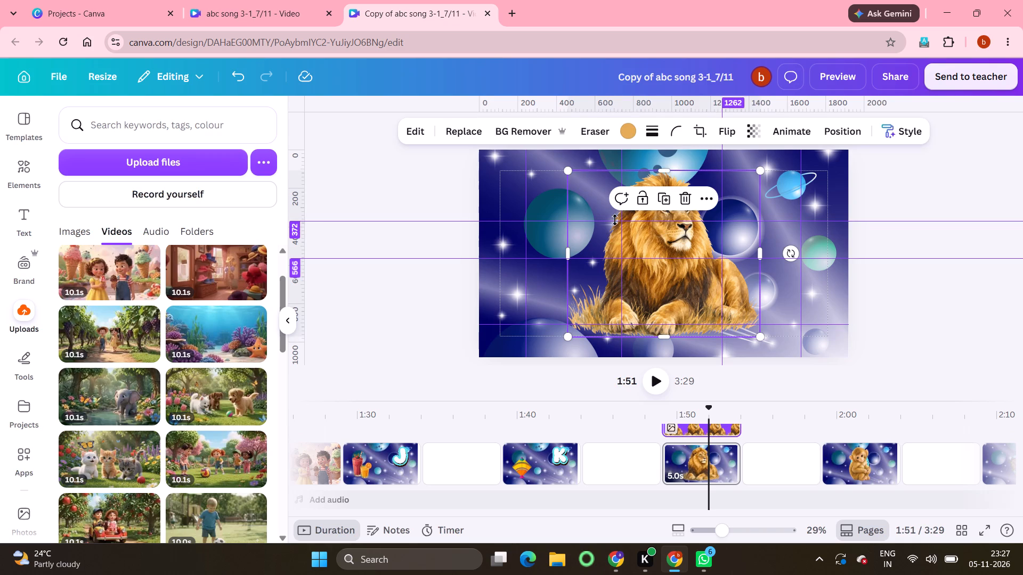
pyautogui.moveTo(567, 172); pyautogui.dragTo(610, 208)
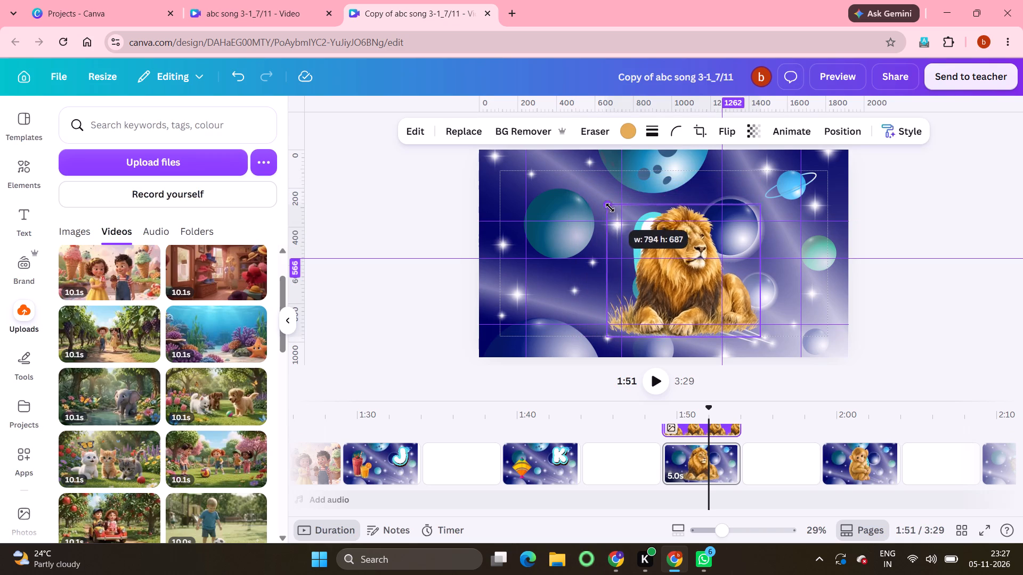
pyautogui.moveTo(610, 208); pyautogui.dragTo(628, 221)
pyautogui.moveTo(683, 276); pyautogui.dragTo(598, 276)
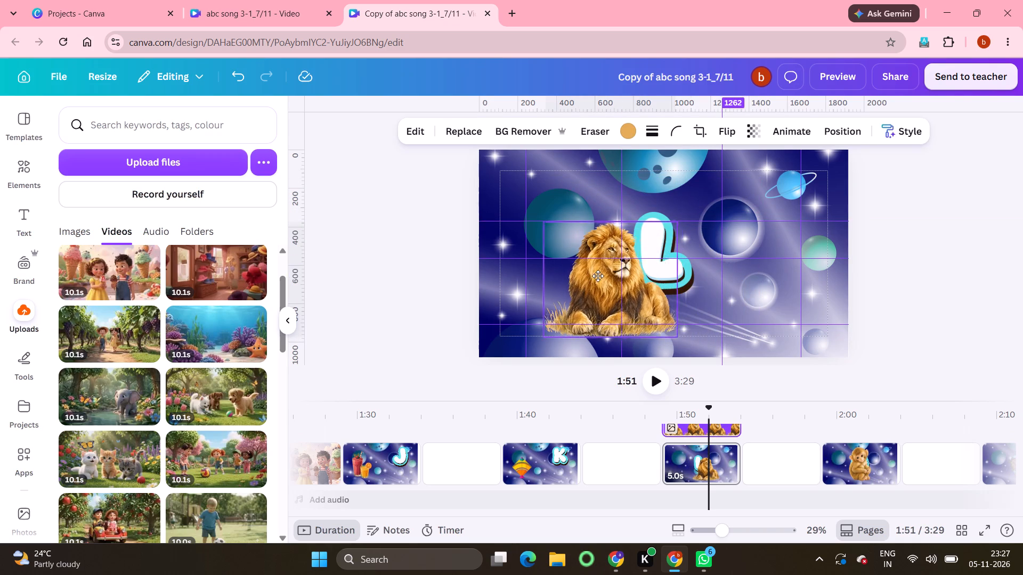
pyautogui.moveTo(598, 276); pyautogui.dragTo(581, 272)
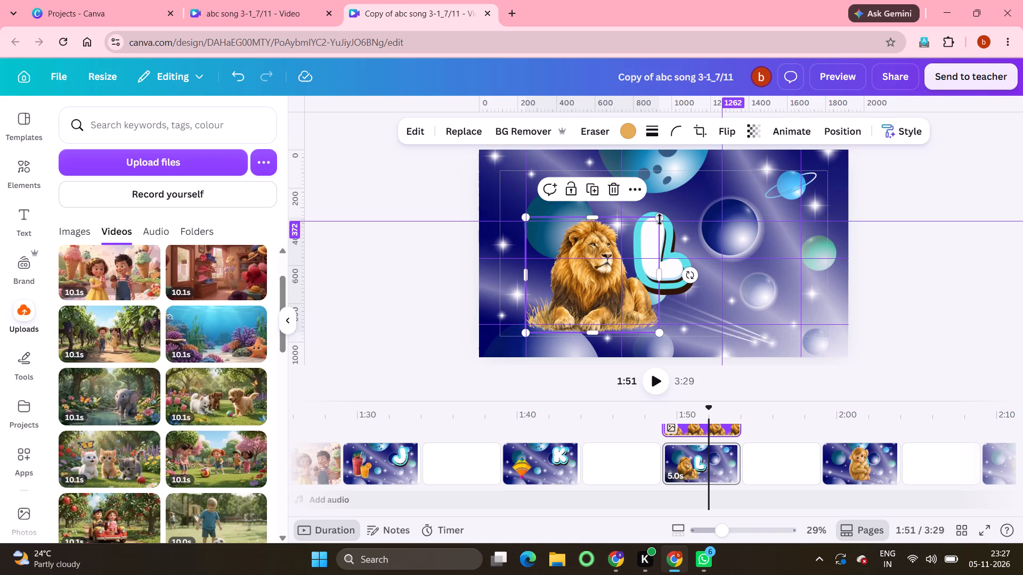
pyautogui.moveTo(661, 217); pyautogui.dragTo(648, 220)
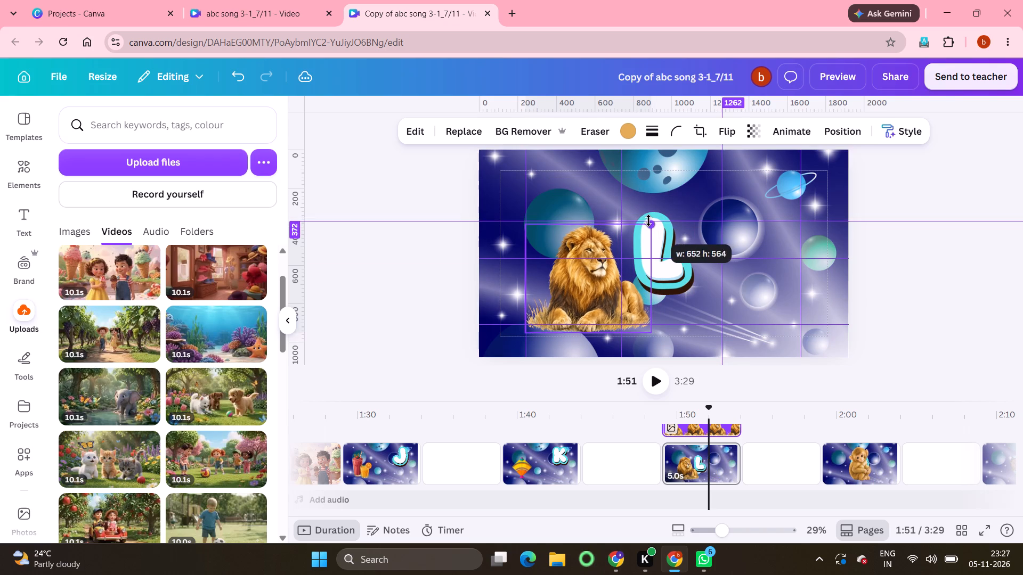
pyautogui.moveTo(648, 220); pyautogui.dragTo(642, 223)
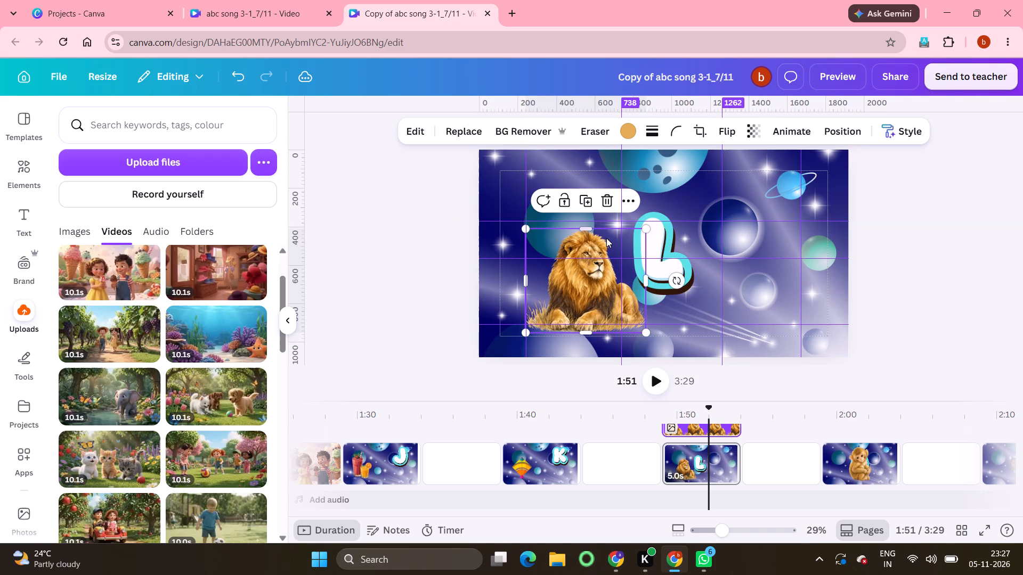
pyautogui.moveTo(596, 296); pyautogui.dragTo(596, 287)
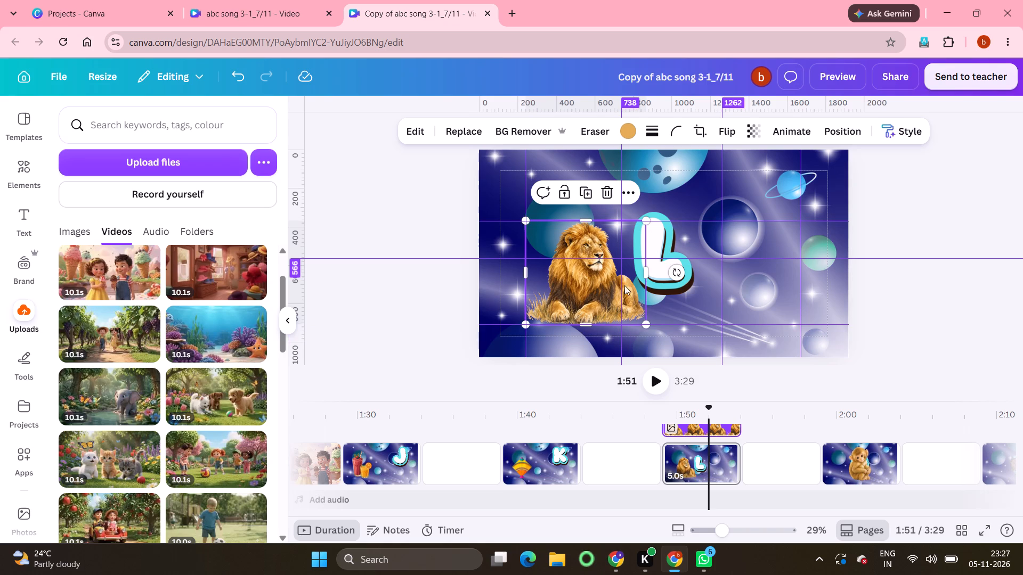
# Move the letter L to the upper-right guide area against the 1671 guide and enlarge it to about 410 by 561.
pyautogui.click(668, 284)
pyautogui.moveTo(668, 284); pyautogui.dragTo(676, 281)
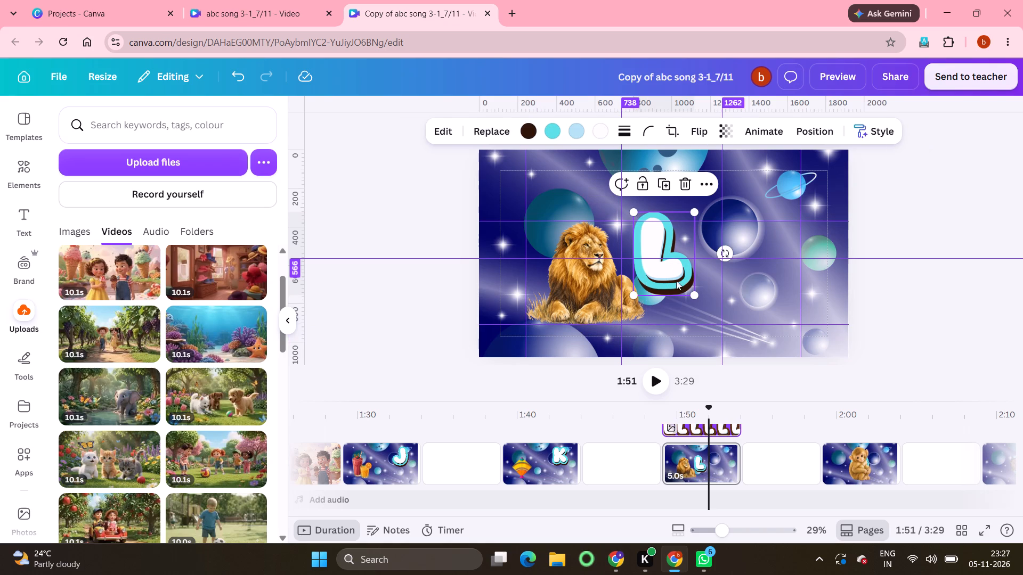
pyautogui.moveTo(676, 281); pyautogui.dragTo(778, 247)
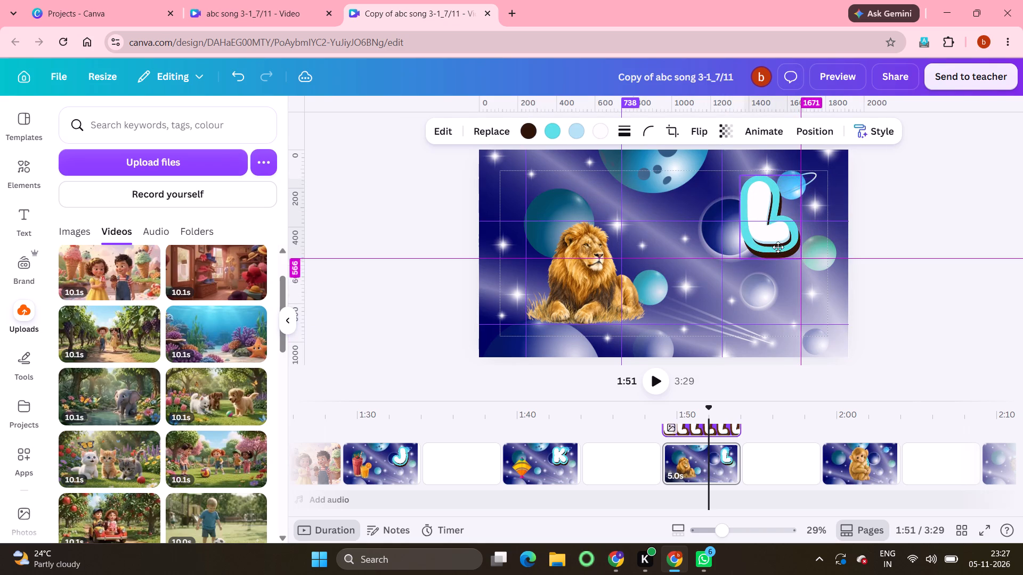
pyautogui.moveTo(778, 247); pyautogui.dragTo(776, 242)
pyautogui.moveTo(740, 253); pyautogui.dragTo(714, 268)
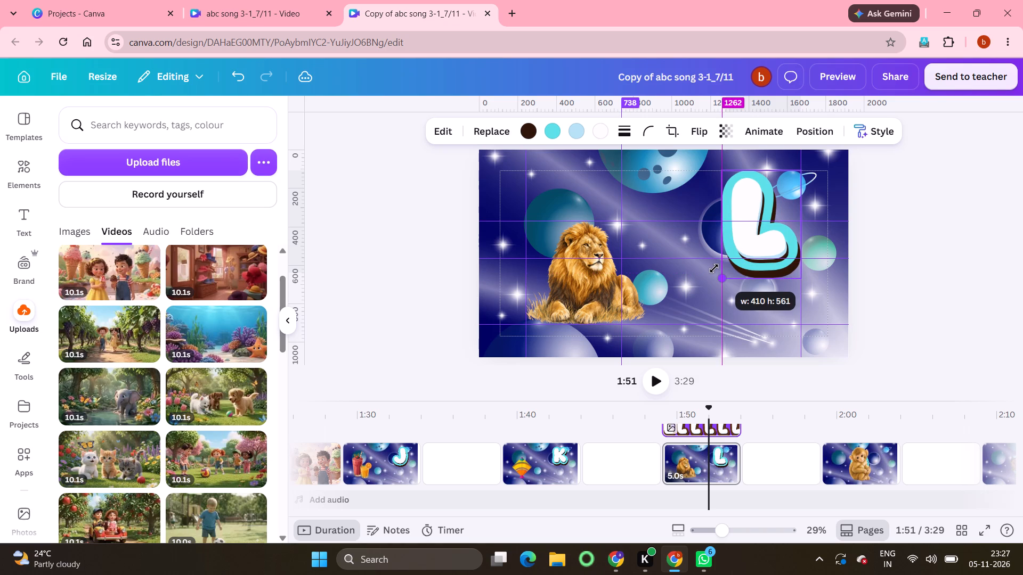
pyautogui.moveTo(714, 268); pyautogui.dragTo(713, 270)
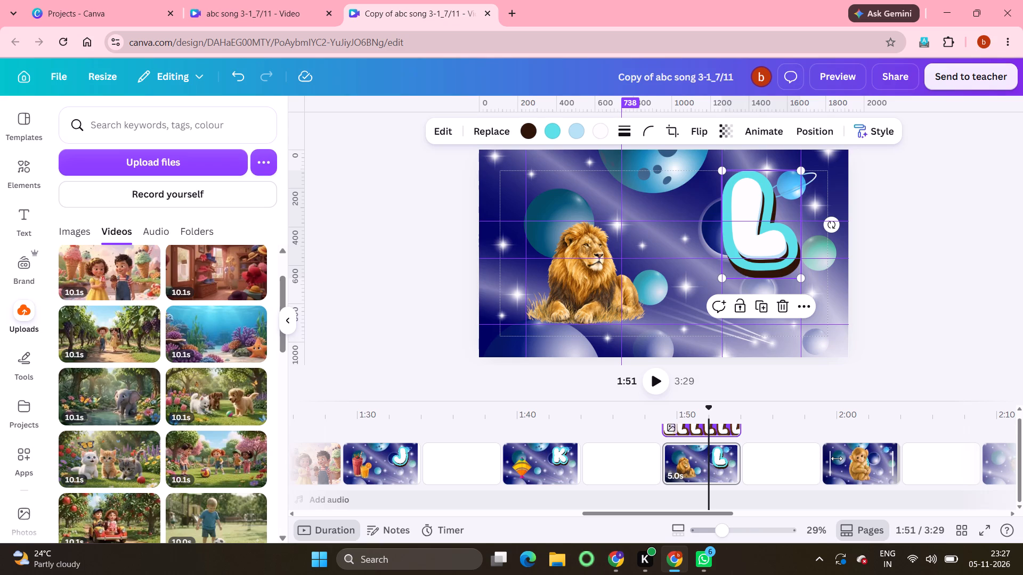
# On the monkey page, move the monkey onto the 241 guide with its base on the lower guide and shrink it to fit before the 738 guide.
pyautogui.click(860, 467)
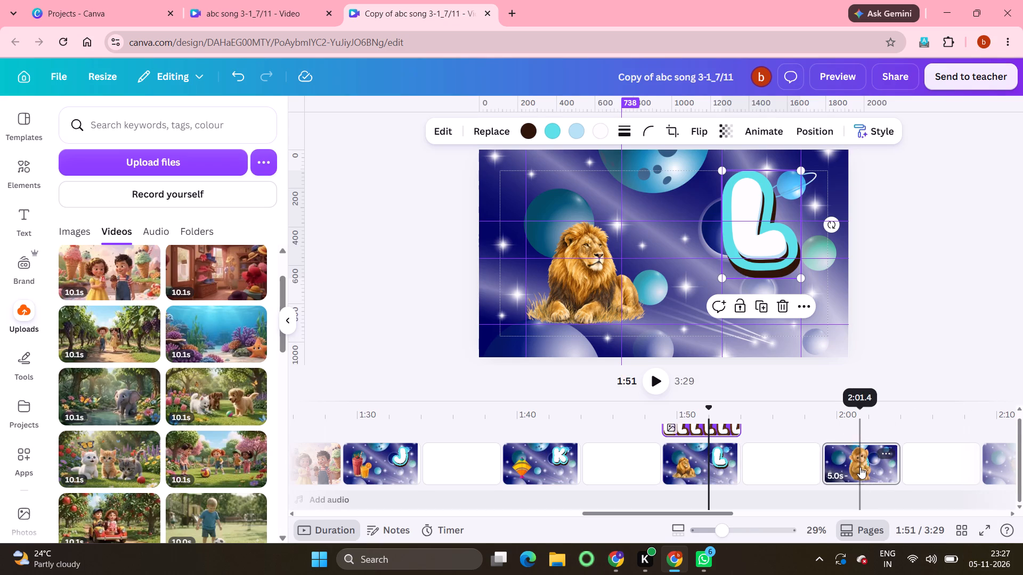
pyautogui.moveTo(663, 277); pyautogui.dragTo(611, 277)
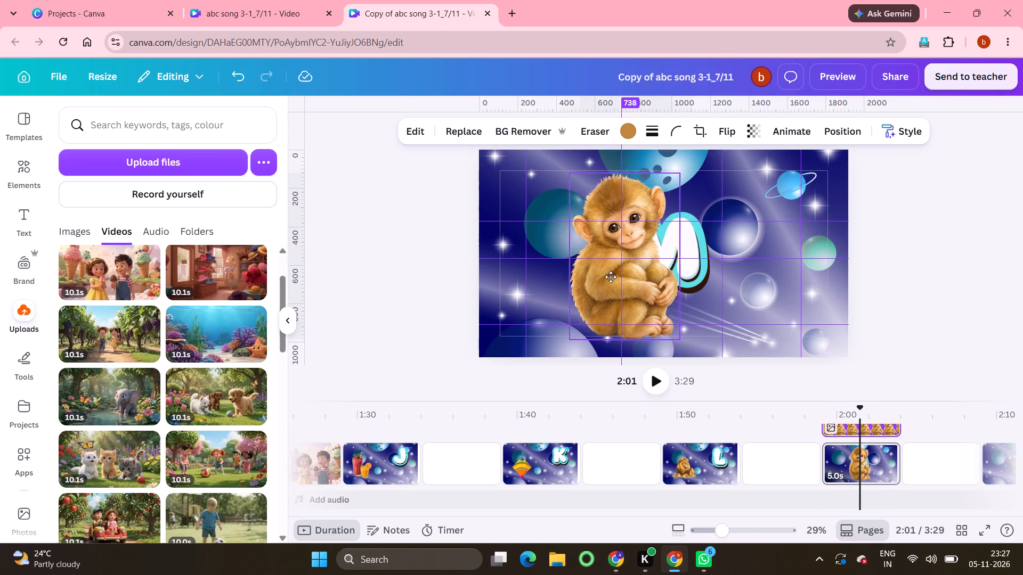
pyautogui.moveTo(611, 277); pyautogui.dragTo(579, 263)
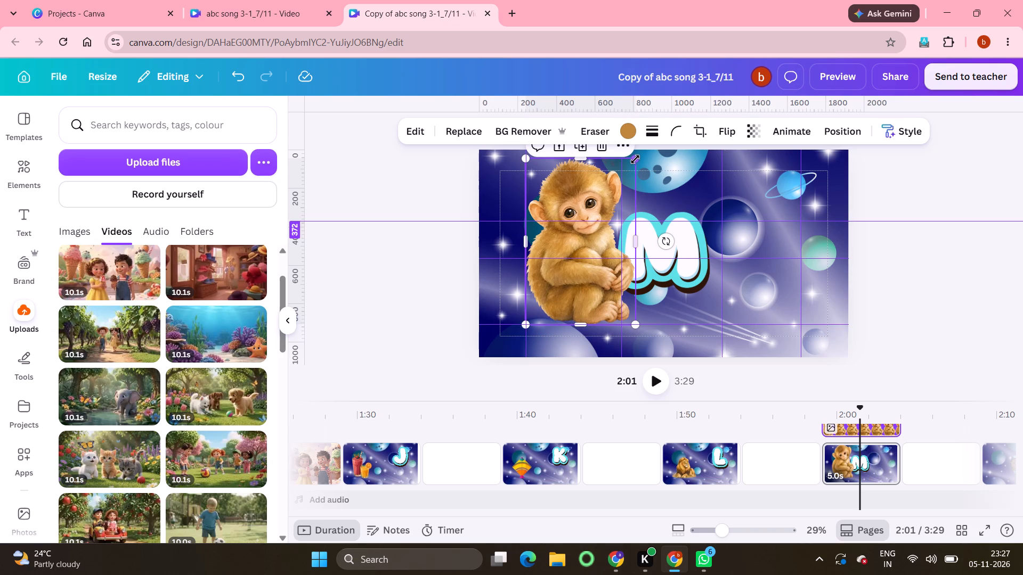
pyautogui.moveTo(636, 158); pyautogui.dragTo(621, 183)
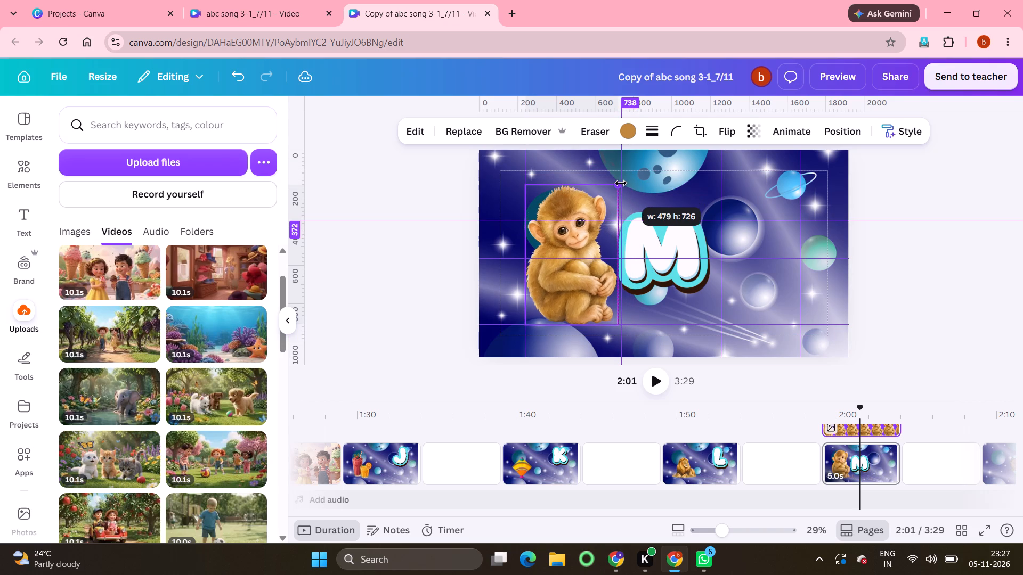
pyautogui.moveTo(621, 183); pyautogui.dragTo(624, 181)
# Move the letter M to the upper-right guide area against the 1671 guide and enlarge it down to the 566 guide.
pyautogui.click(688, 245)
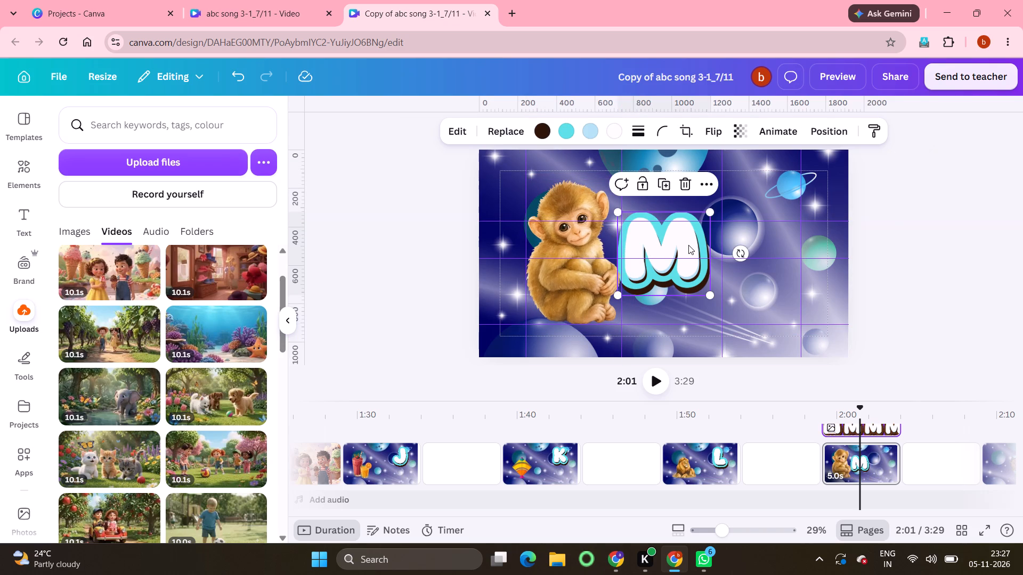
pyautogui.moveTo(688, 245); pyautogui.dragTo(788, 211)
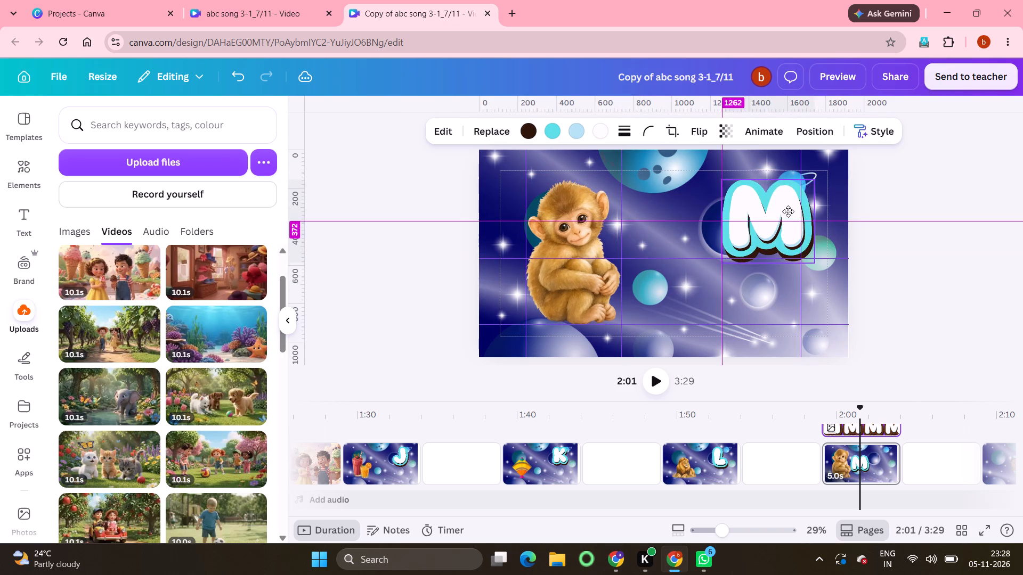
pyautogui.moveTo(788, 211); pyautogui.dragTo(782, 206)
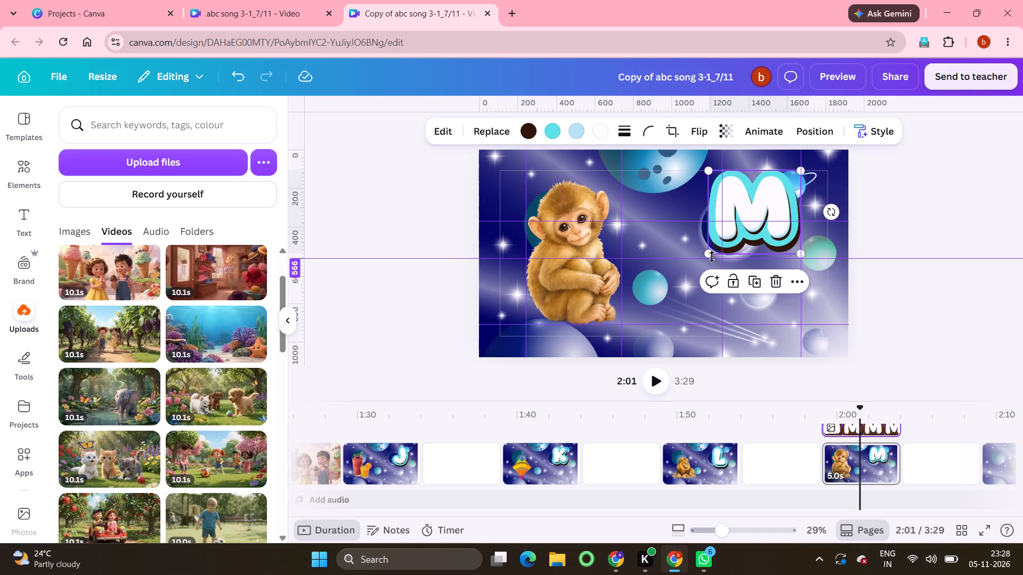
pyautogui.moveTo(707, 253); pyautogui.dragTo(707, 264)
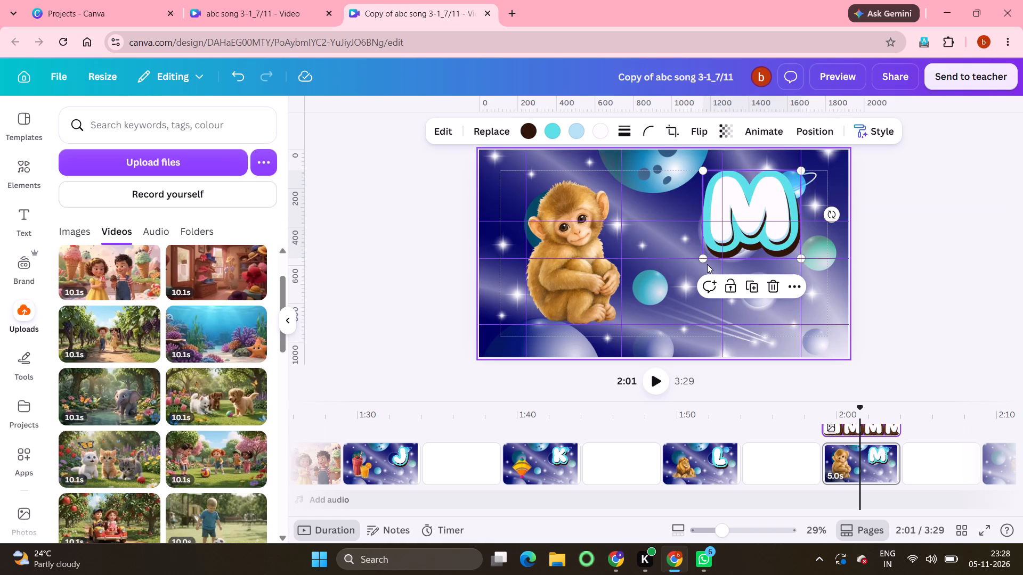
# On the nest page, move the nest into the left guide area, enlarge it slightly and rest its base on the lower guide.
pyautogui.hscroll(-4, 823, 477)
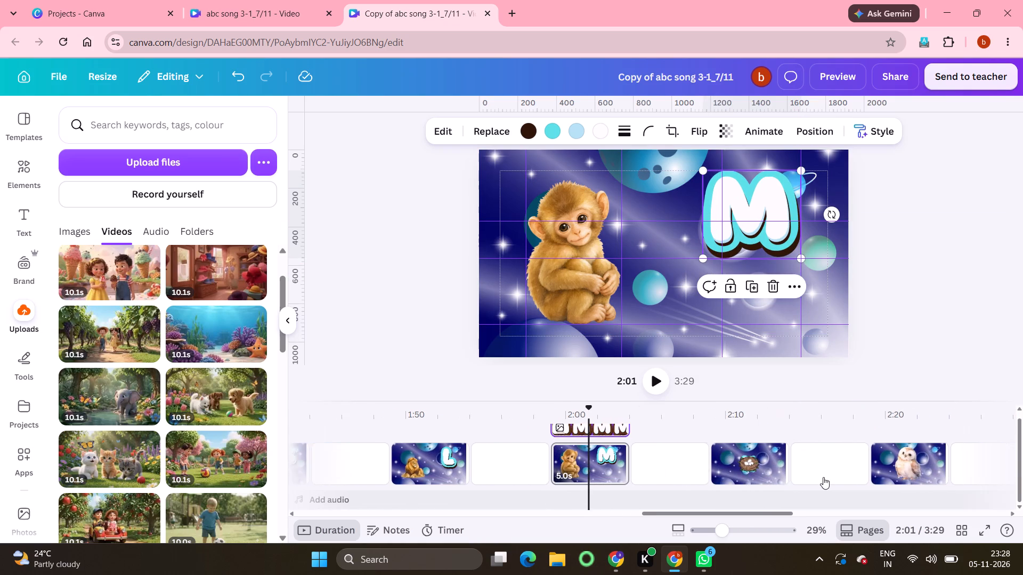
pyautogui.click(715, 462)
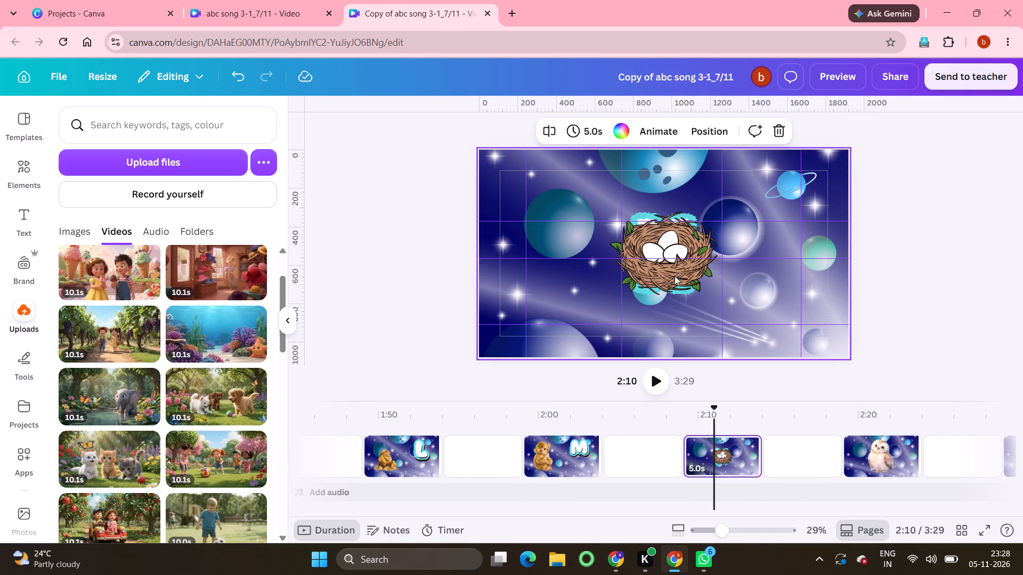
pyautogui.moveTo(672, 265); pyautogui.dragTo(594, 290)
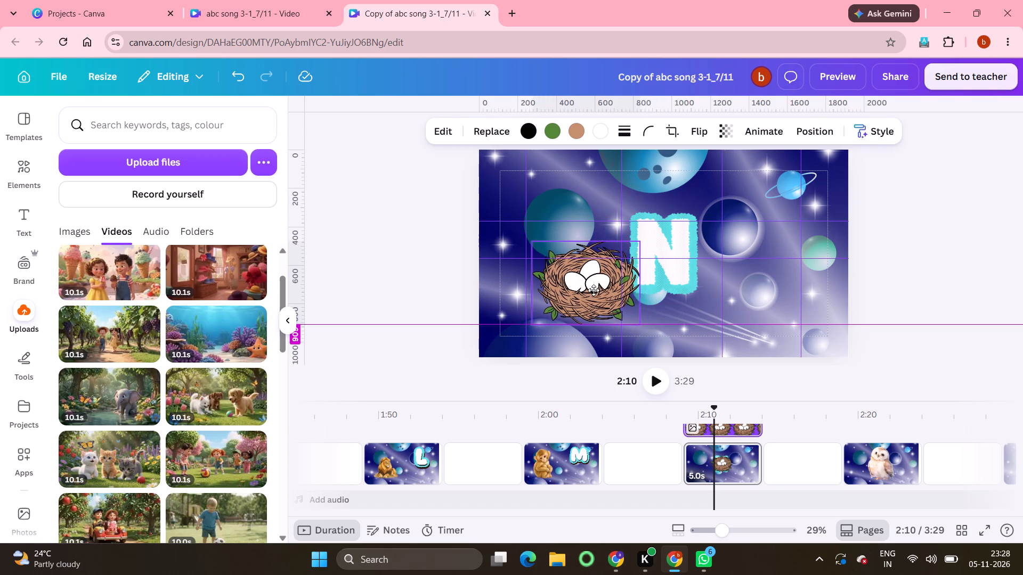
pyautogui.moveTo(594, 290); pyautogui.dragTo(577, 278)
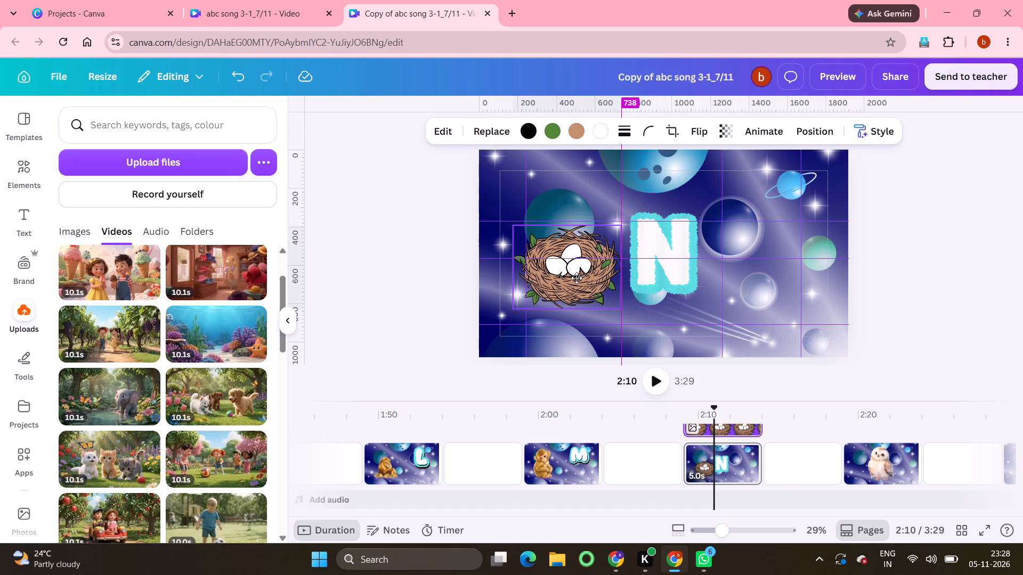
pyautogui.moveTo(577, 278); pyautogui.dragTo(578, 277)
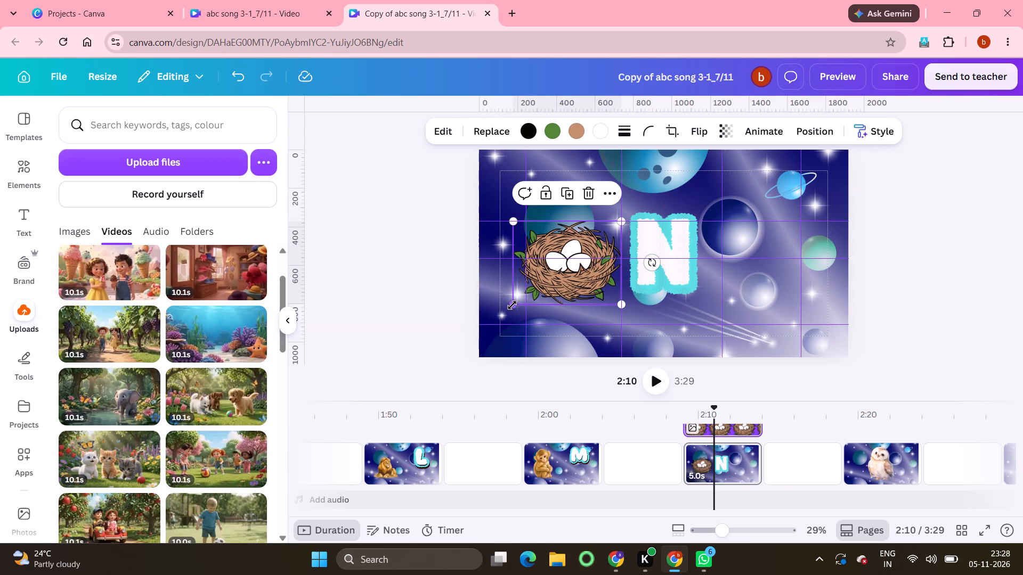
pyautogui.moveTo(513, 305); pyautogui.dragTo(510, 333)
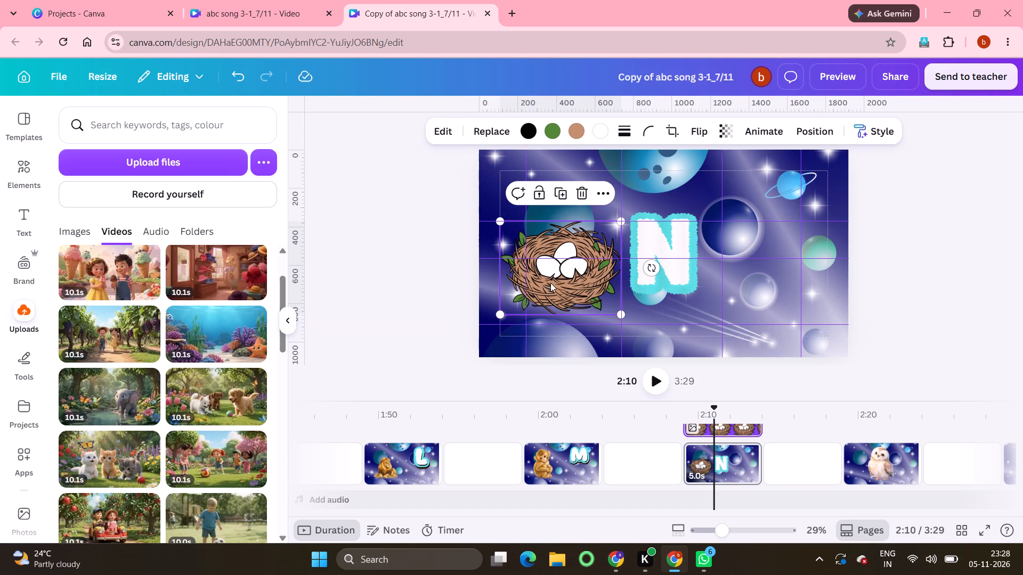
pyautogui.moveTo(552, 283); pyautogui.dragTo(564, 290)
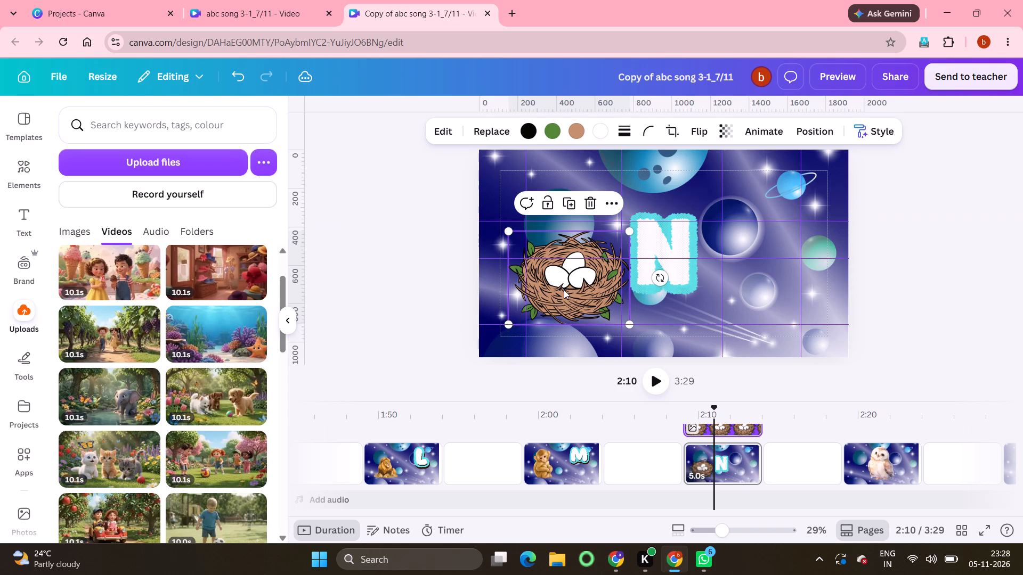
# Move the letter N to the upper-right guide area and enlarge it to span the 1262 and 1671 guides.
pyautogui.moveTo(646, 242); pyautogui.dragTo(759, 199)
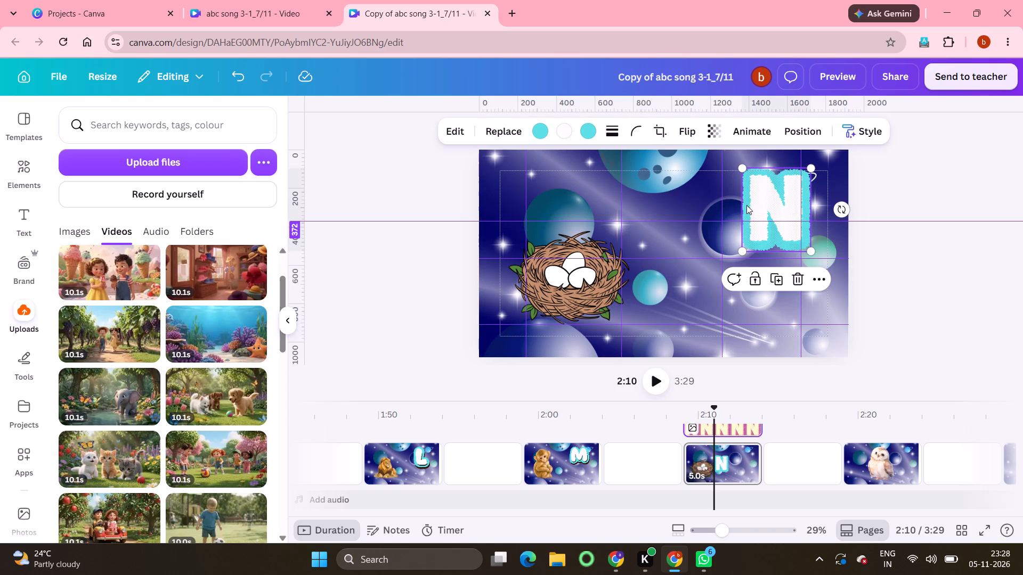
pyautogui.moveTo(779, 203); pyautogui.dragTo(776, 208)
pyautogui.moveTo(776, 208); pyautogui.dragTo(766, 203)
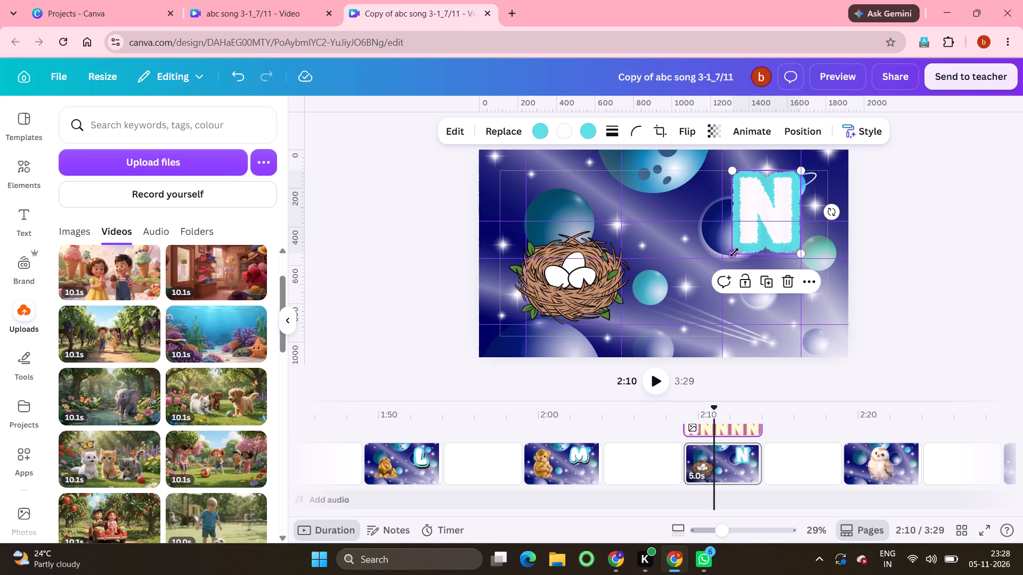
pyautogui.moveTo(734, 251); pyautogui.dragTo(721, 261)
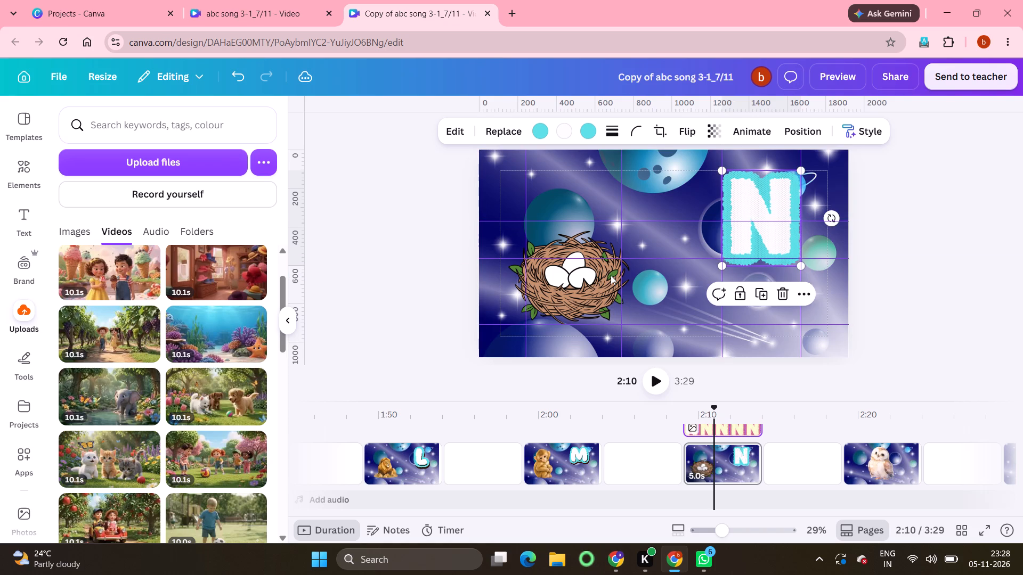
# Raise the nest so its top meets the 372 guide and enlarge it to about 681 by 524, reaching the left margin line.
pyautogui.click(611, 275)
pyautogui.moveTo(611, 275); pyautogui.dragTo(612, 269)
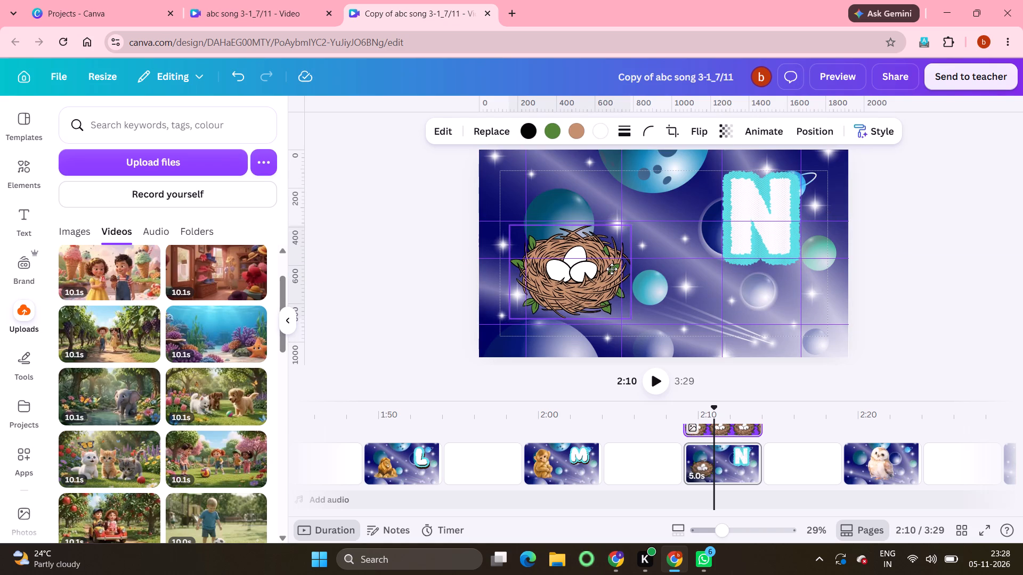
pyautogui.moveTo(612, 269); pyautogui.dragTo(612, 268)
pyautogui.moveTo(513, 311); pyautogui.dragTo(506, 321)
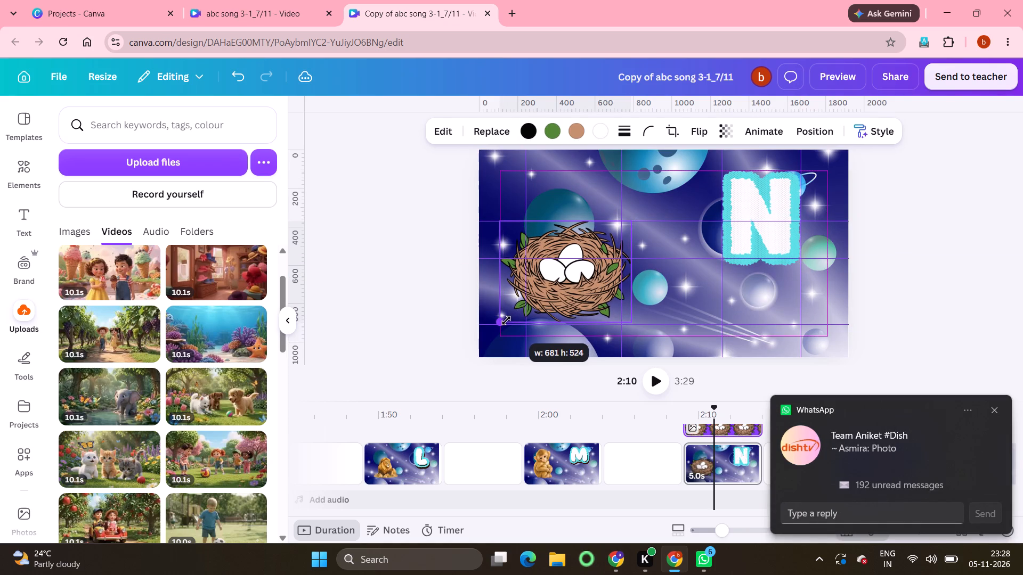
pyautogui.moveTo(506, 321); pyautogui.dragTo(506, 321)
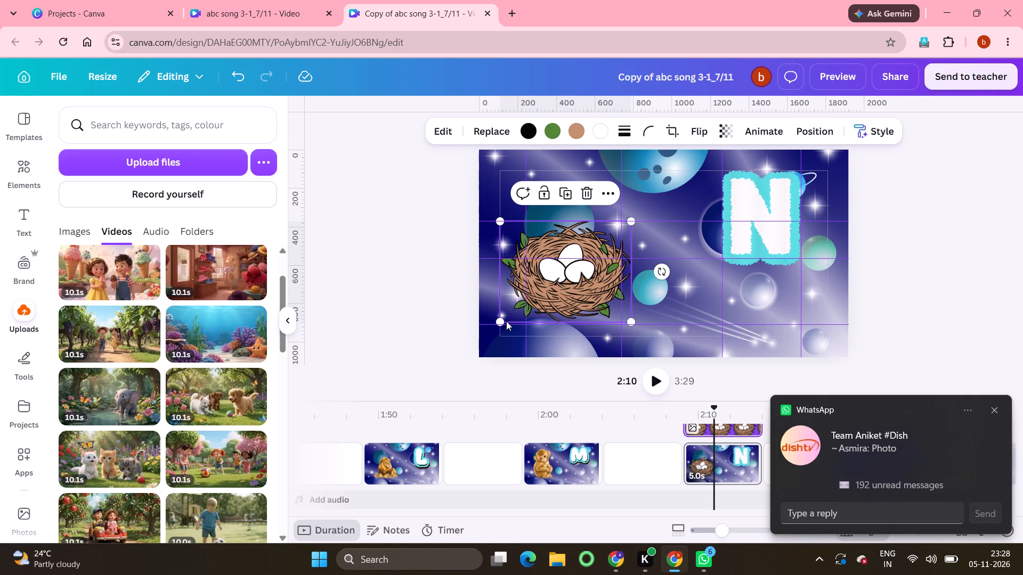
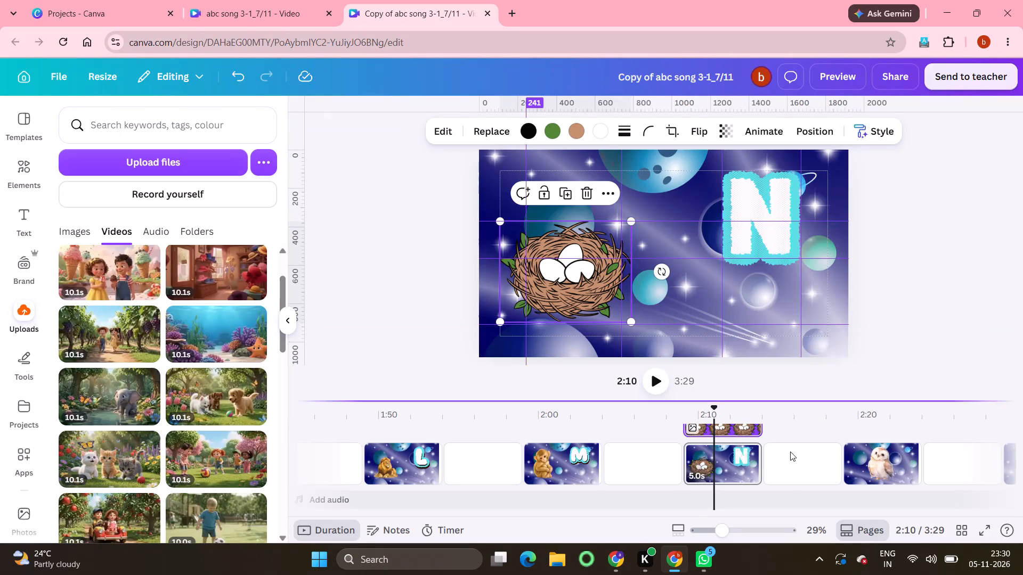
# On the owl page, flip the owl picture horizontally.
pyautogui.hscroll(-6, 790, 451)
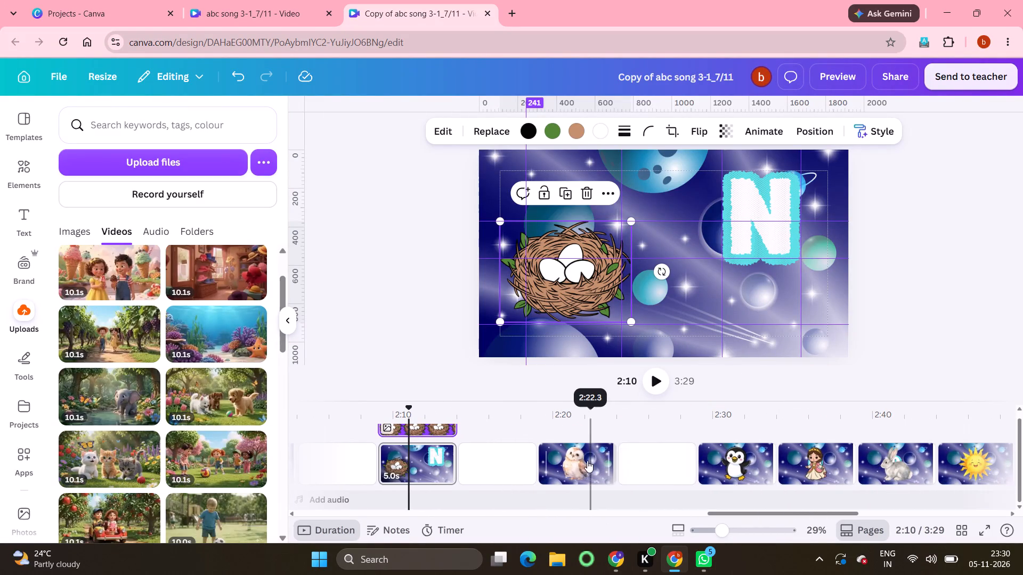
pyautogui.click(585, 463)
pyautogui.doubleClick(687, 274)
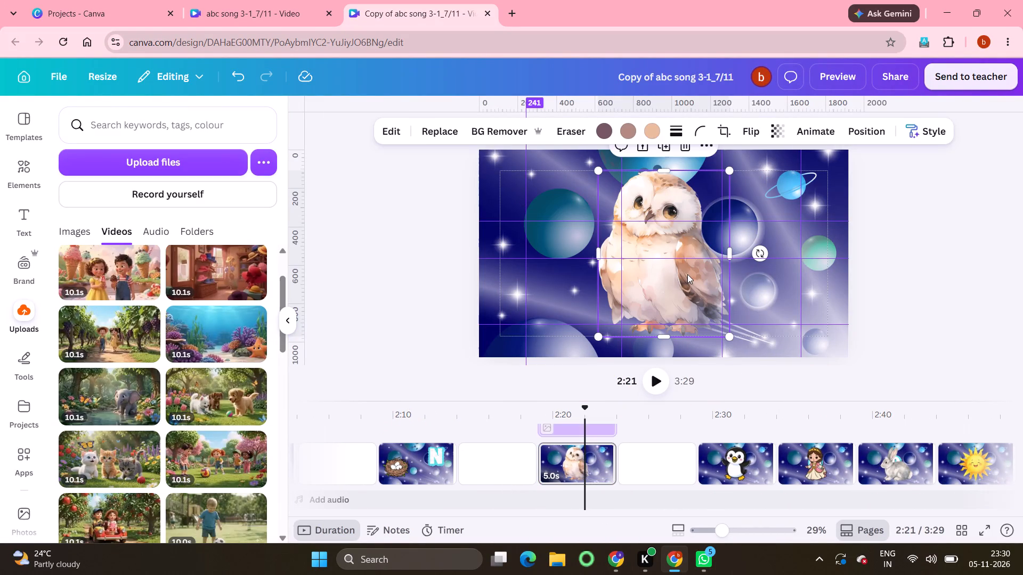
pyautogui.click(672, 276)
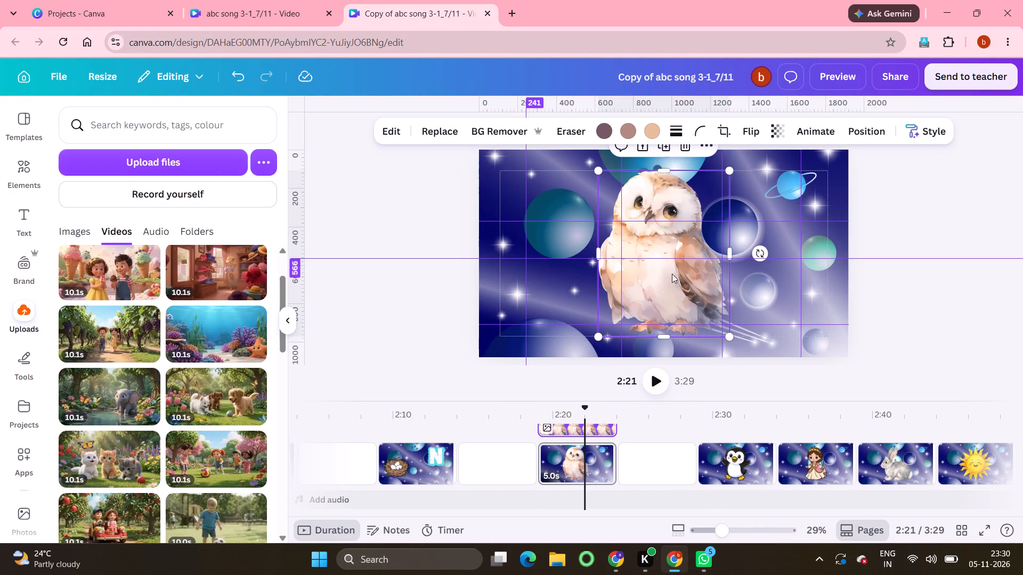
pyautogui.click(751, 133)
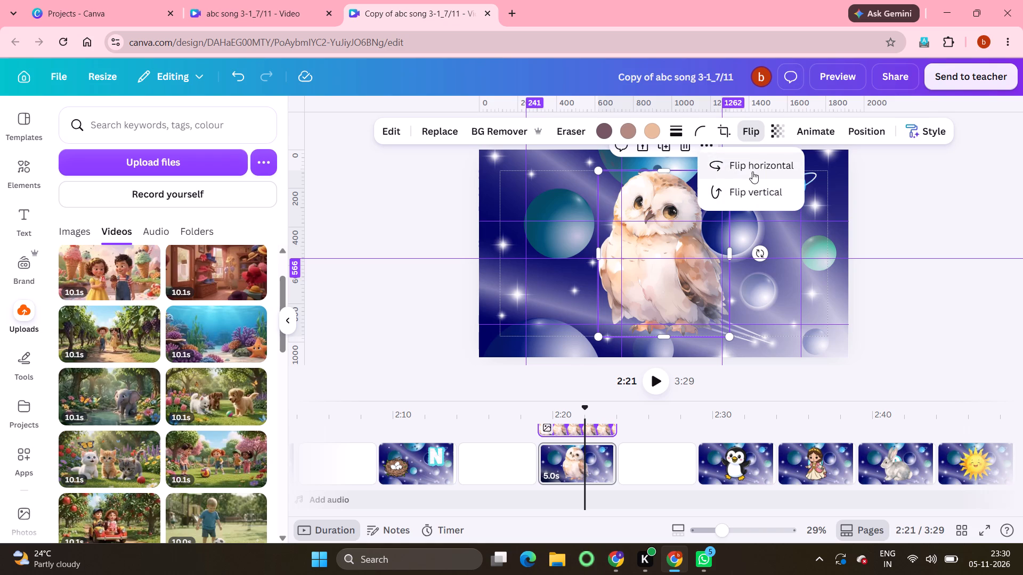
pyautogui.click(752, 171)
# Move the owl into the left guide area with its base on the lower guide and shrink it to span the 241 and 738 guides.
pyautogui.moveTo(669, 292); pyautogui.dragTo(659, 292)
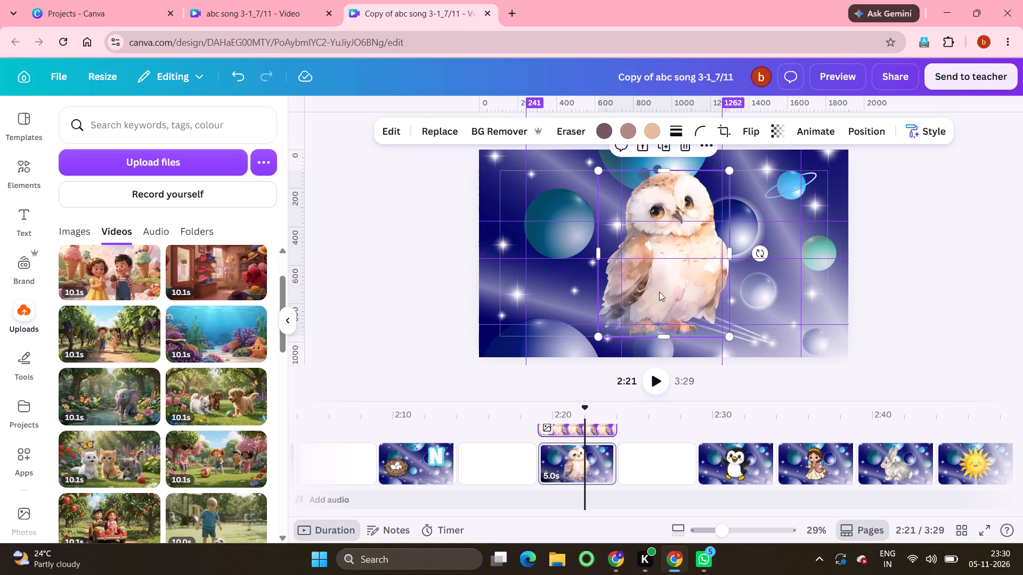
pyautogui.moveTo(659, 292); pyautogui.dragTo(596, 279)
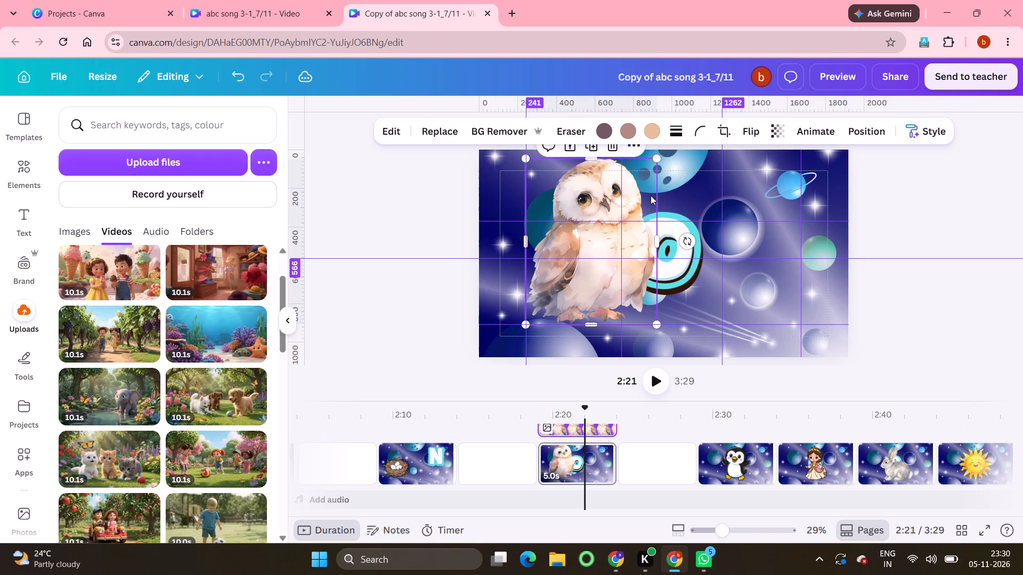
pyautogui.moveTo(656, 161); pyautogui.dragTo(631, 200)
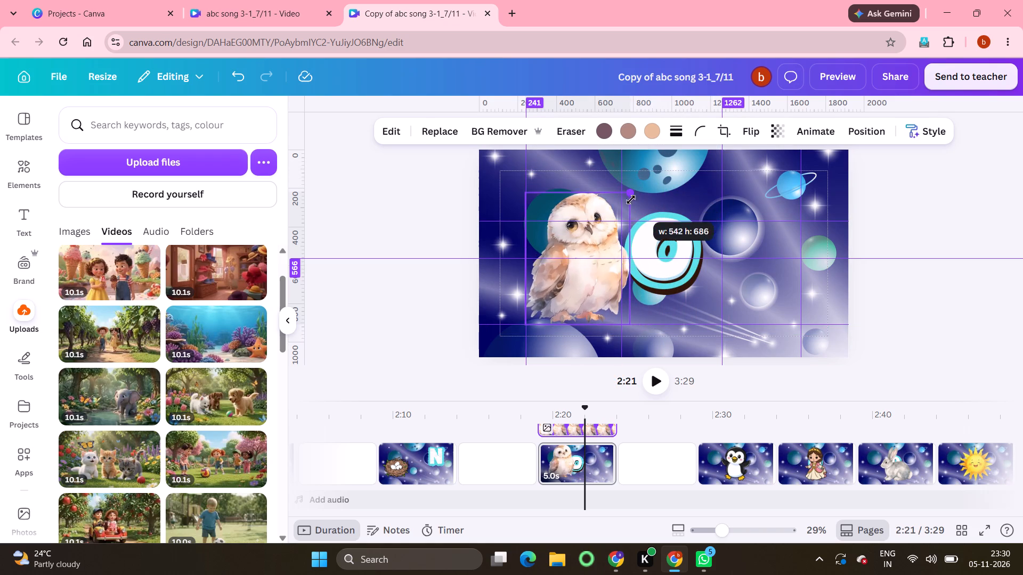
pyautogui.moveTo(631, 200); pyautogui.dragTo(624, 204)
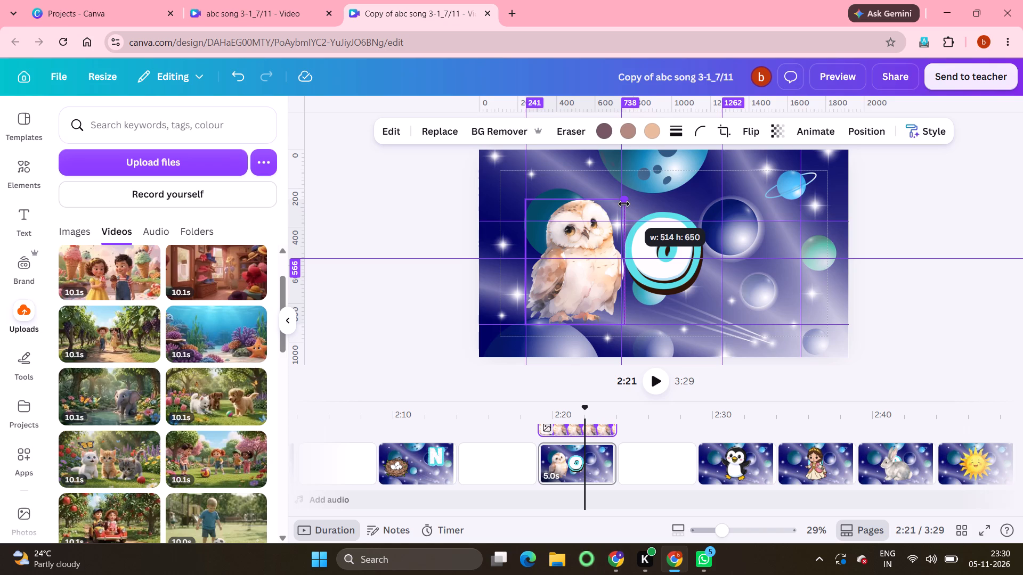
pyautogui.moveTo(624, 204); pyautogui.dragTo(621, 206)
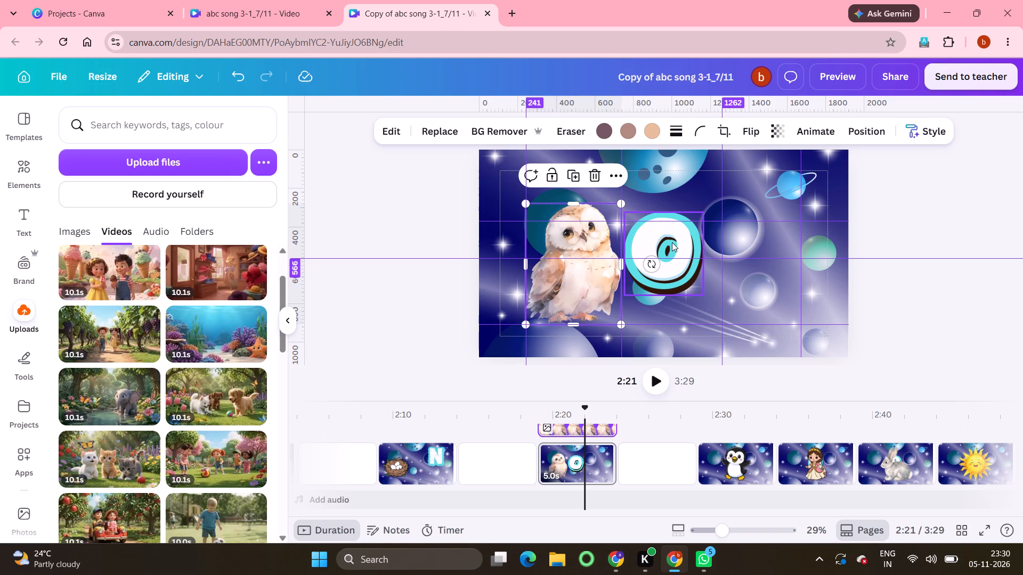
# Move the letter O to the upper-right guide area against the 1671 guide and enlarge it down to the 566 guide.
pyautogui.moveTo(672, 242); pyautogui.dragTo(771, 200)
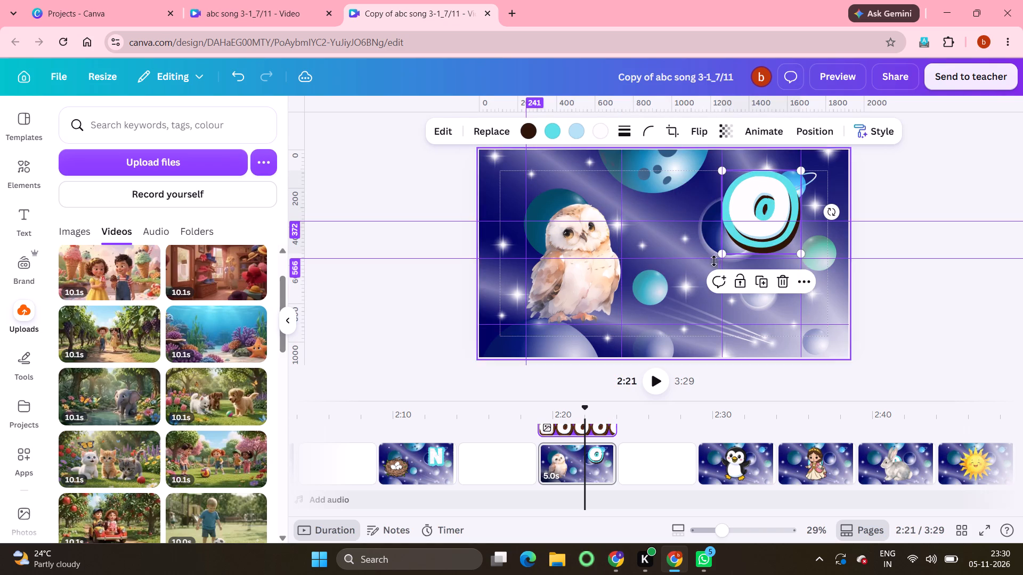
pyautogui.moveTo(726, 253); pyautogui.dragTo(724, 255)
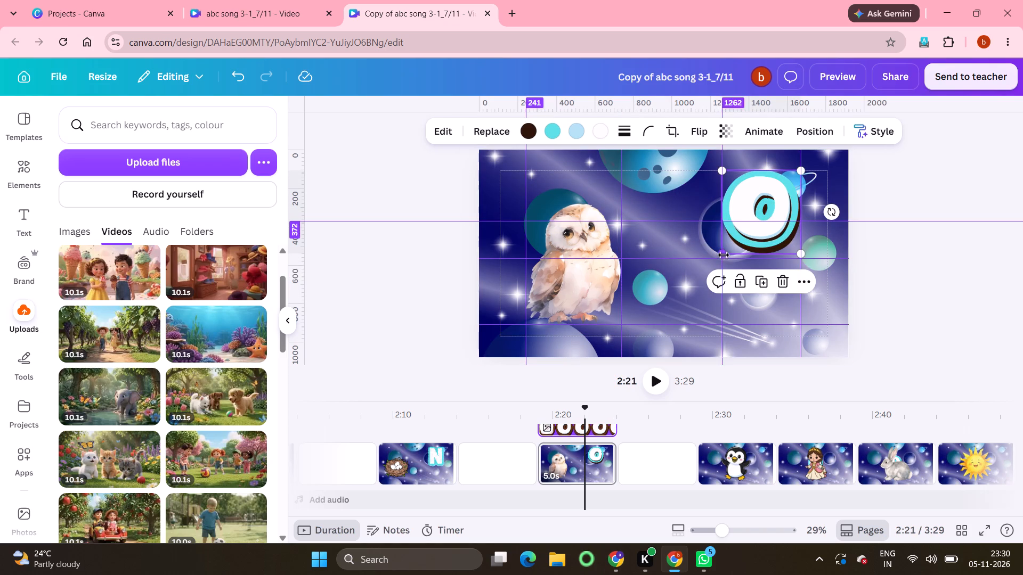
pyautogui.moveTo(724, 255); pyautogui.dragTo(720, 259)
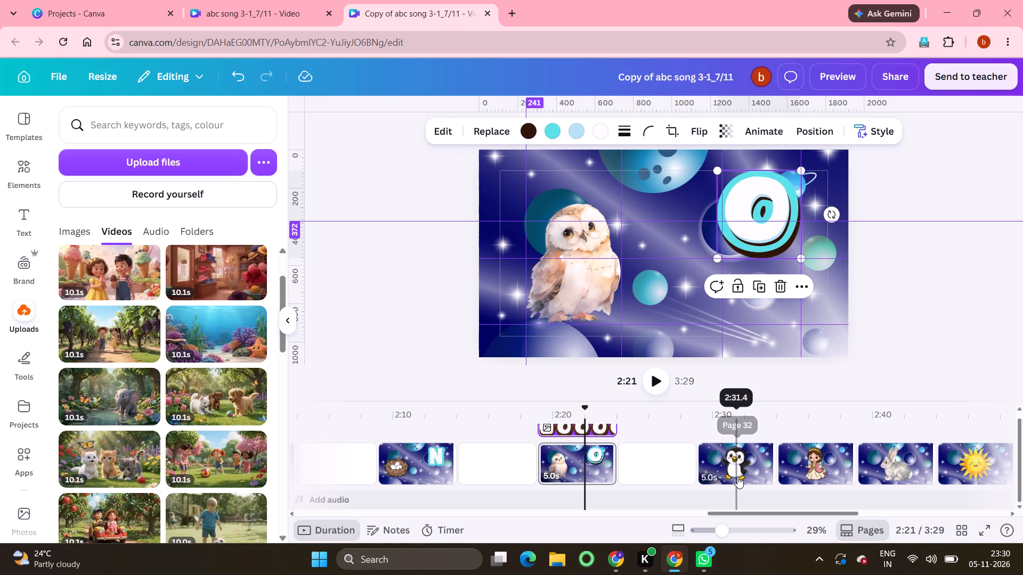
# On the penguin page, move the penguin onto the lower guide in the left guide area and shrink it to fit between the 241 and 738 guides.
pyautogui.click(742, 464)
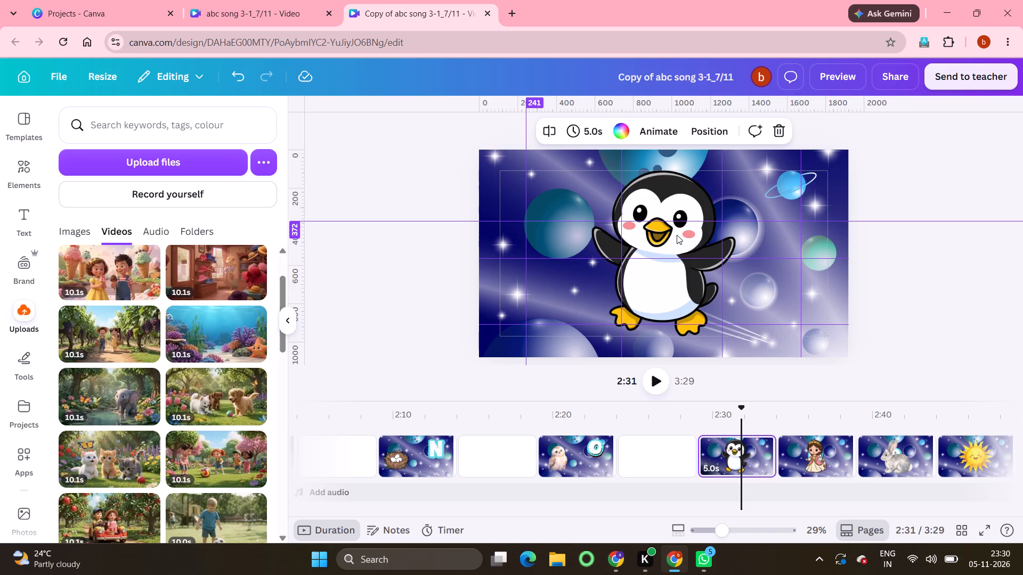
pyautogui.click(677, 235)
pyautogui.moveTo(677, 235); pyautogui.dragTo(615, 222)
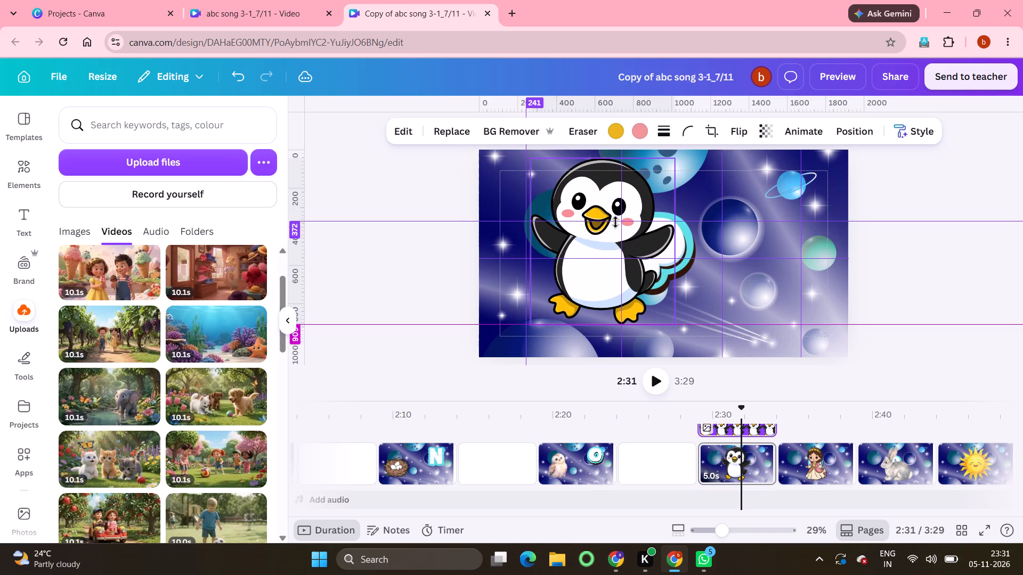
pyautogui.moveTo(615, 222); pyautogui.dragTo(613, 220)
pyautogui.moveTo(670, 159); pyautogui.dragTo(616, 199)
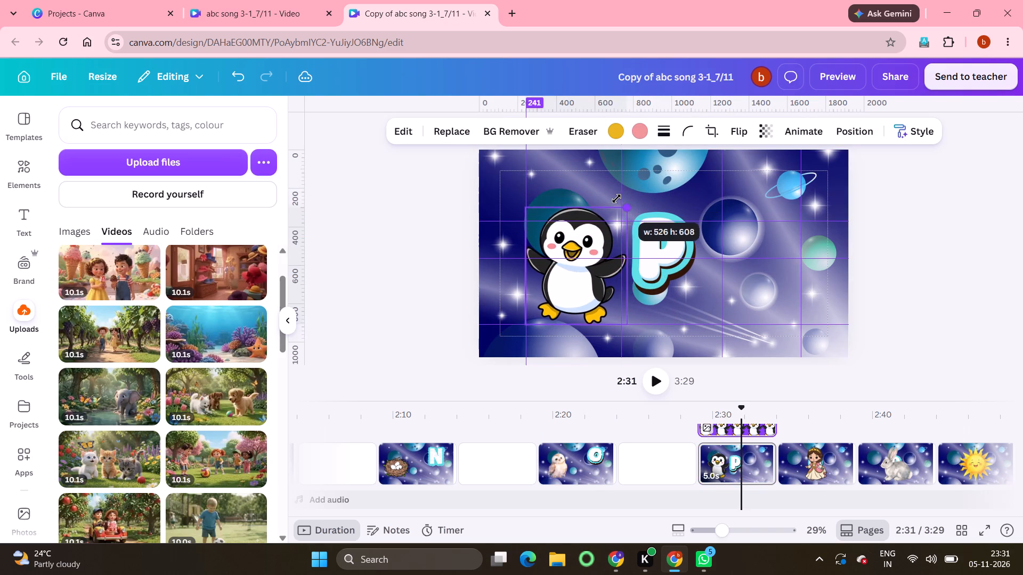
pyautogui.moveTo(616, 199); pyautogui.dragTo(613, 201)
# Move the letter P to the upper-right guide area and enlarge it to span the 1262 and 1671 guides.
pyautogui.moveTo(665, 241); pyautogui.dragTo(712, 229)
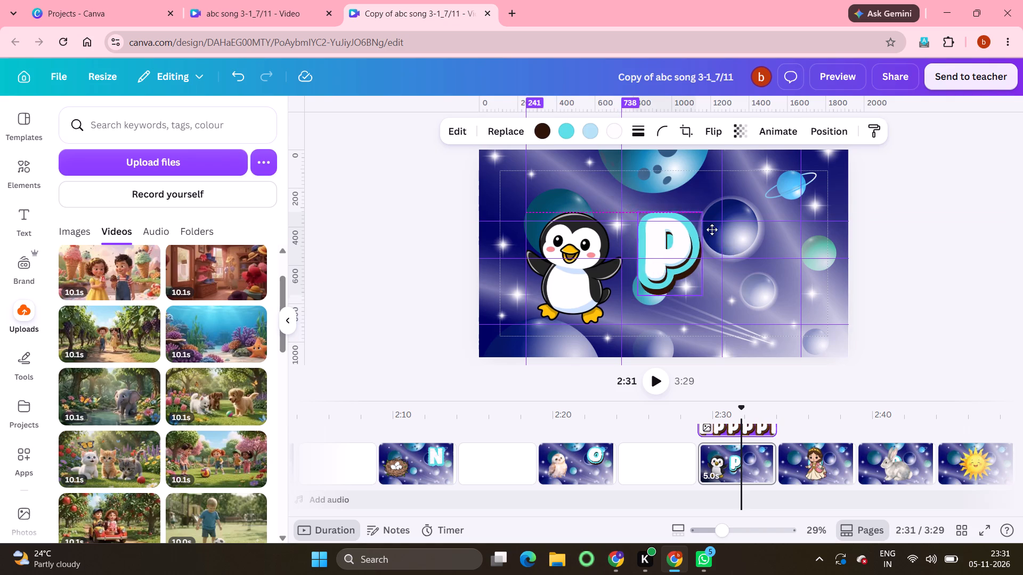
pyautogui.moveTo(712, 229); pyautogui.dragTo(770, 199)
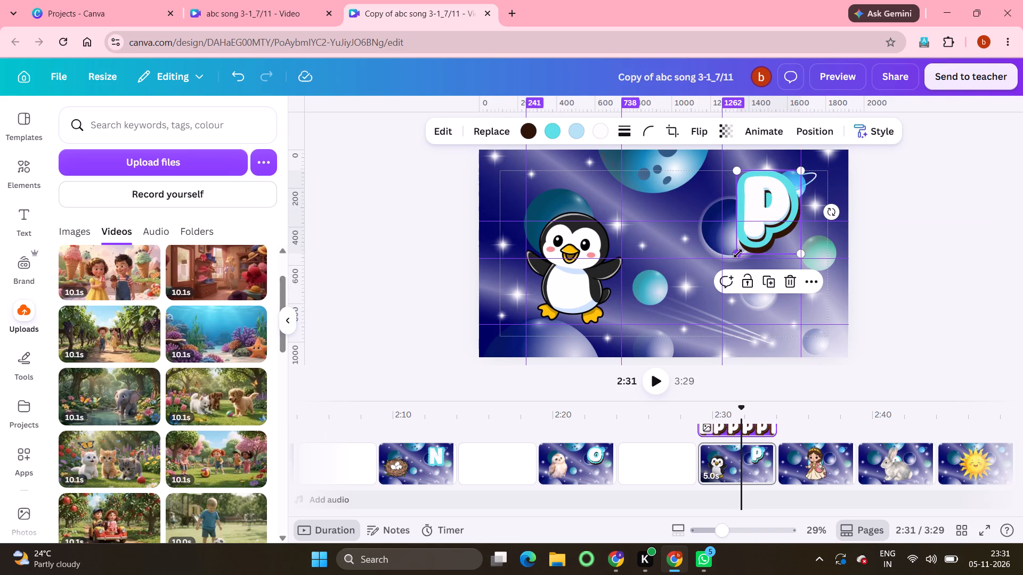
pyautogui.moveTo(738, 253); pyautogui.dragTo(720, 267)
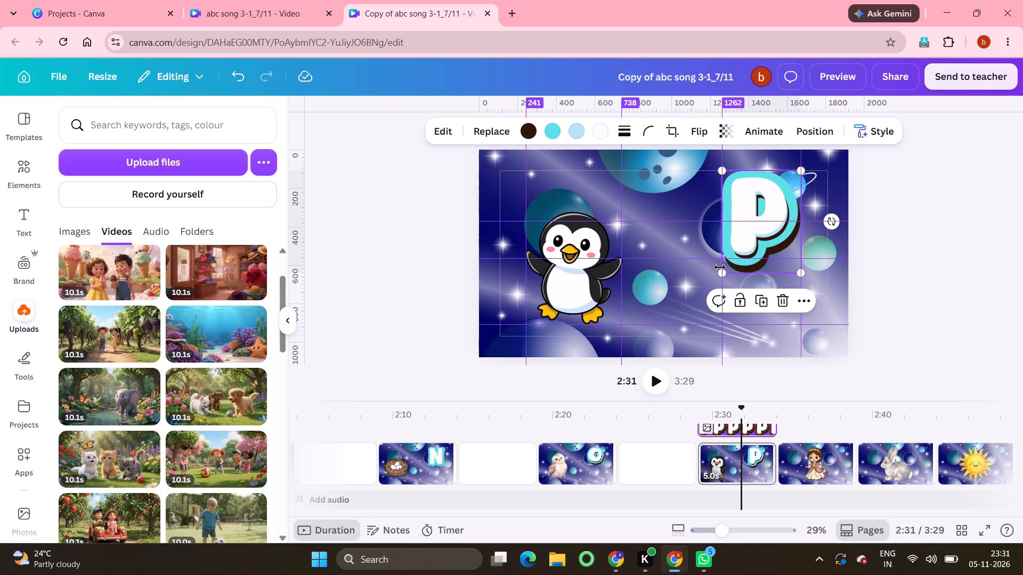
# On the queen page, move the queen onto the lower guide in the left guide area and shrink her to span the 241 and 738 guides.
pyautogui.click(834, 478)
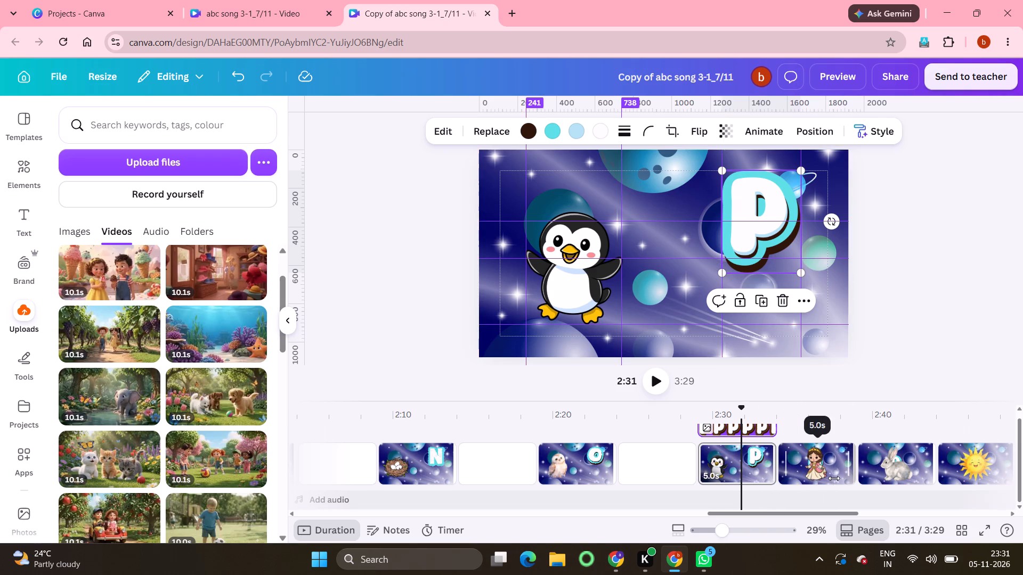
pyautogui.moveTo(681, 284); pyautogui.dragTo(652, 280)
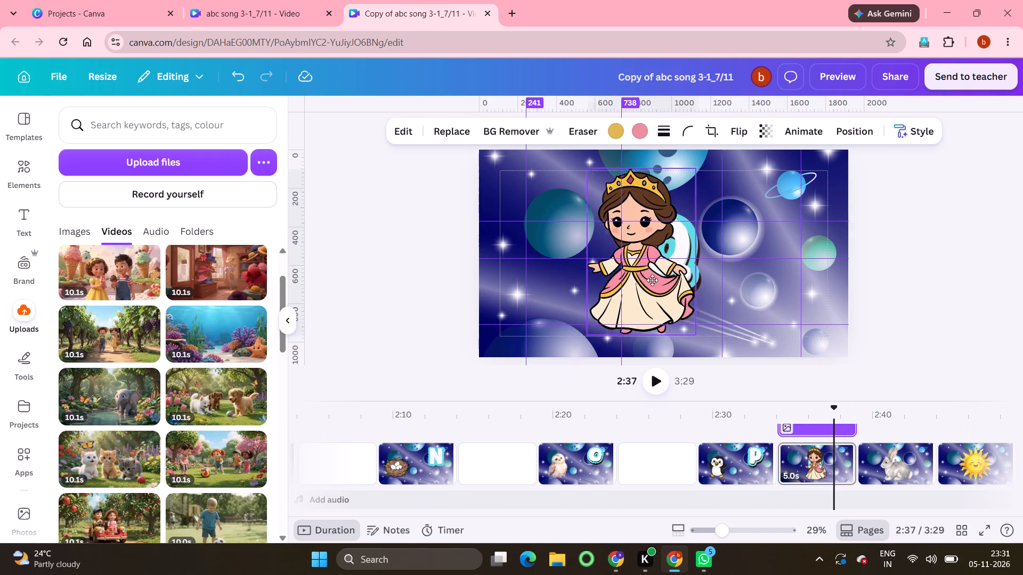
pyautogui.moveTo(652, 280); pyautogui.dragTo(603, 275)
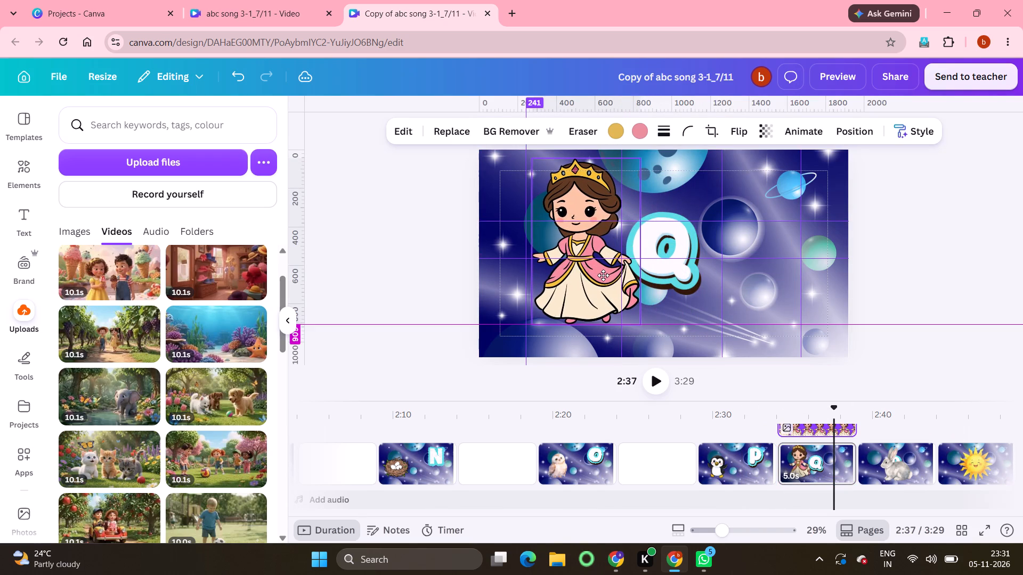
pyautogui.moveTo(603, 275); pyautogui.dragTo(598, 273)
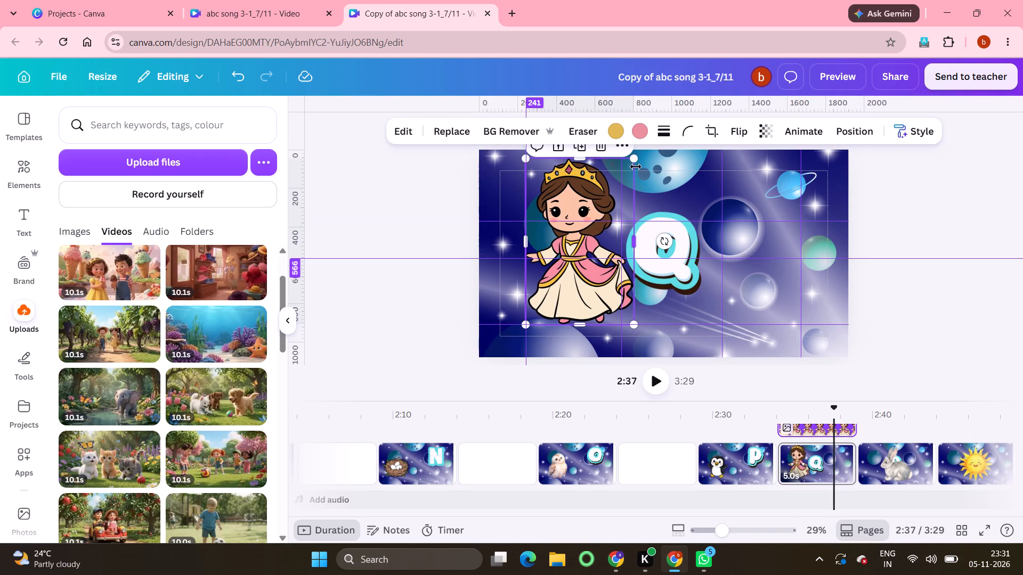
pyautogui.moveTo(637, 158); pyautogui.dragTo(624, 201)
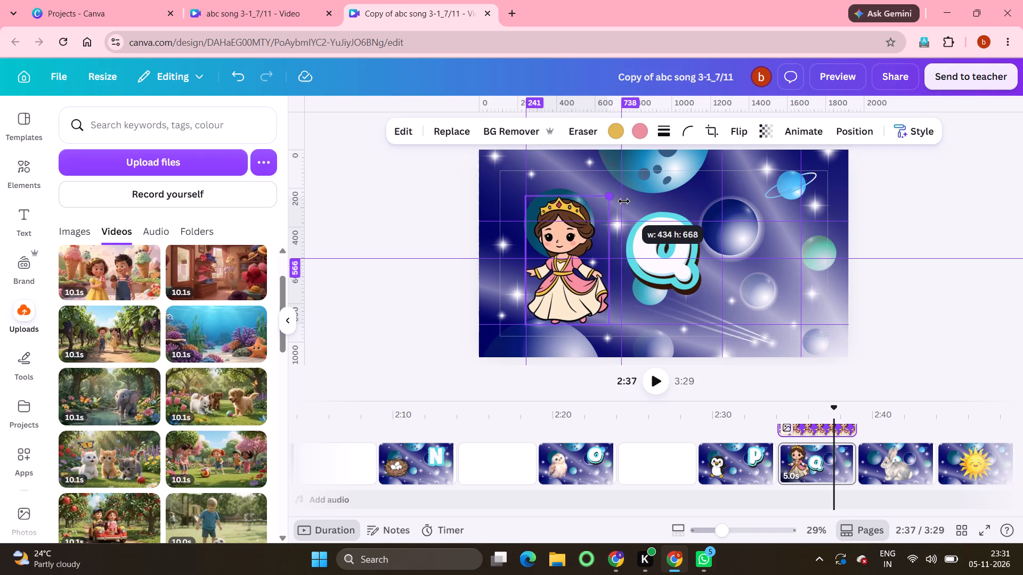
pyautogui.moveTo(624, 201); pyautogui.dragTo(649, 198)
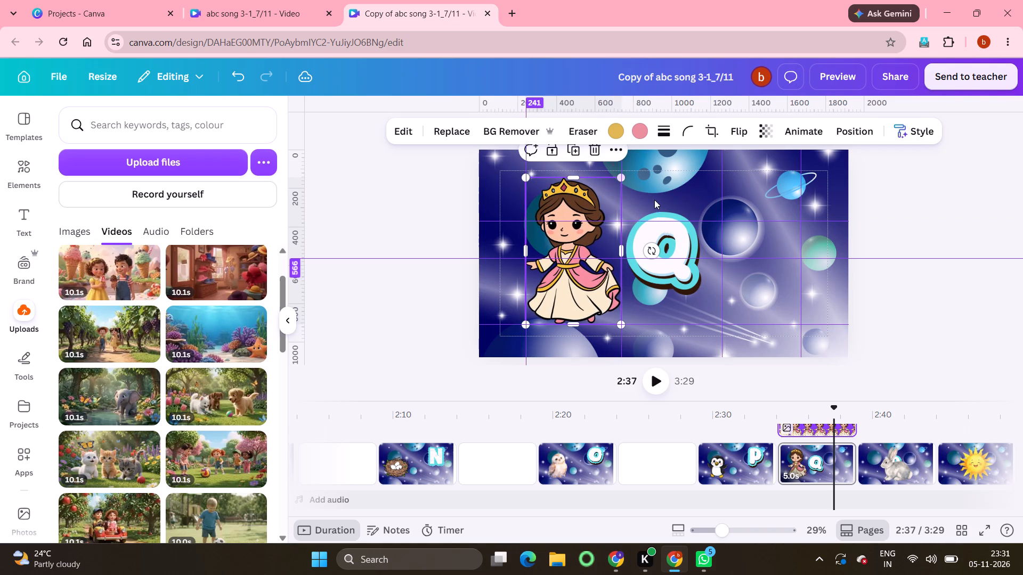
# Move the letter Q to the upper-right guide area against the 1671 guide and enlarge it down to the 566 guide.
pyautogui.moveTo(668, 248); pyautogui.dragTo(764, 208)
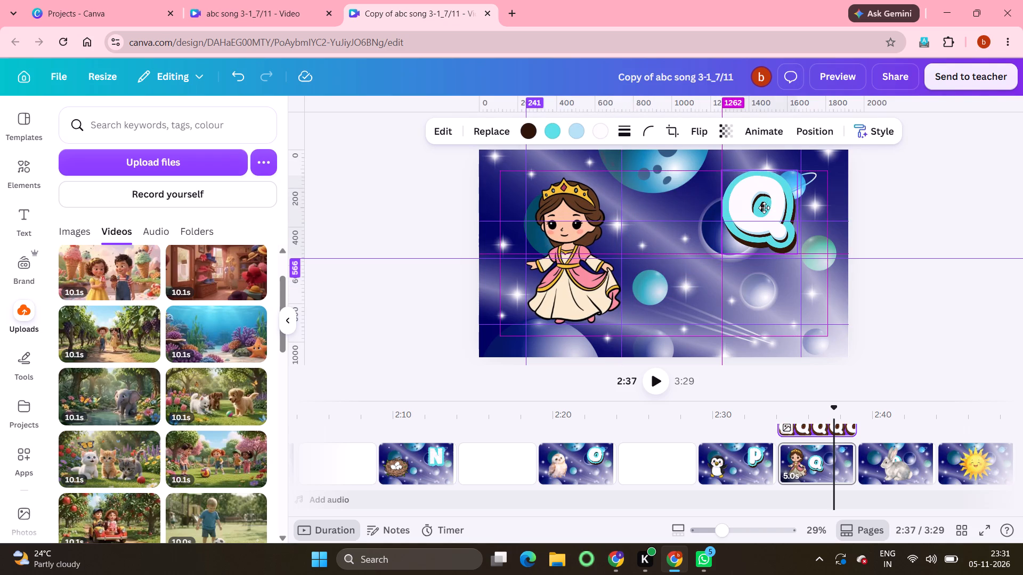
pyautogui.moveTo(764, 208); pyautogui.dragTo(768, 208)
pyautogui.moveTo(726, 251); pyautogui.dragTo(722, 259)
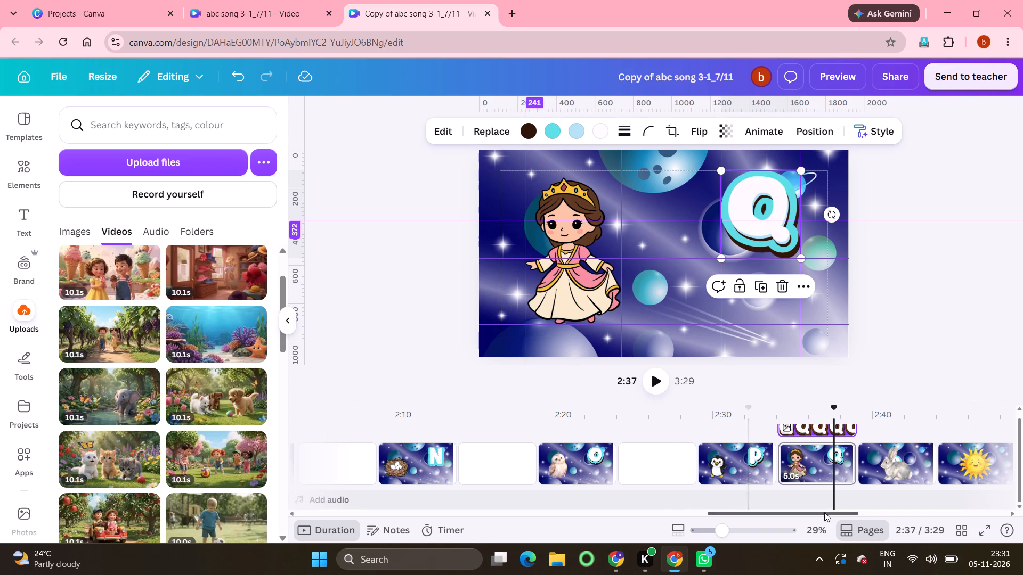
# On the rabbit page, flip the rabbit picture horizontally.
pyautogui.click(887, 467)
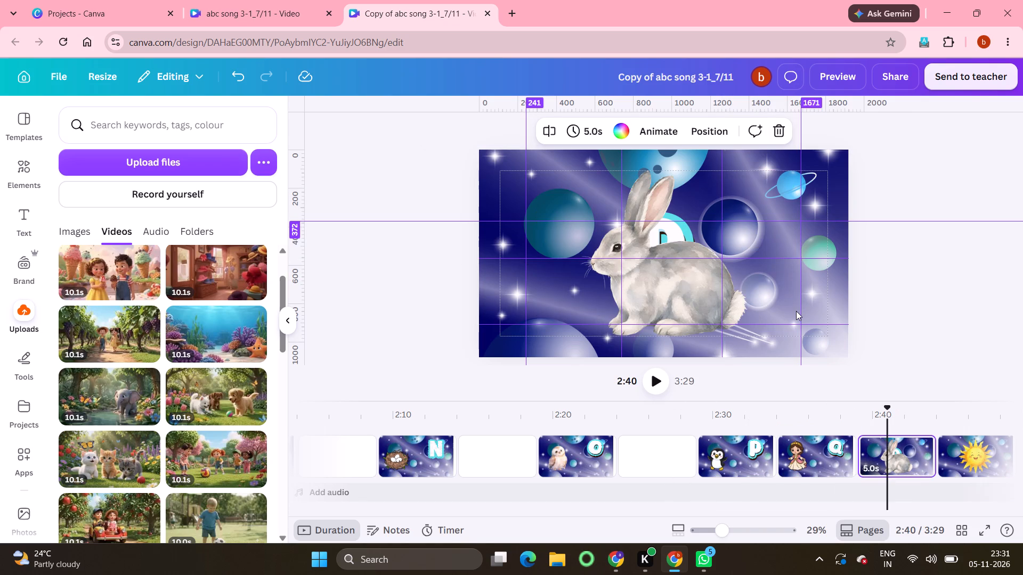
pyautogui.click(691, 273)
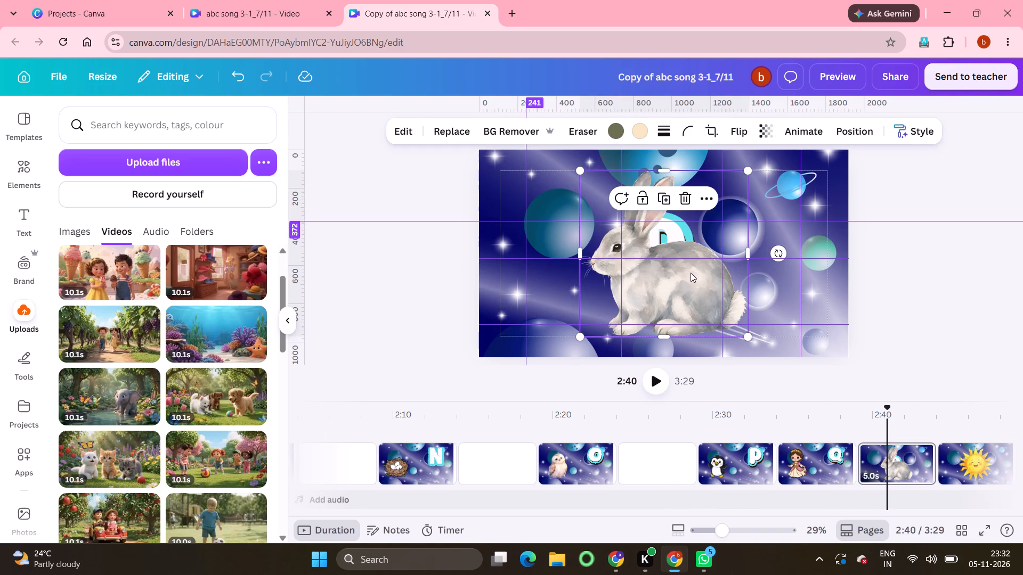
pyautogui.click(738, 127)
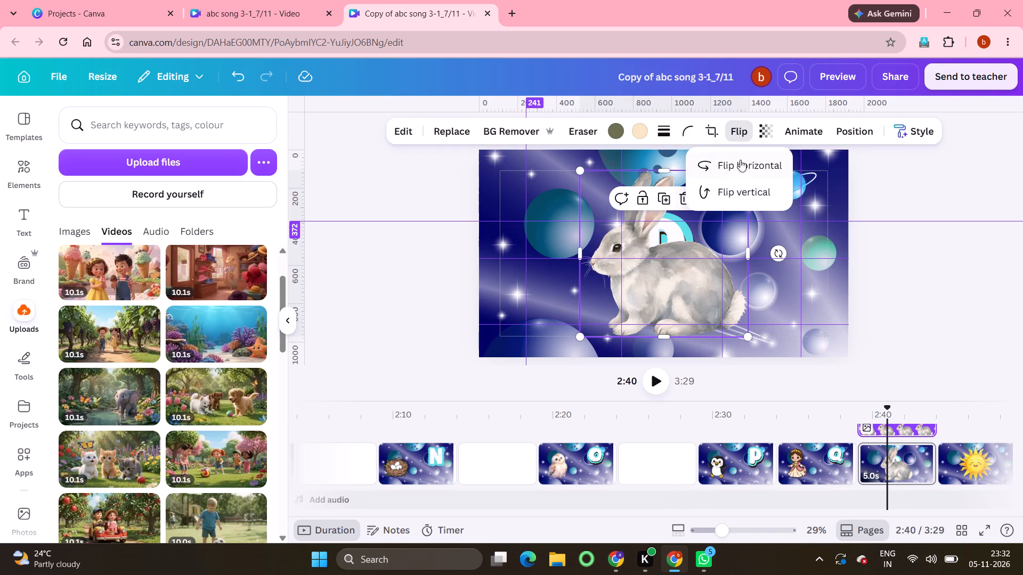
pyautogui.click(740, 166)
# Move the rabbit onto the lower guide in the left guide area and shrink it so it reaches the 738 guide.
pyautogui.moveTo(683, 280); pyautogui.dragTo(633, 266)
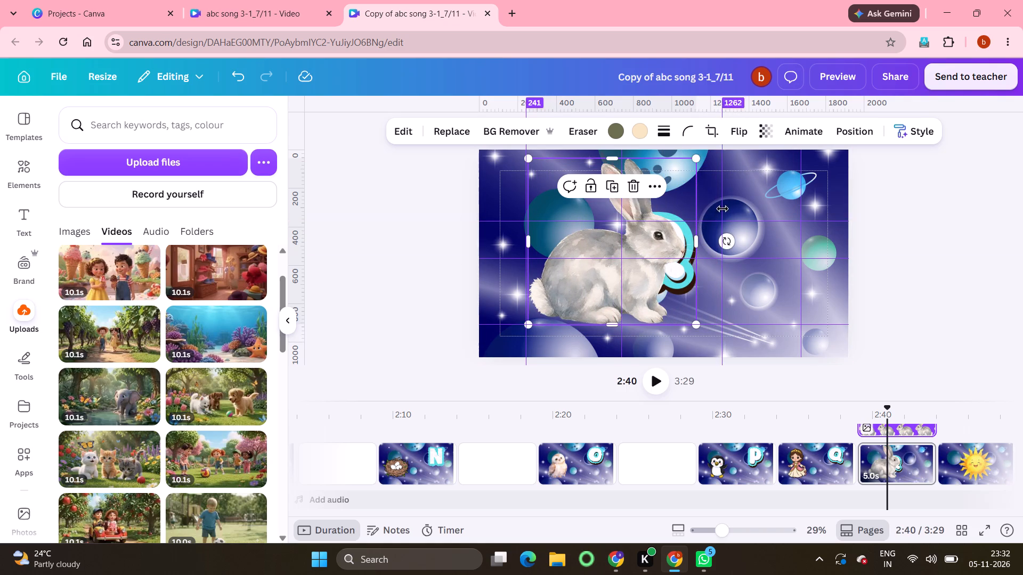
pyautogui.moveTo(698, 160); pyautogui.dragTo(668, 189)
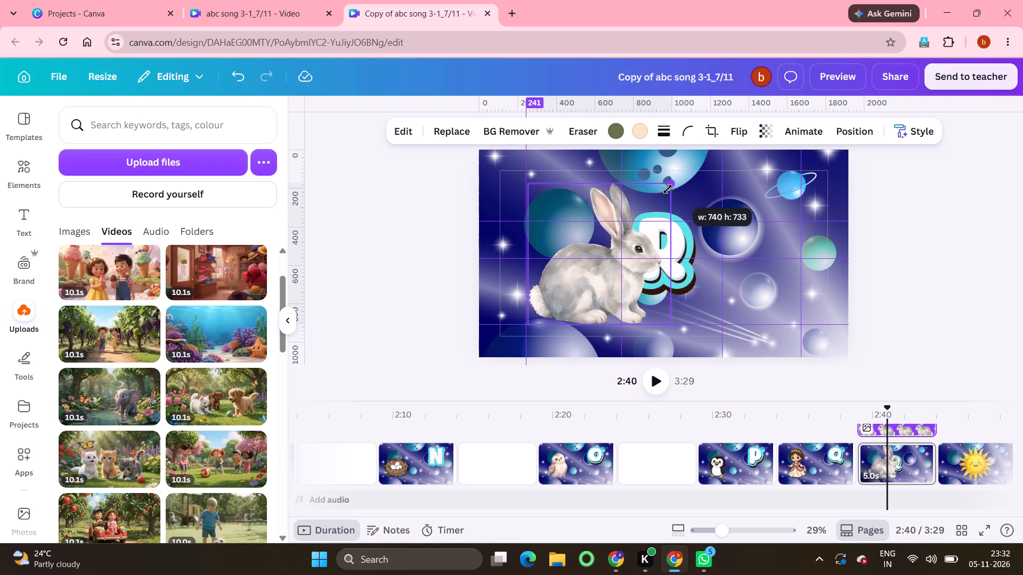
pyautogui.moveTo(668, 189); pyautogui.dragTo(621, 226)
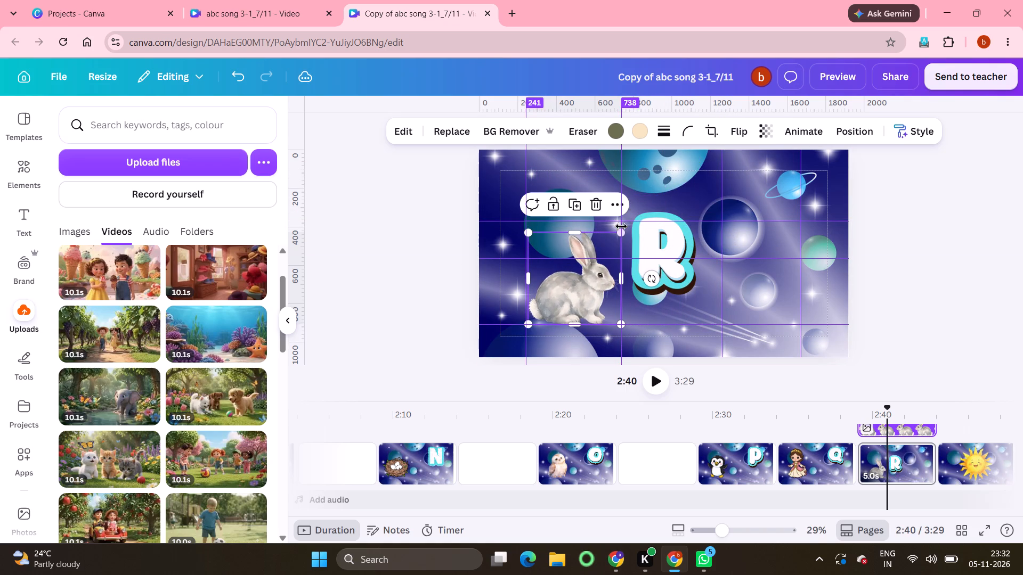
# Move the letter R to the upper-right guide area and enlarge it to about 410 by 528, spanning the 1262 and 1671 guides.
pyautogui.click(672, 234)
pyautogui.moveTo(672, 234); pyautogui.dragTo(756, 203)
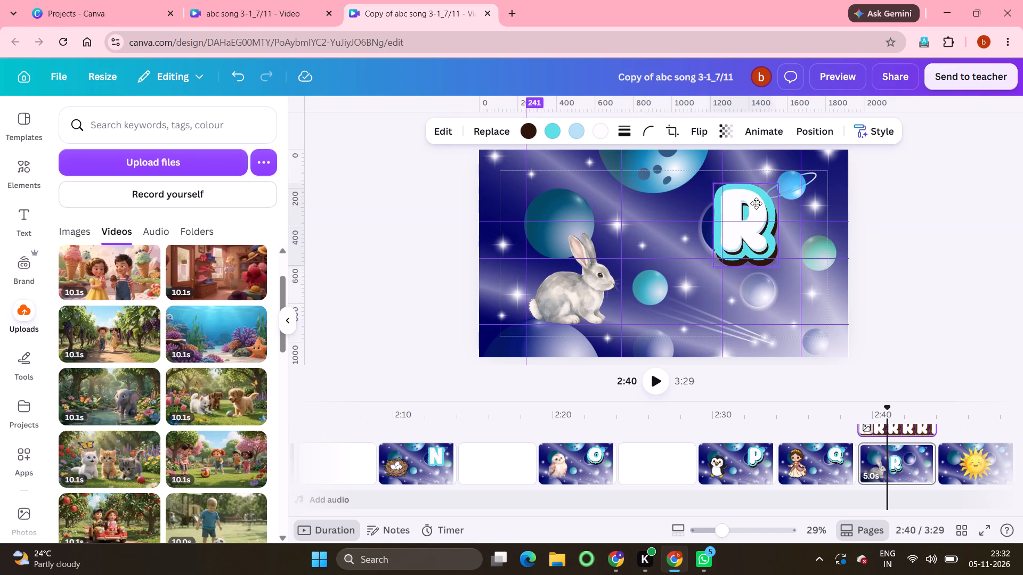
pyautogui.moveTo(756, 203); pyautogui.dragTo(776, 193)
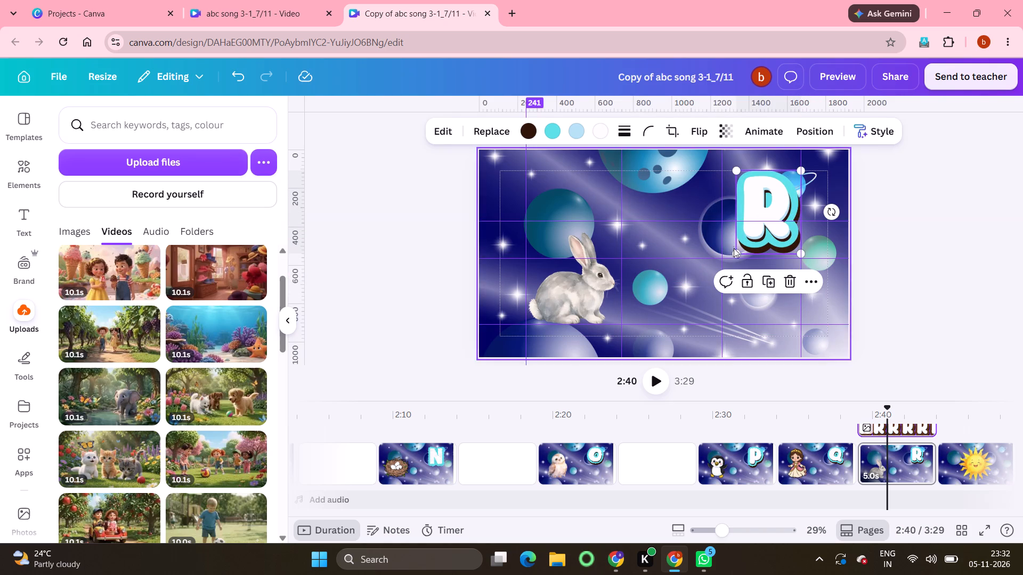
pyautogui.moveTo(736, 253); pyautogui.dragTo(715, 264)
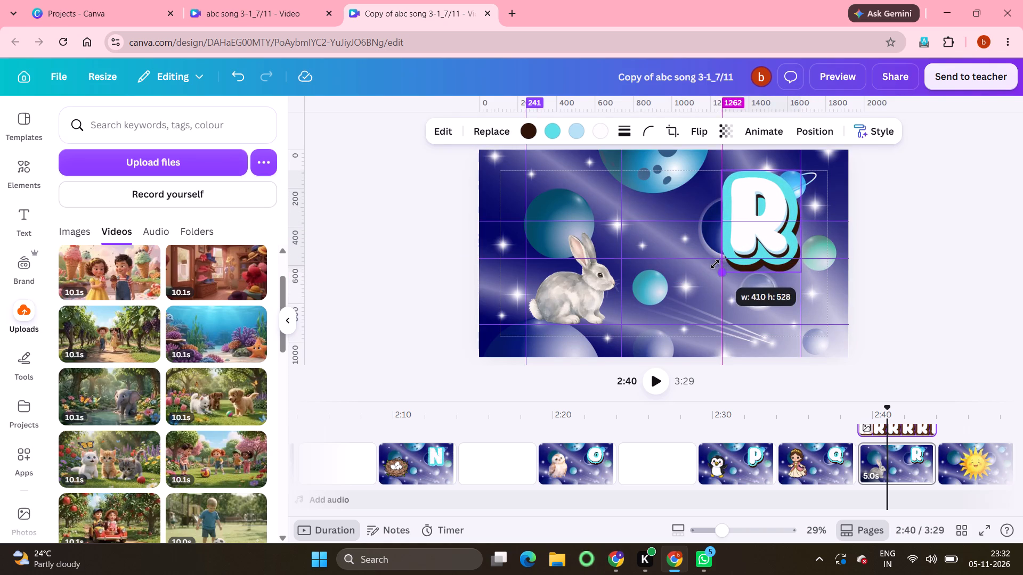
# Fit the enlarged letter R between the 1262 and 1671 guides.
pyautogui.moveTo(715, 264); pyautogui.dragTo(714, 264)
# Enlarge the rabbit so it extends slightly past the 738 guide and just above the 372 guide.
pyautogui.click(584, 301)
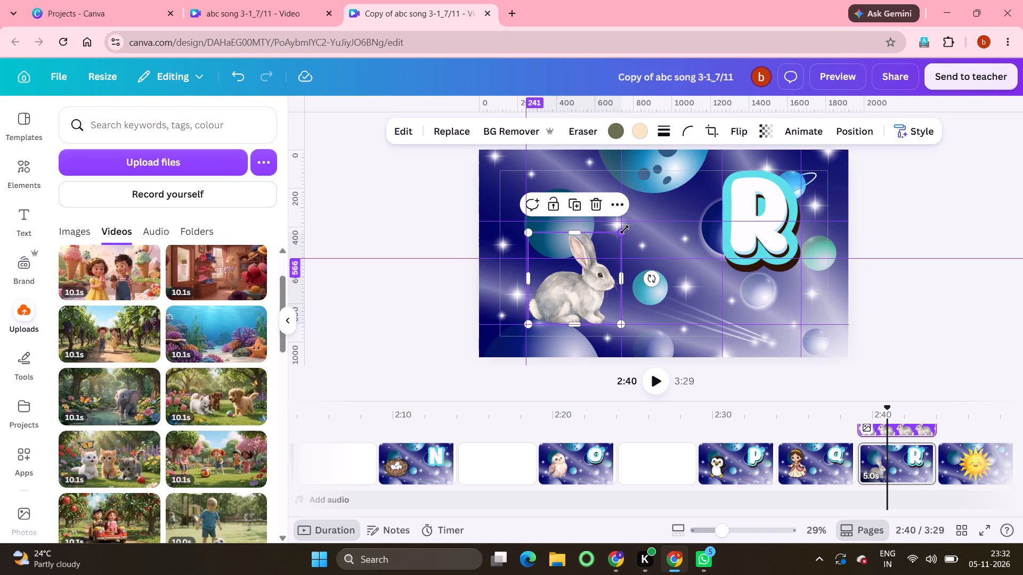
pyautogui.moveTo(624, 229); pyautogui.dragTo(638, 220)
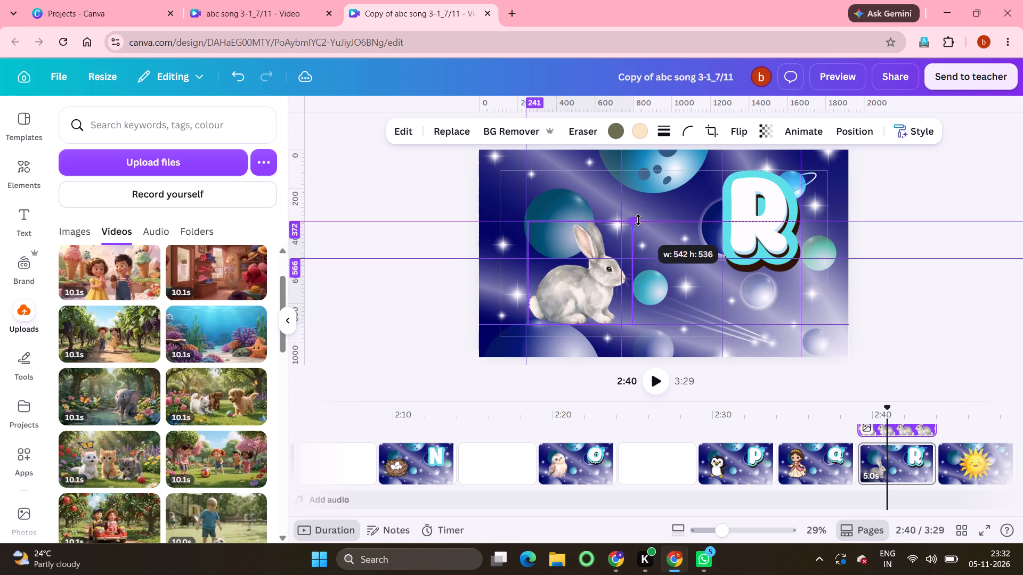
pyautogui.moveTo(638, 220); pyautogui.dragTo(647, 216)
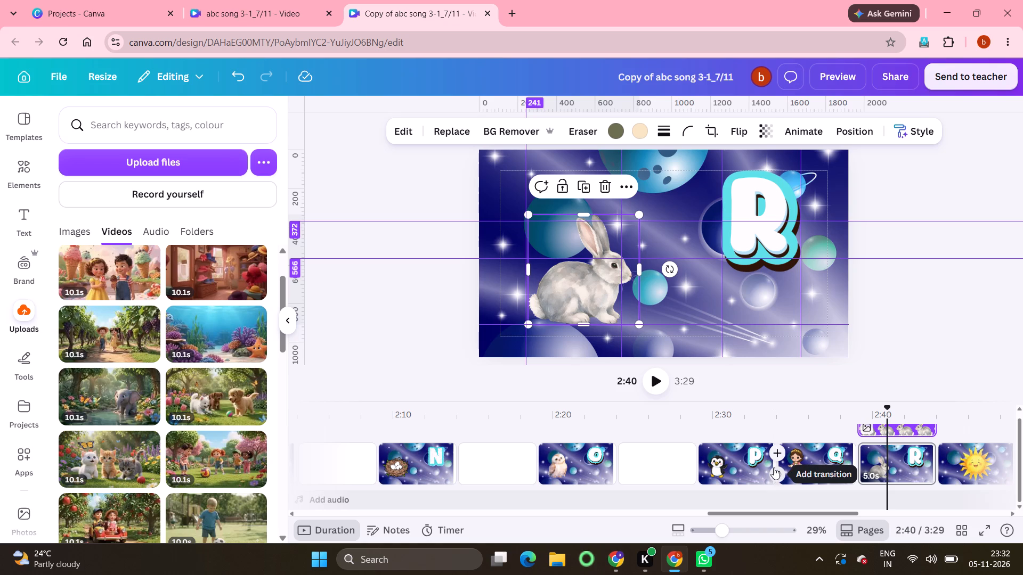
# On the sun page, move the sun against the 241 guide and lower guide, and shrink it to reach the 372 guide.
pyautogui.hscroll(-5, 877, 459)
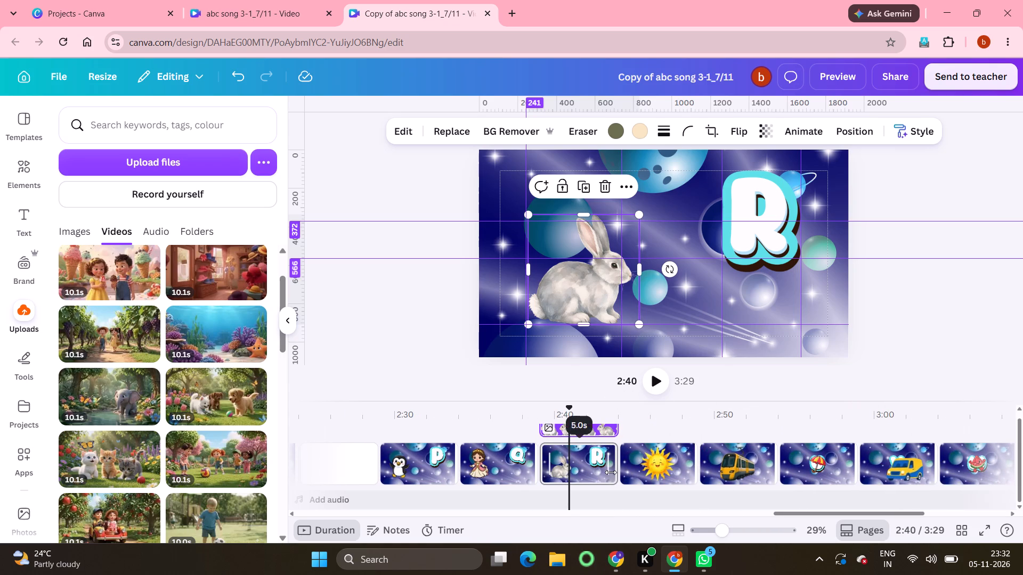
pyautogui.click(662, 472)
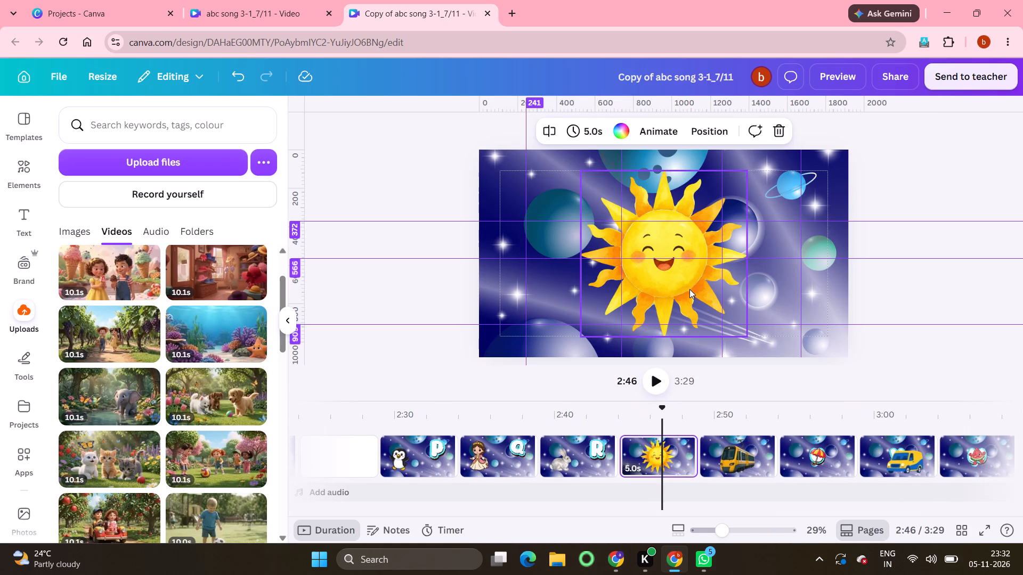
pyautogui.moveTo(689, 289); pyautogui.dragTo(639, 275)
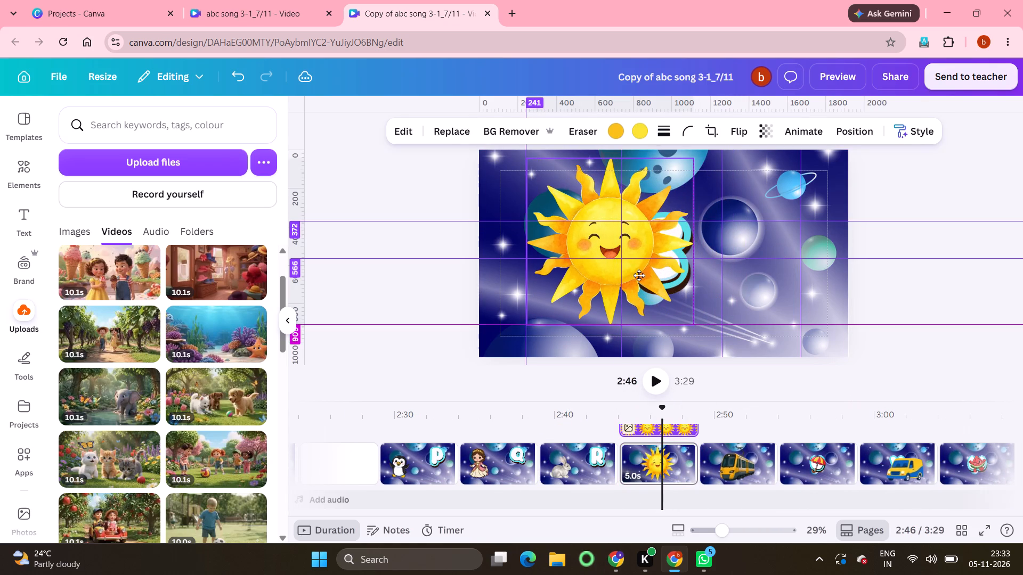
pyautogui.moveTo(639, 275); pyautogui.dragTo(638, 275)
pyautogui.moveTo(693, 159); pyautogui.dragTo(681, 168)
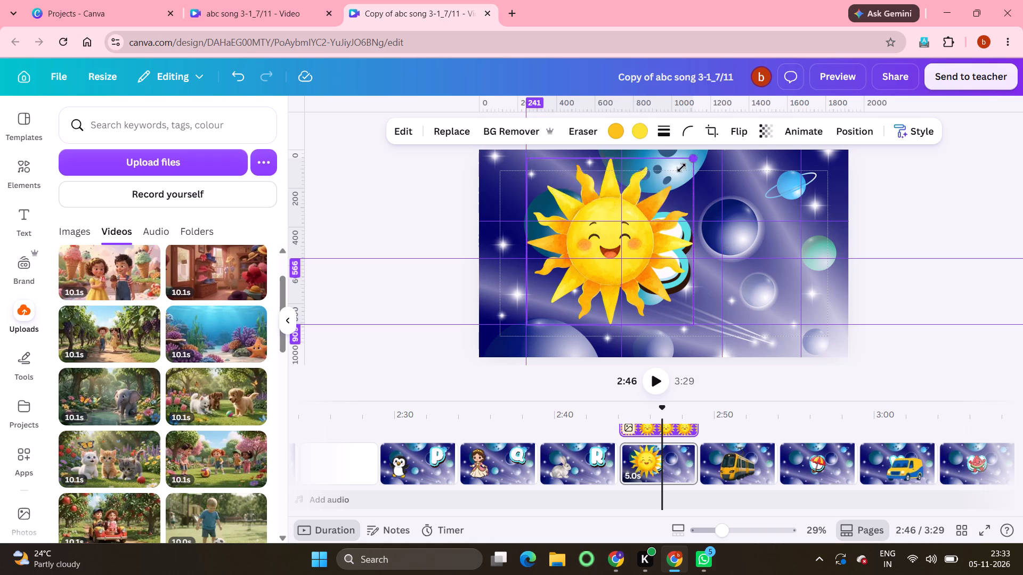
pyautogui.moveTo(681, 168); pyautogui.dragTo(627, 216)
# Move the letter S to the upper-right guide area against the 1671 guide and enlarge it to the 1262 guide.
pyautogui.click(681, 252)
pyautogui.moveTo(681, 252); pyautogui.dragTo(786, 212)
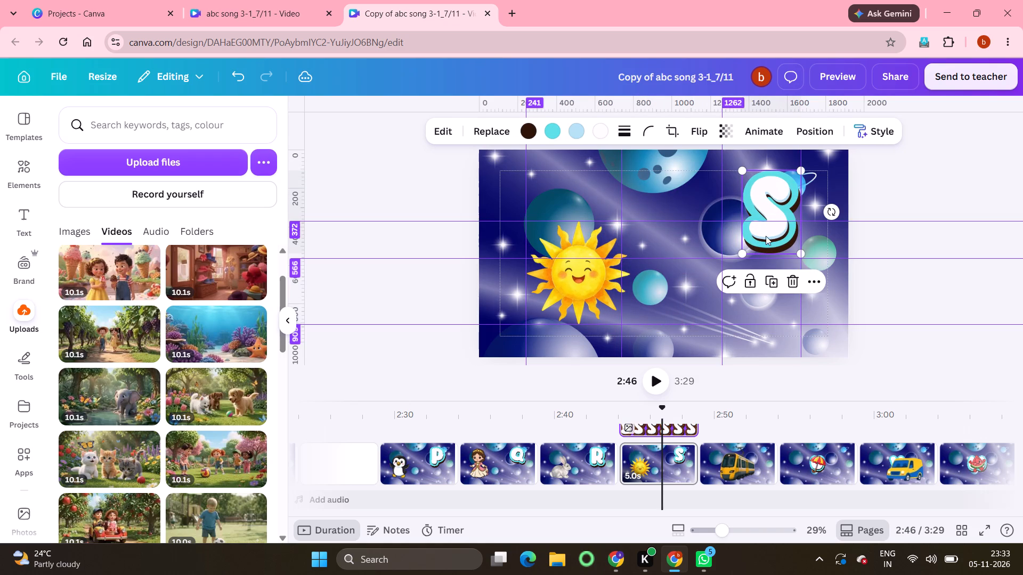
pyautogui.moveTo(742, 251); pyautogui.dragTo(716, 264)
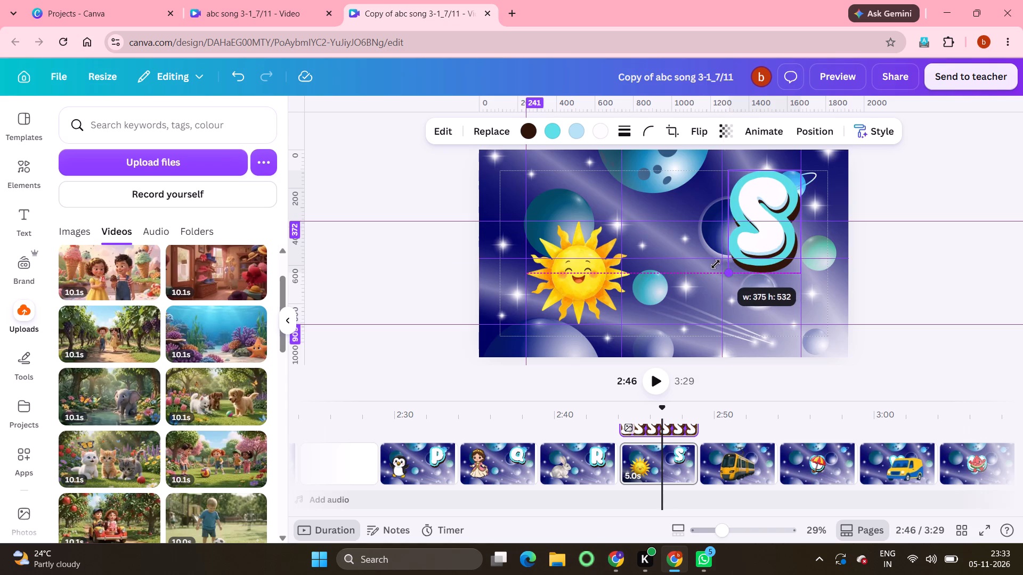
pyautogui.moveTo(716, 264); pyautogui.dragTo(710, 268)
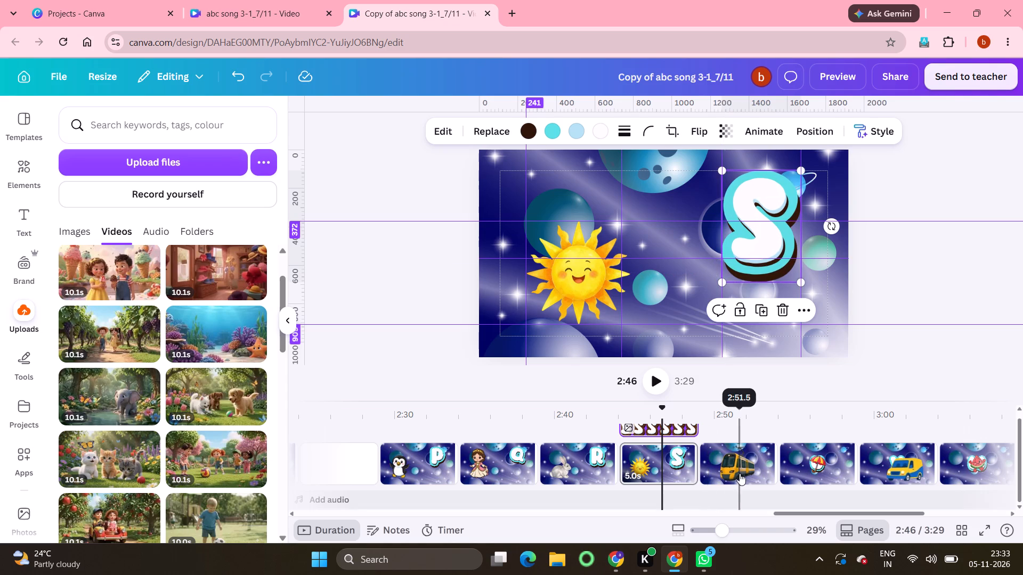
# On the train page, flip the train picture horizontally.
pyautogui.click(738, 465)
pyautogui.click(694, 284)
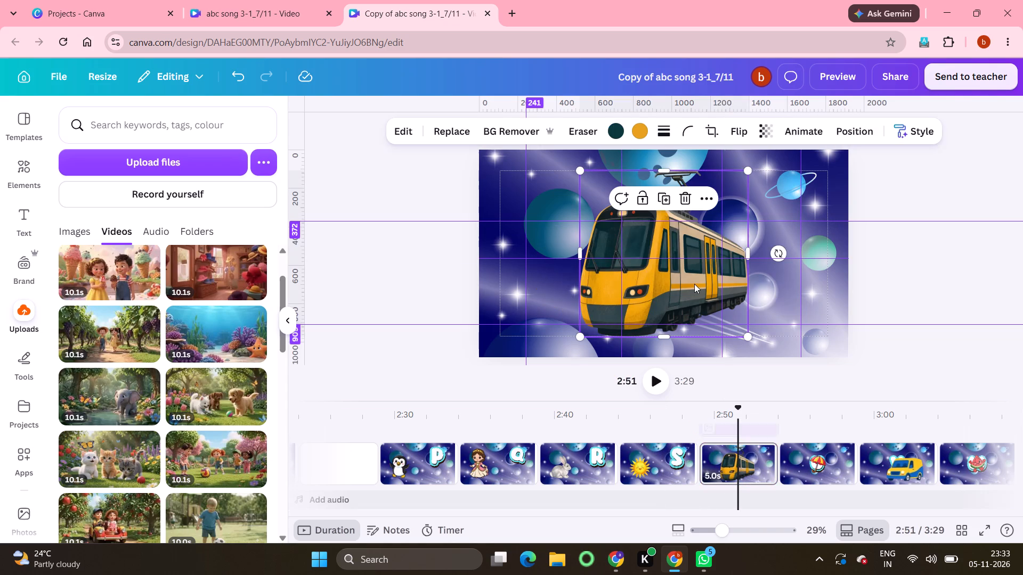
pyautogui.click(737, 133)
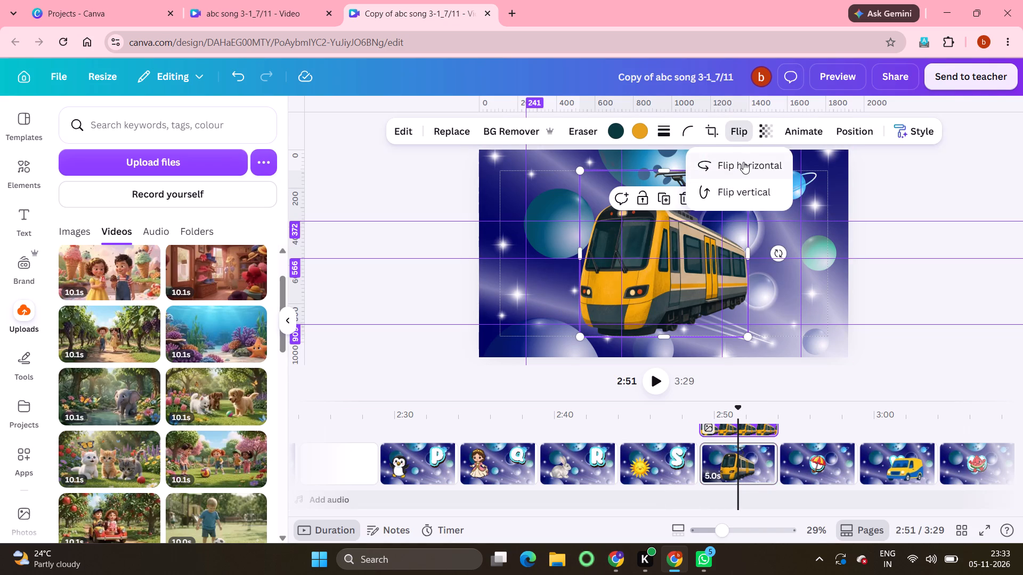
pyautogui.click(743, 166)
# Move the train against the 241 guide and the lower guide, and shrink it so its top meets the 372 guide.
pyautogui.moveTo(687, 293); pyautogui.dragTo(634, 281)
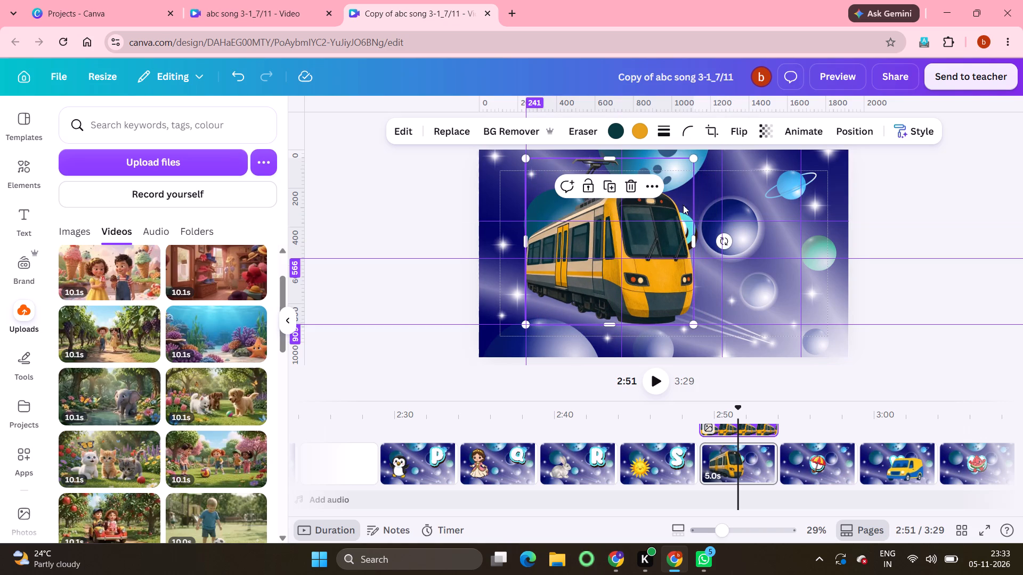
pyautogui.moveTo(694, 160); pyautogui.dragTo(664, 194)
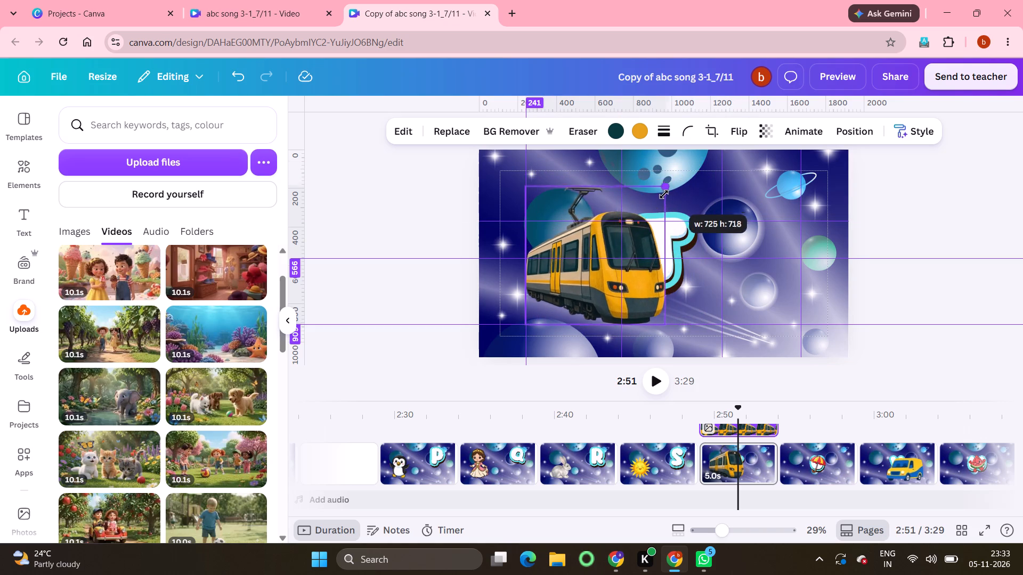
pyautogui.moveTo(664, 194); pyautogui.dragTo(635, 225)
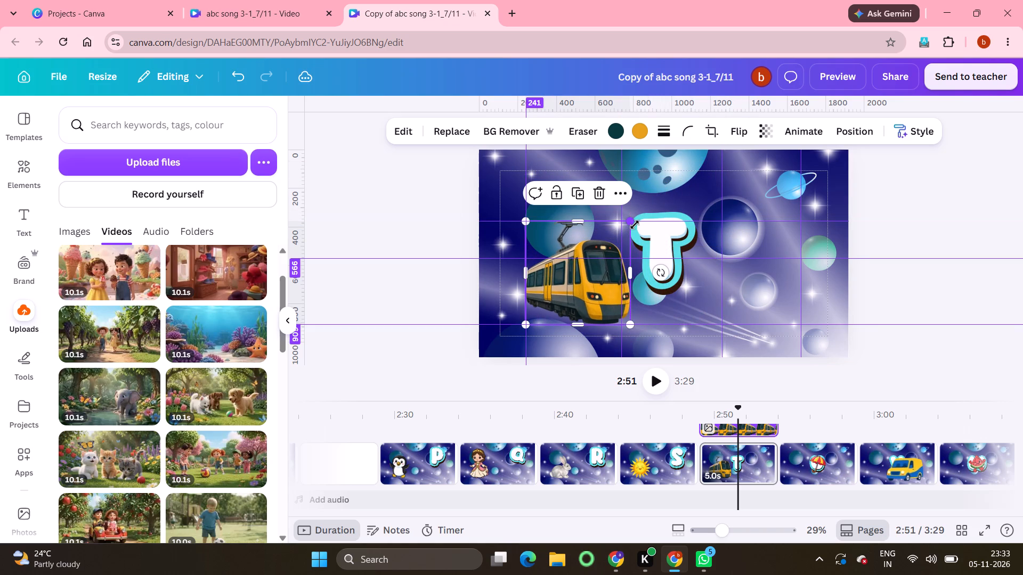
# Move the letter T to the upper-right guide area against the 1671 guide and enlarge it to the 1262 guide.
pyautogui.click(669, 243)
pyautogui.moveTo(669, 243); pyautogui.dragTo(739, 215)
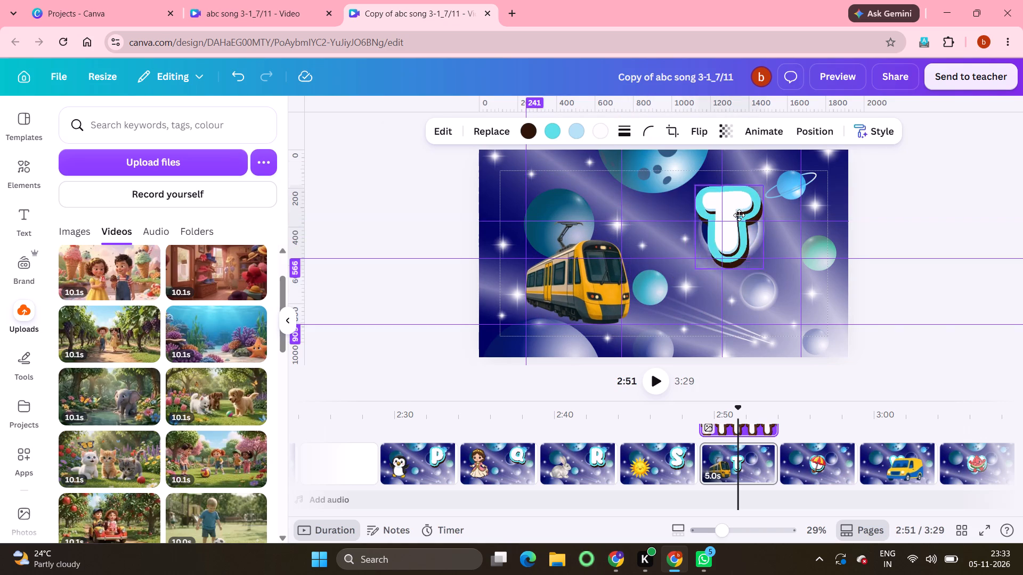
pyautogui.moveTo(739, 215); pyautogui.dragTo(772, 202)
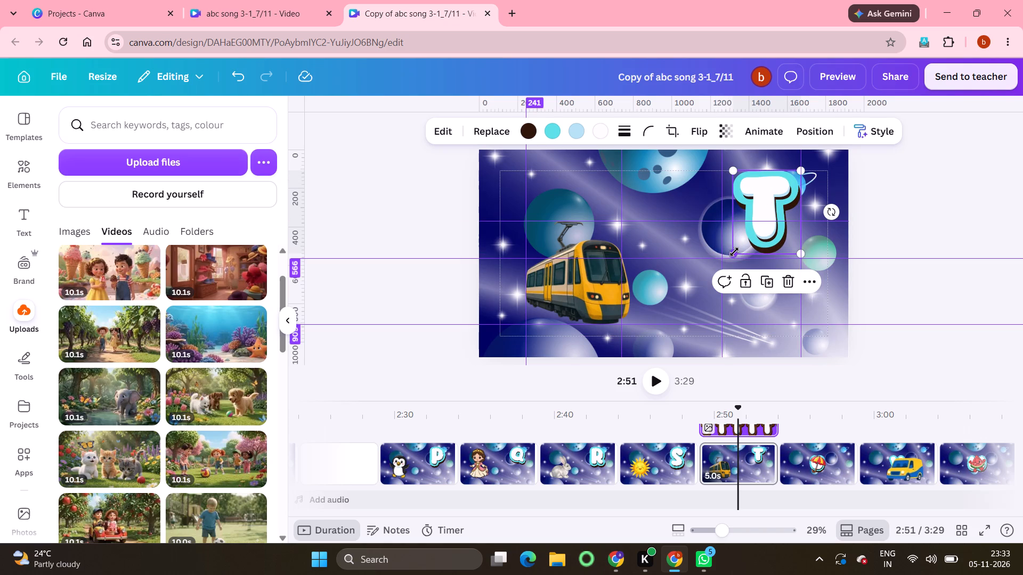
pyautogui.moveTo(733, 252); pyautogui.dragTo(721, 265)
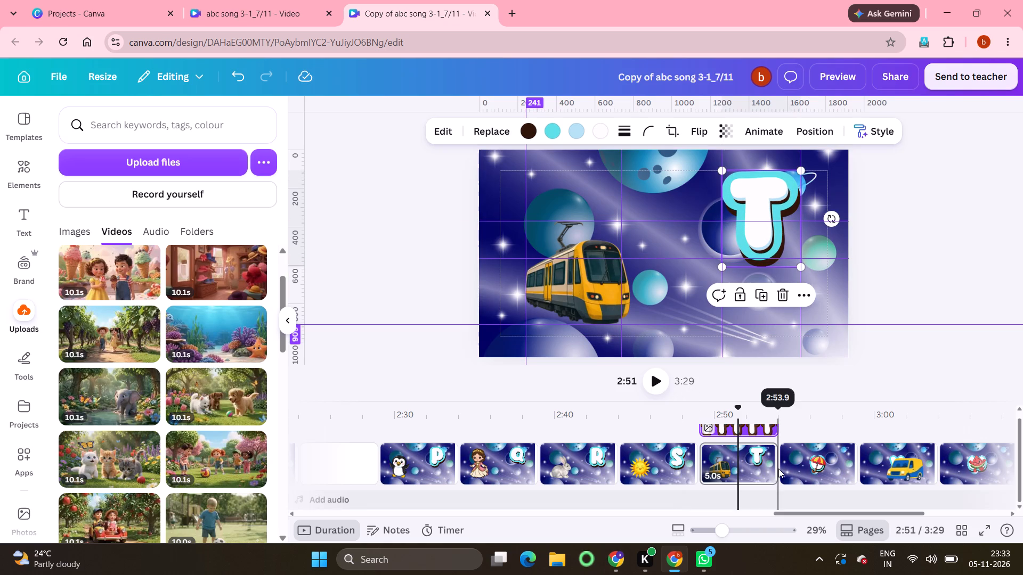
# On the umbrella page, move the umbrella against the 241 guide and lower guide, and enlarge it to the 738 guide.
pyautogui.click(819, 464)
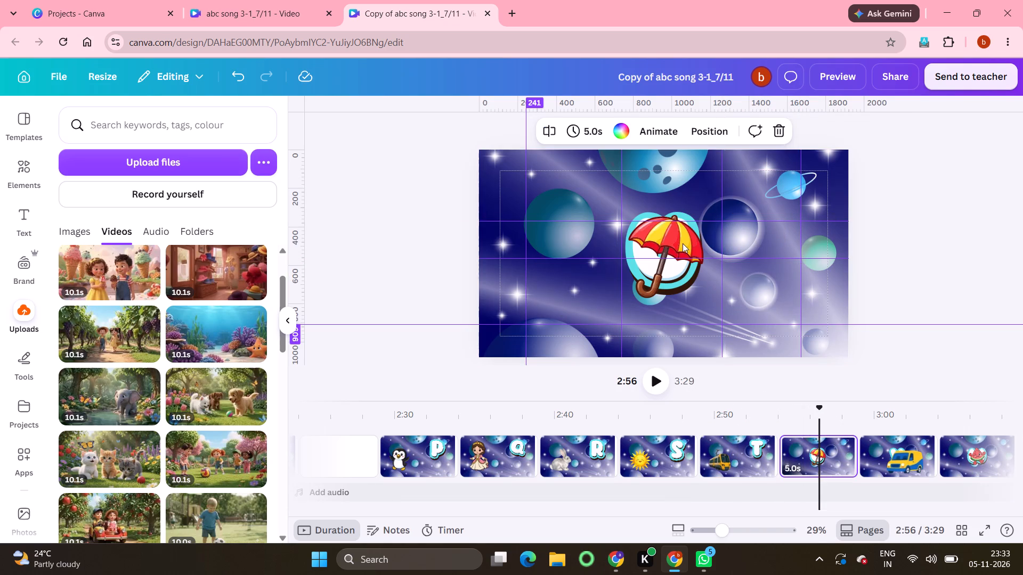
pyautogui.moveTo(680, 240); pyautogui.dragTo(583, 264)
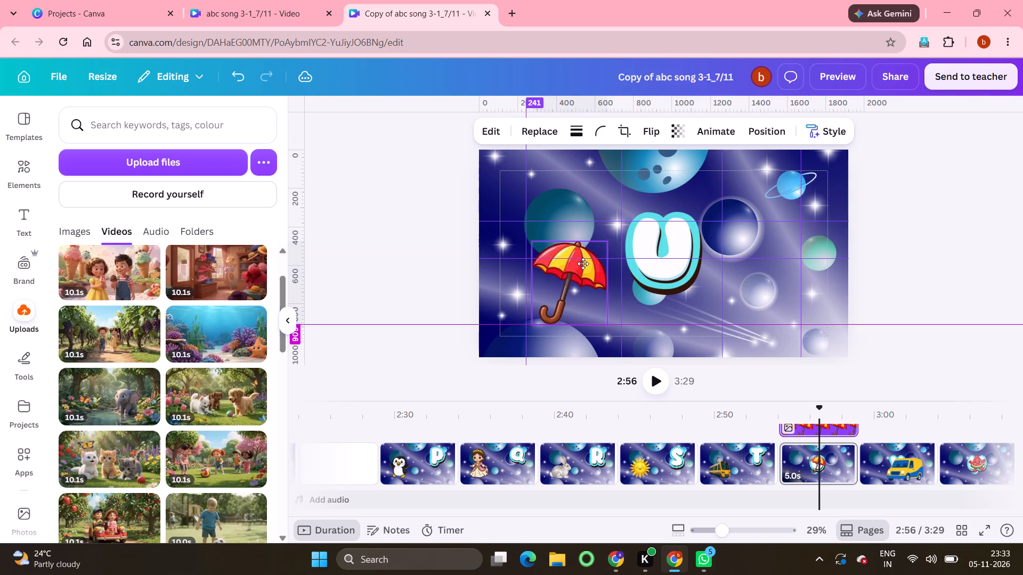
pyautogui.moveTo(583, 264); pyautogui.dragTo(580, 263)
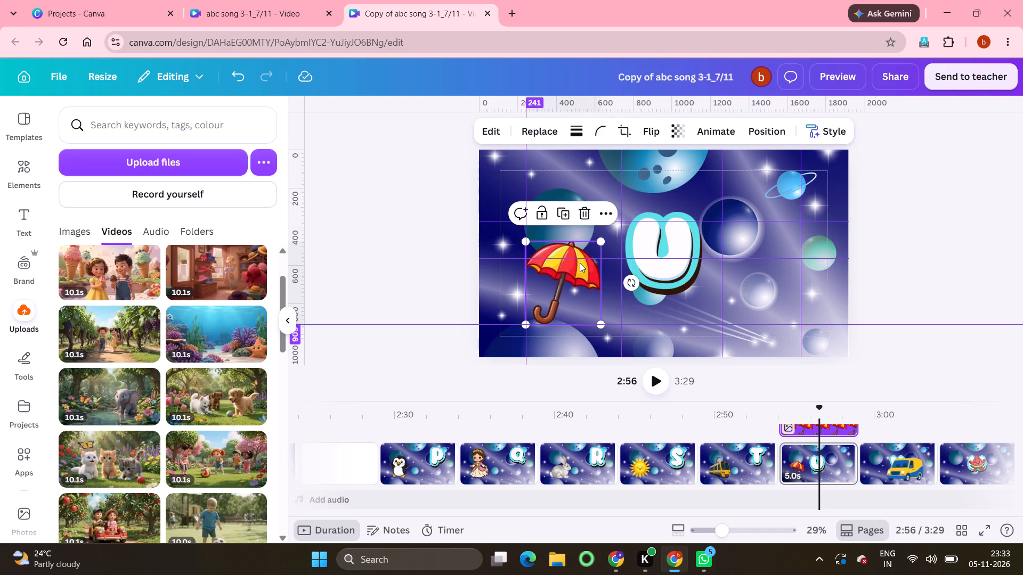
pyautogui.moveTo(602, 242); pyautogui.dragTo(626, 223)
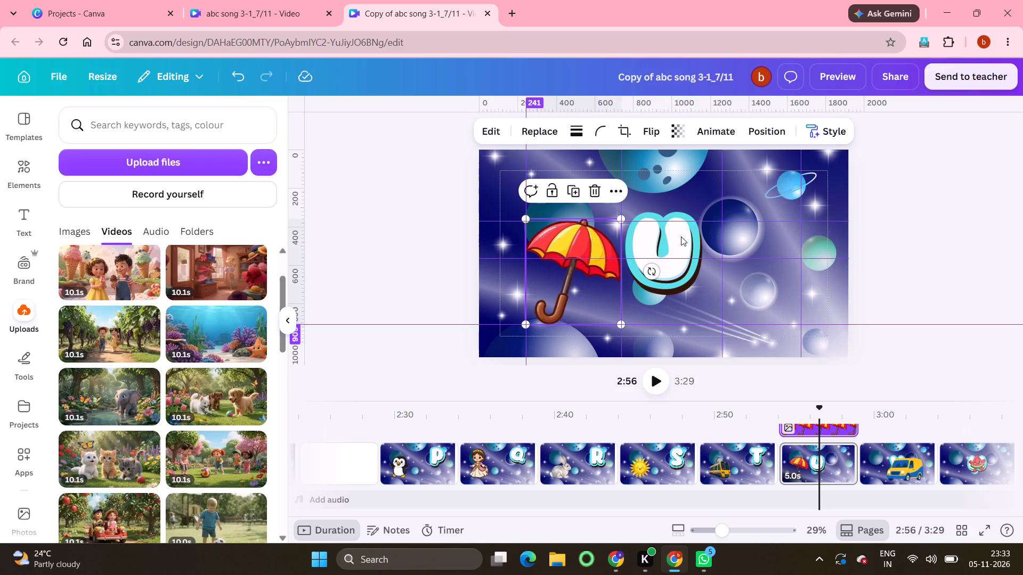
# Move the letter U to the upper-right guide area against the 1671 guide and enlarge it down to the 566 guide.
pyautogui.click(681, 236)
pyautogui.moveTo(681, 236); pyautogui.dragTo(778, 195)
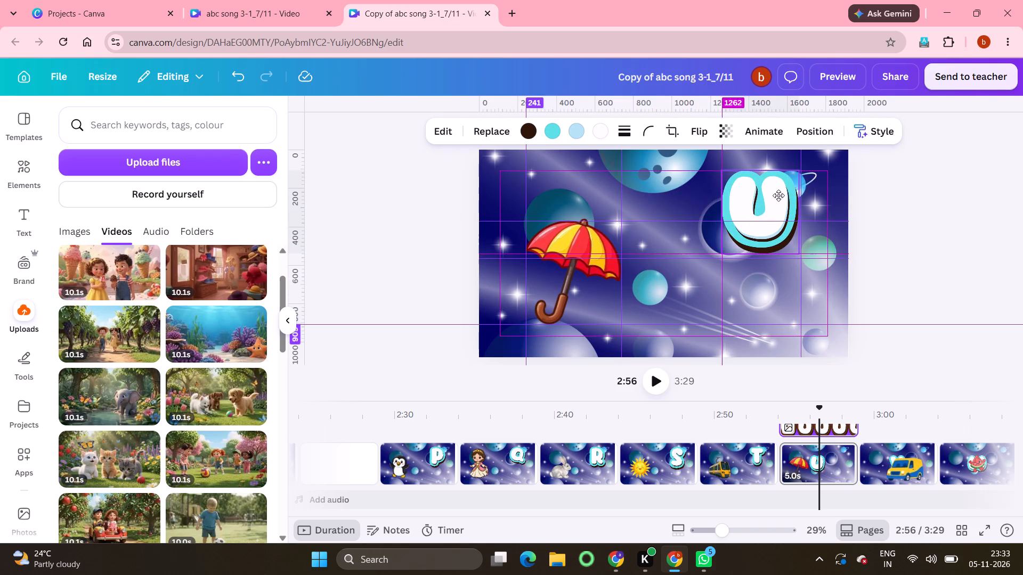
pyautogui.moveTo(778, 195); pyautogui.dragTo(781, 194)
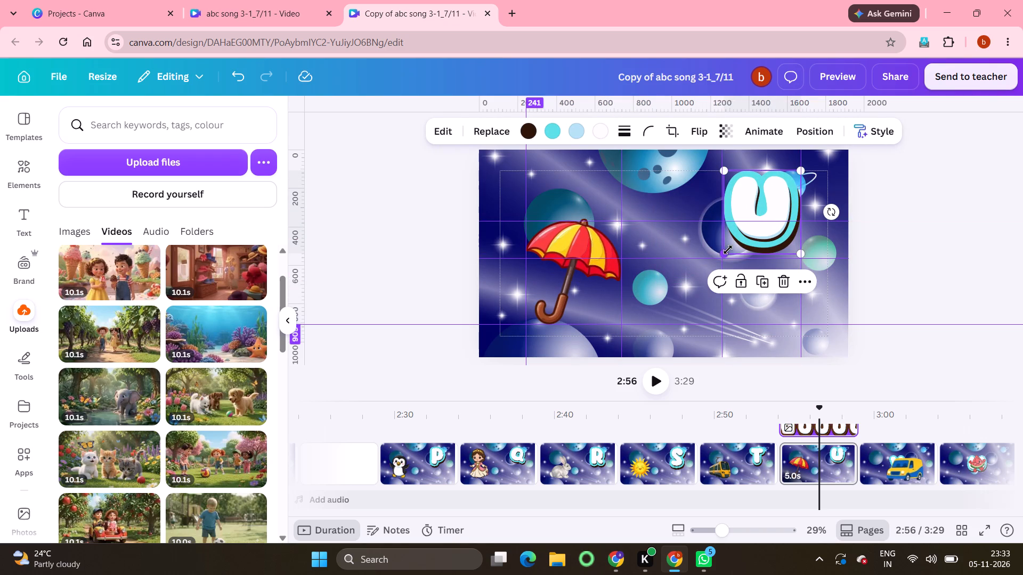
pyautogui.moveTo(728, 250); pyautogui.dragTo(725, 259)
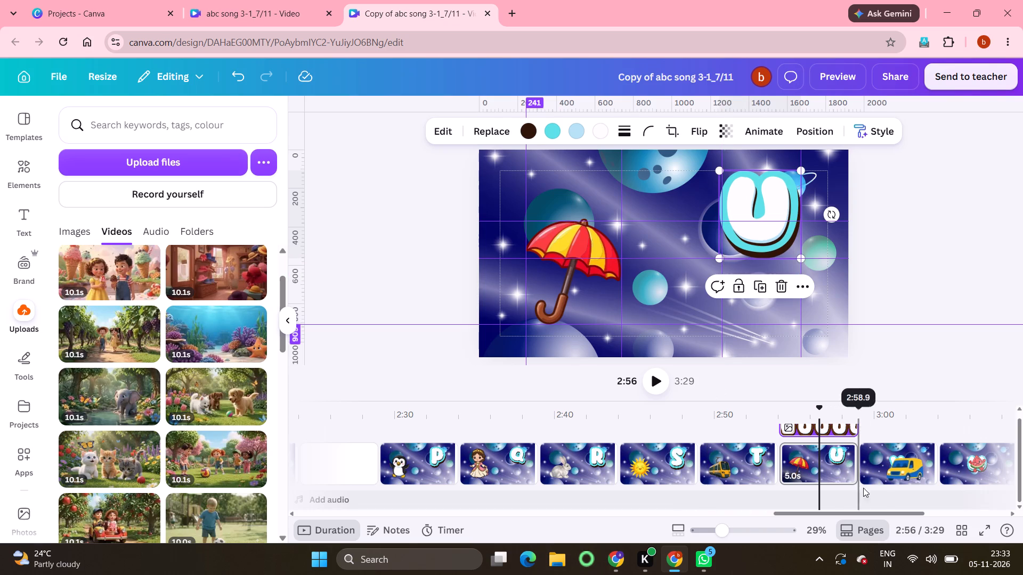
# On the van page, move the van against the 241 guide and lower guide, and shrink it to about 678 wide.
pyautogui.click(886, 466)
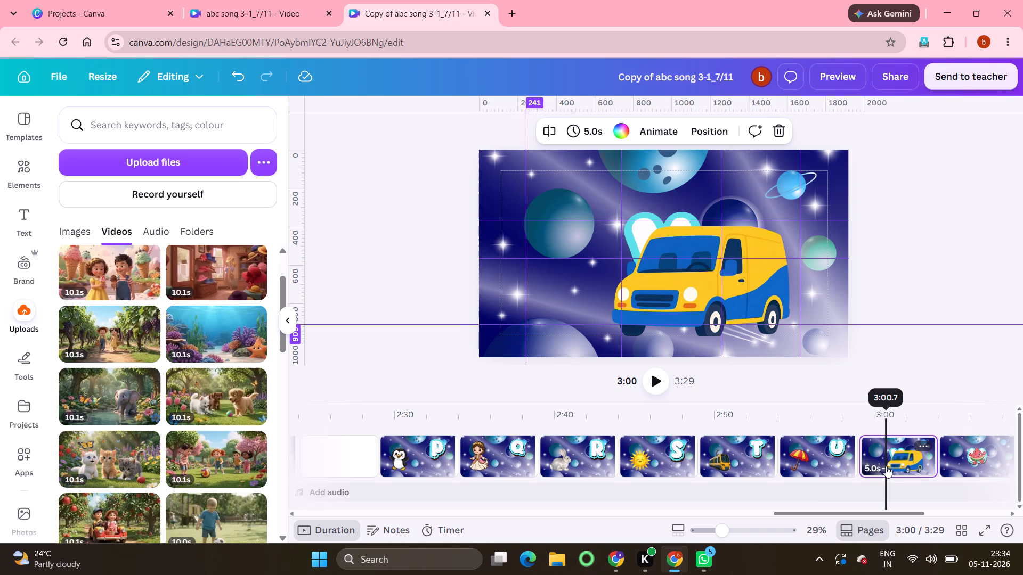
pyautogui.doubleClick(753, 274)
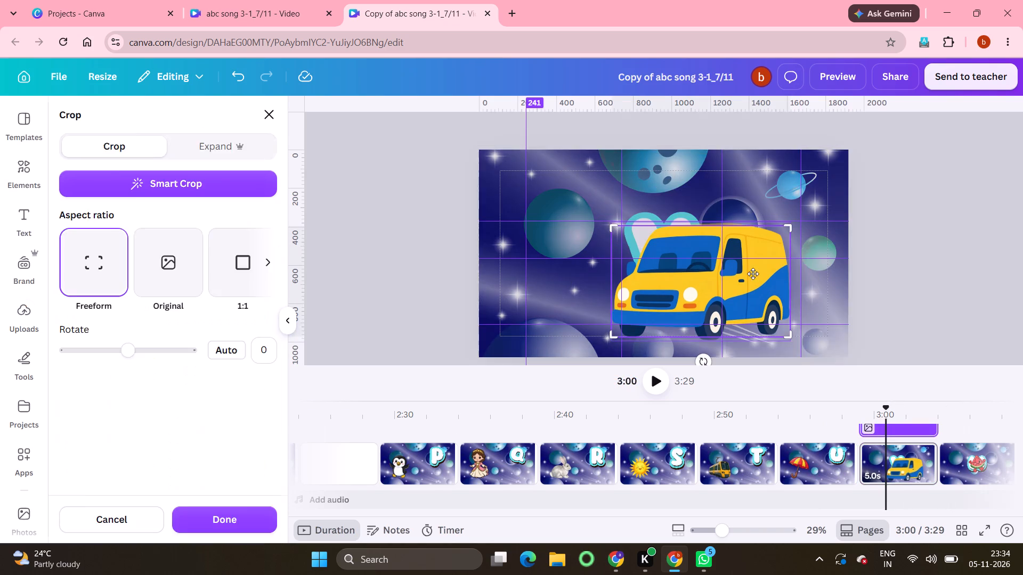
pyautogui.click(753, 274)
pyautogui.moveTo(753, 274); pyautogui.dragTo(729, 270)
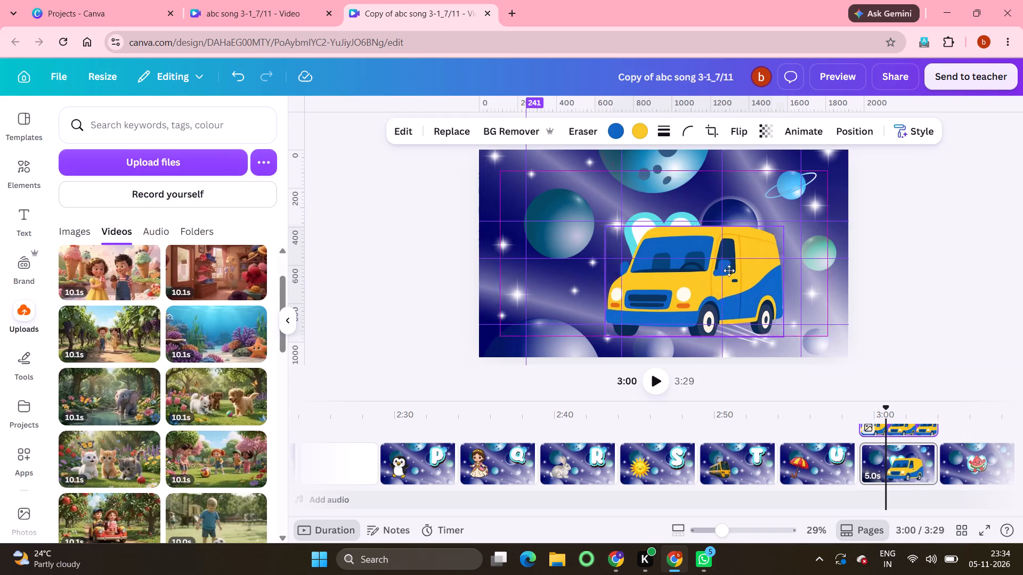
pyautogui.moveTo(729, 270); pyautogui.dragTo(668, 261)
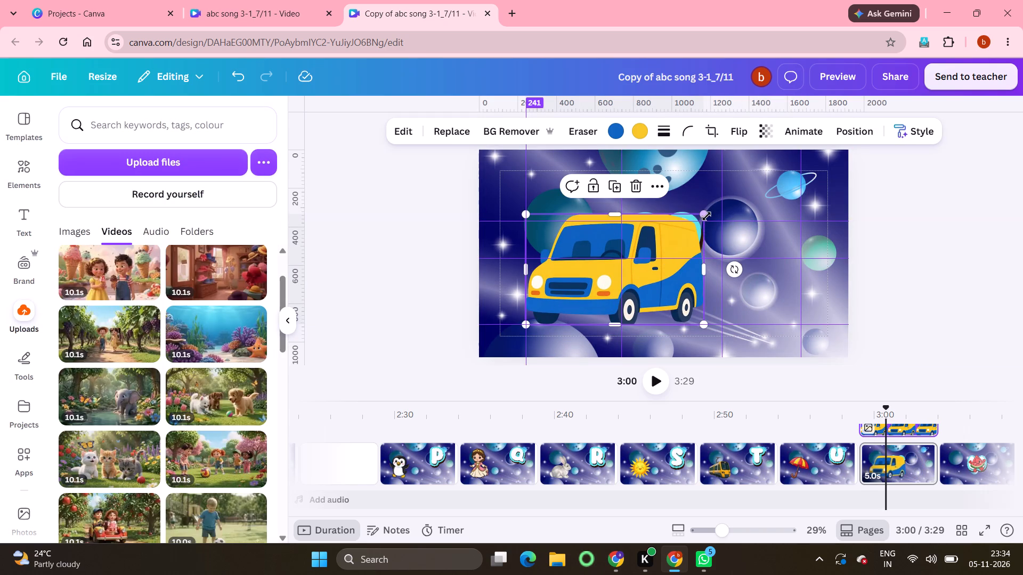
pyautogui.moveTo(705, 215); pyautogui.dragTo(650, 232)
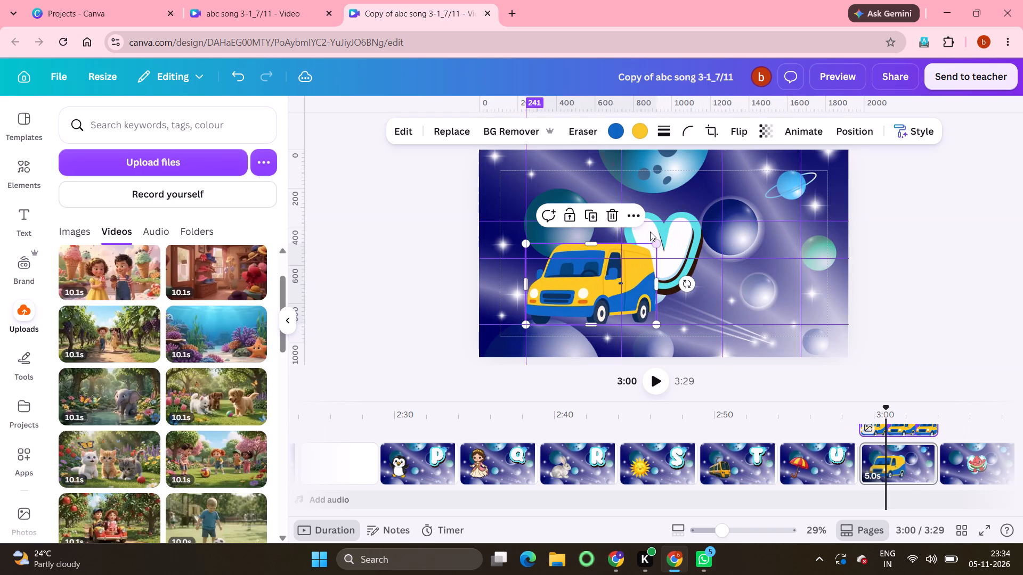
# Raise the top edge of the van picture slightly to make it a little taller.
pyautogui.click(581, 274)
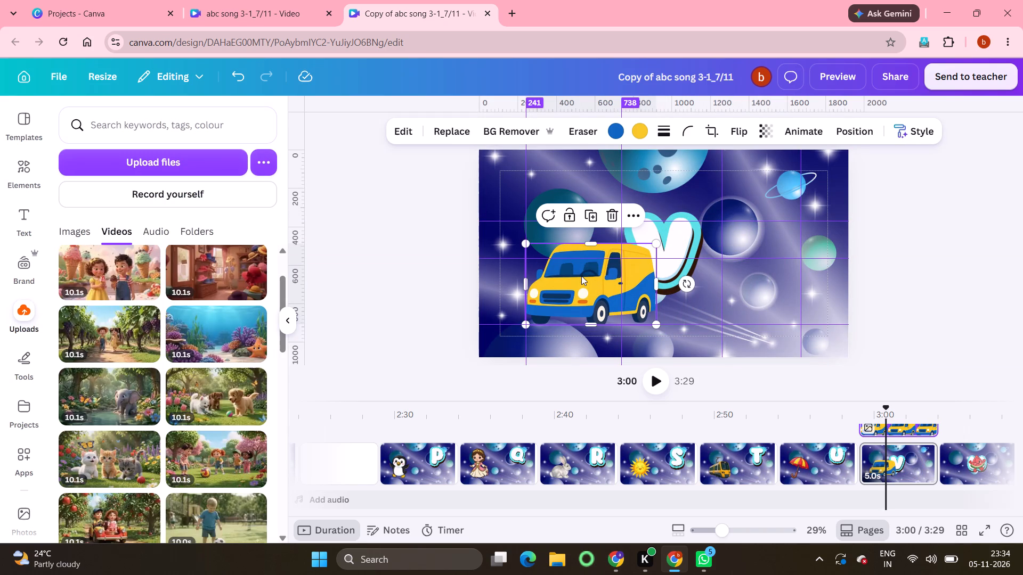
pyautogui.moveTo(592, 244); pyautogui.dragTo(590, 231)
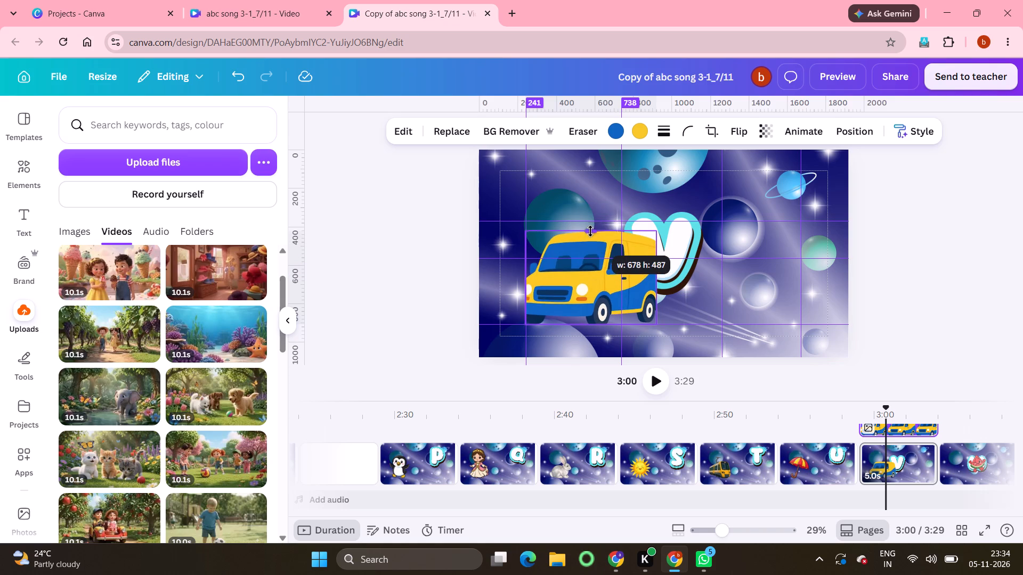
pyautogui.moveTo(590, 231); pyautogui.dragTo(598, 235)
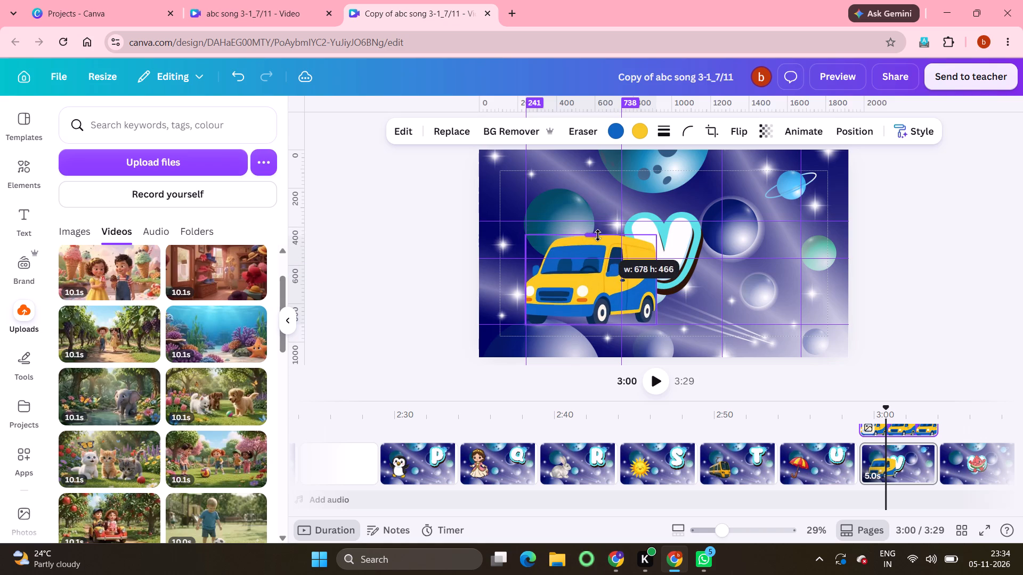
pyautogui.moveTo(598, 235); pyautogui.dragTo(598, 239)
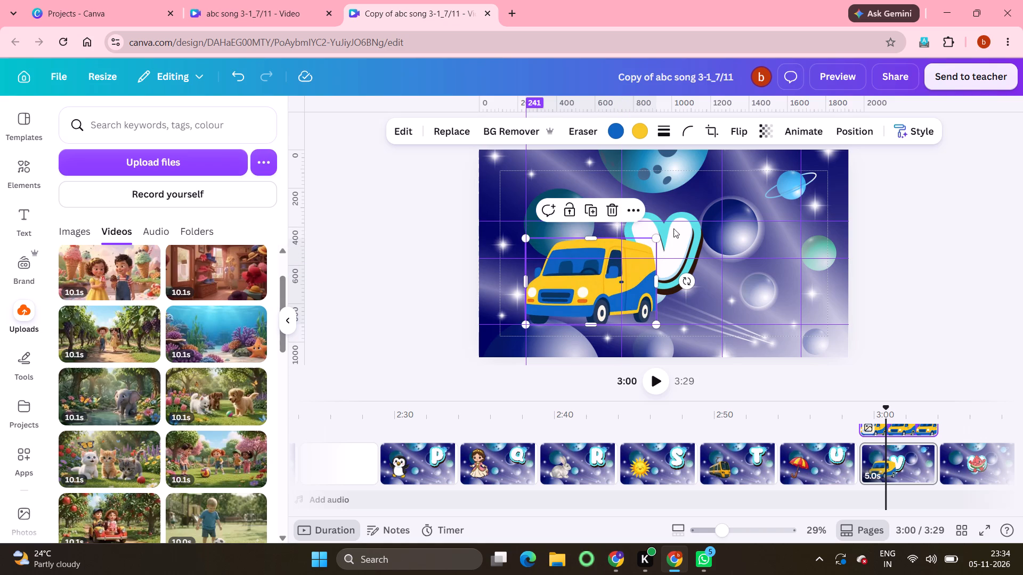
# Move the letter V to the upper-right guide area against the 1671 guide and enlarge it to about 437 × 458.
pyautogui.click(679, 241)
pyautogui.moveTo(679, 241); pyautogui.dragTo(811, 200)
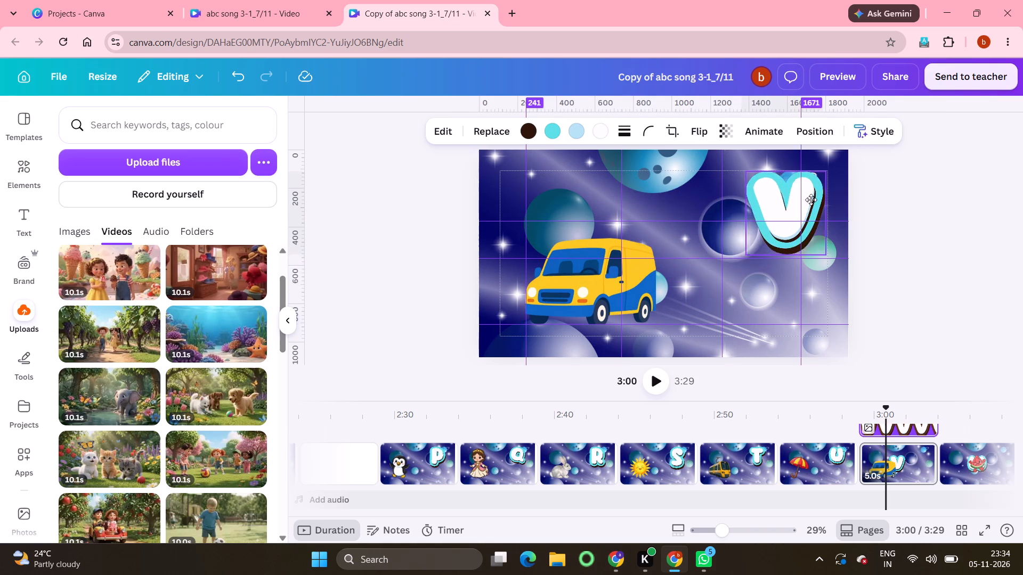
pyautogui.moveTo(811, 200); pyautogui.dragTo(777, 199)
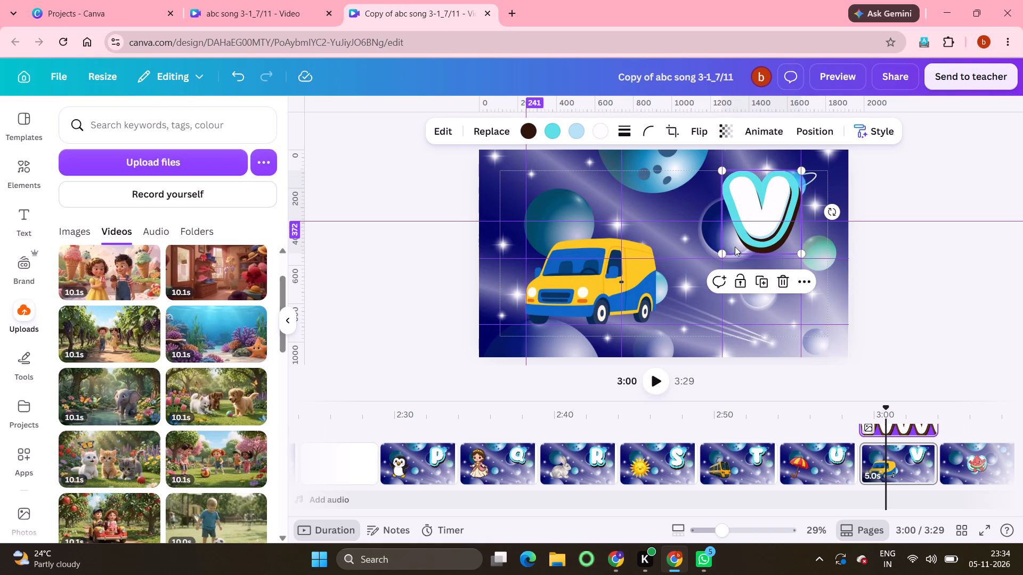
pyautogui.moveTo(726, 251); pyautogui.dragTo(724, 255)
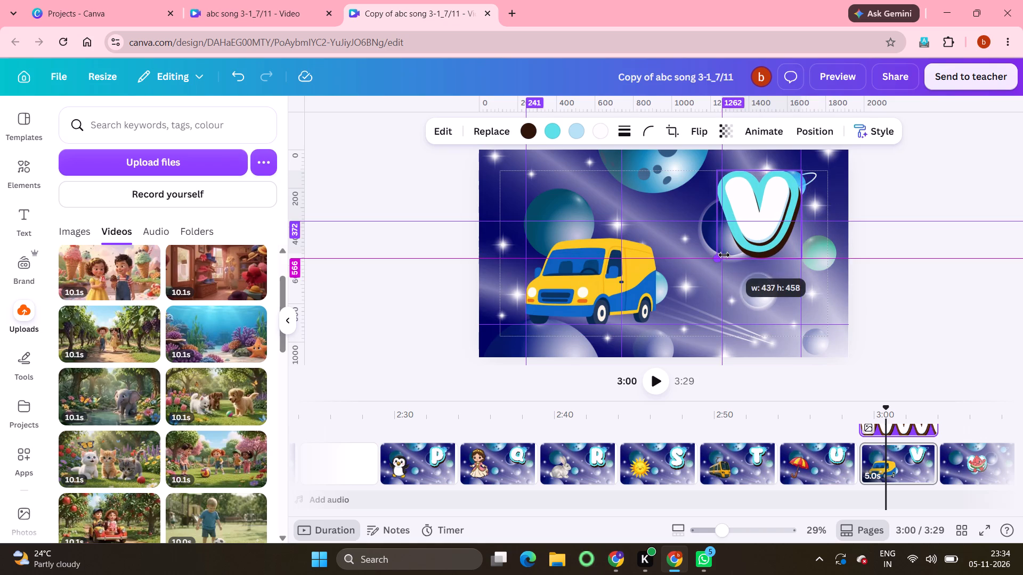
pyautogui.moveTo(724, 255); pyautogui.dragTo(724, 256)
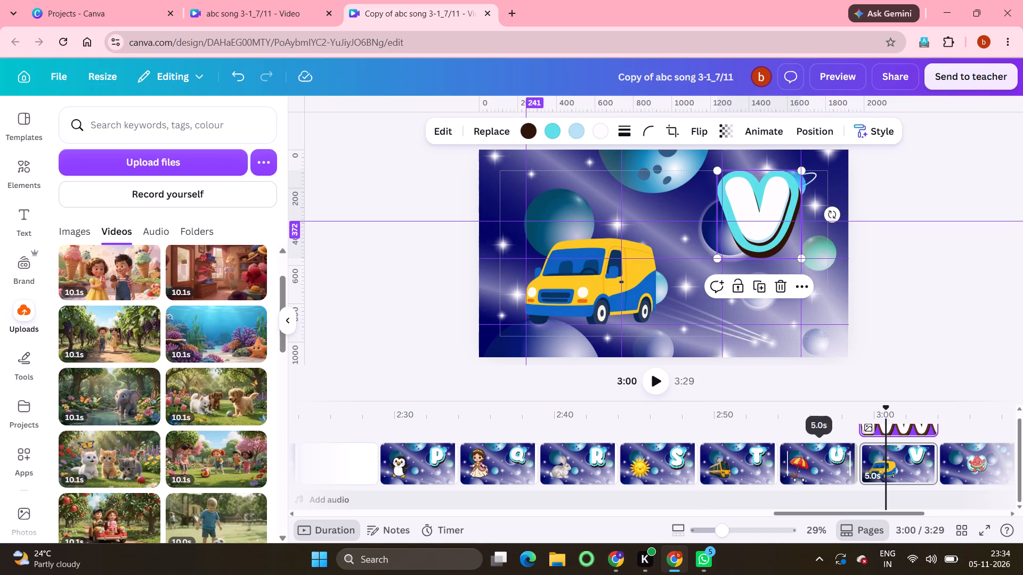
# On the watermelon page, move the watermelon against the 738 guide and 372 guide, and enlarge it down to the lower guide.
pyautogui.hscroll(-4, 906, 466)
pyautogui.click(678, 458)
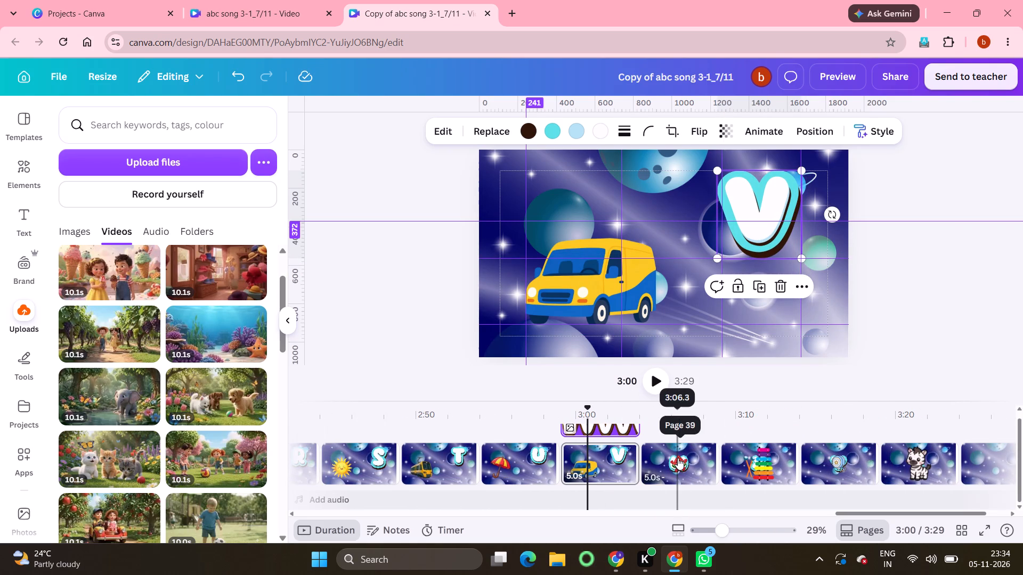
pyautogui.moveTo(670, 248); pyautogui.dragTo(661, 248)
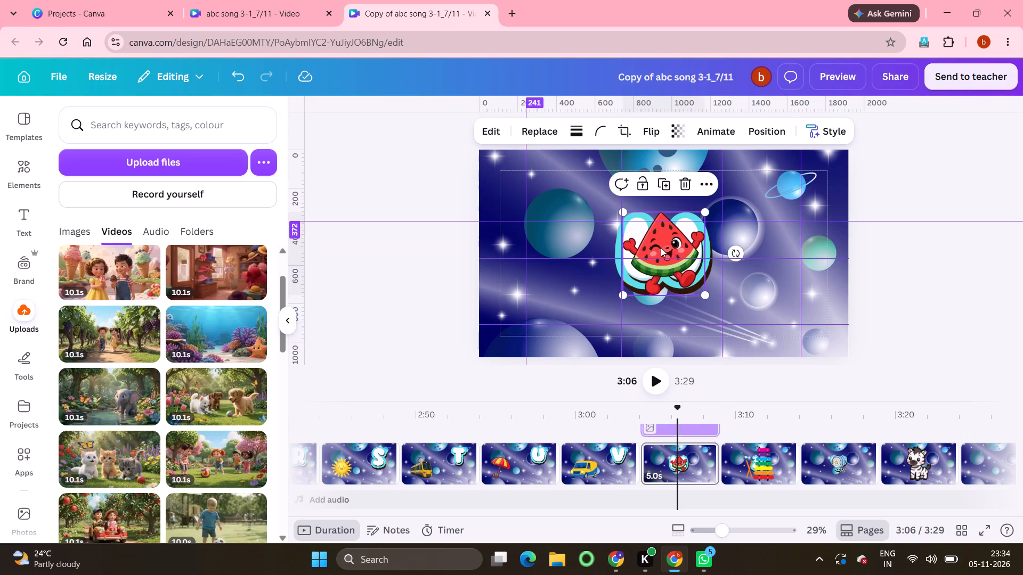
pyautogui.moveTo(661, 248); pyautogui.dragTo(588, 256)
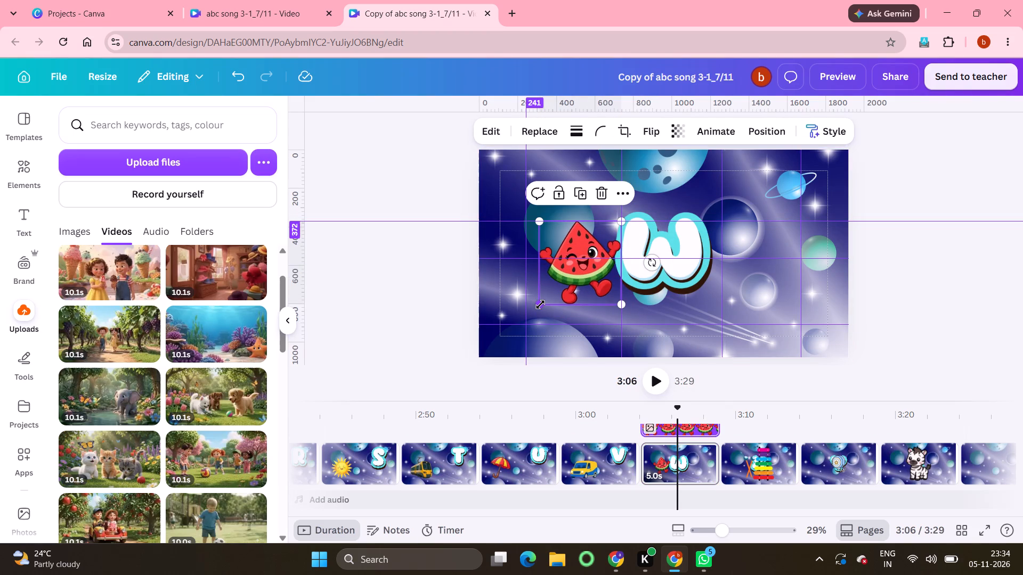
pyautogui.moveTo(541, 305); pyautogui.dragTo(526, 332)
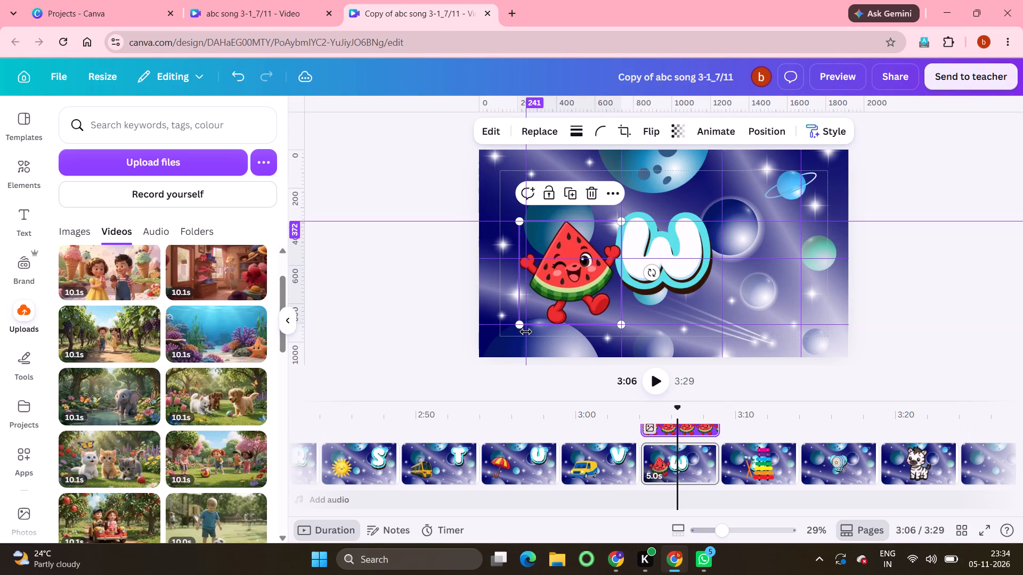
# Move the letter W to the upper-right guide area against the 1262 guide and enlarge it to about 538 × 458.
pyautogui.click(681, 230)
pyautogui.moveTo(681, 230); pyautogui.dragTo(741, 199)
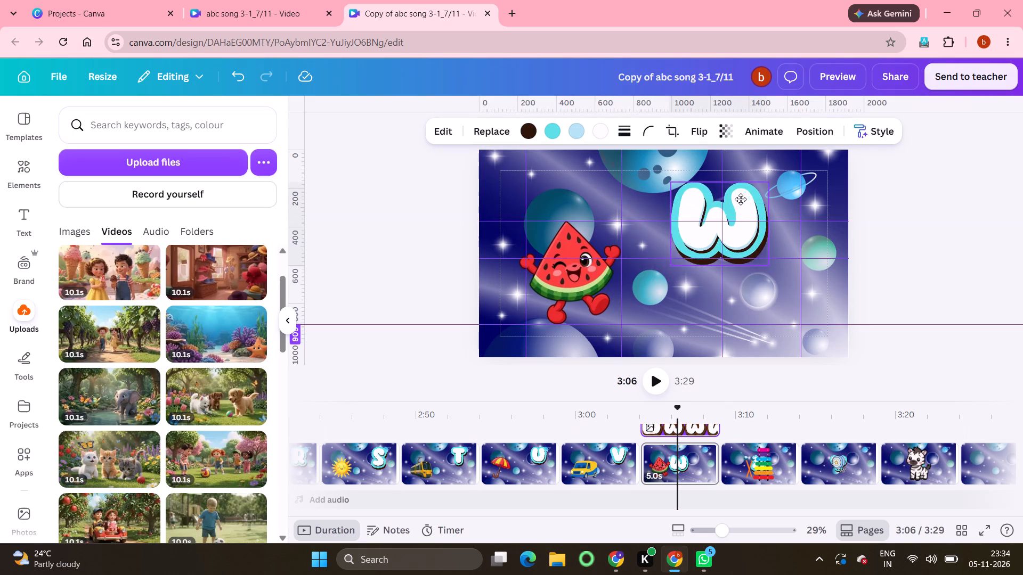
pyautogui.moveTo(741, 199); pyautogui.dragTo(800, 188)
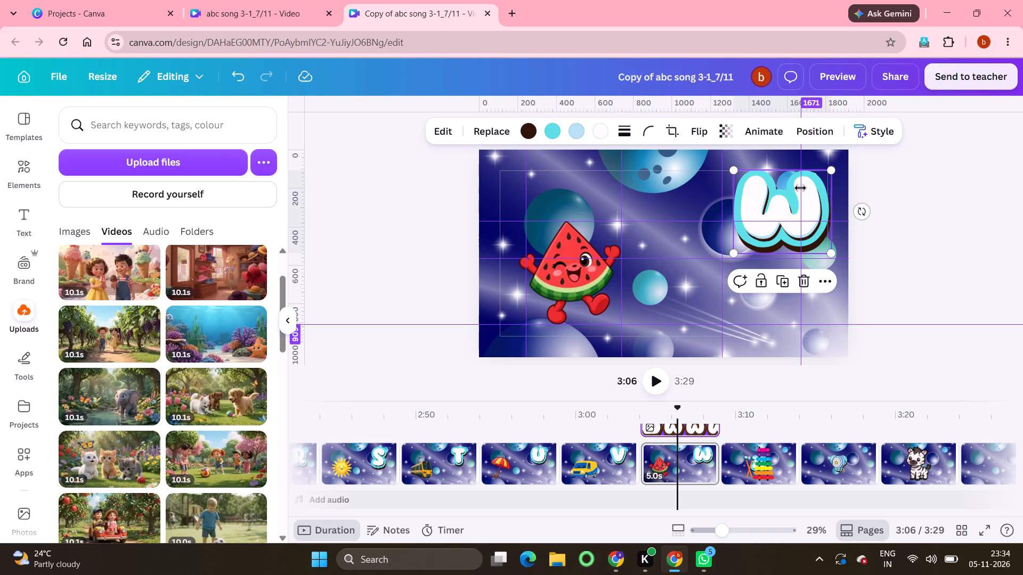
pyautogui.click(800, 188)
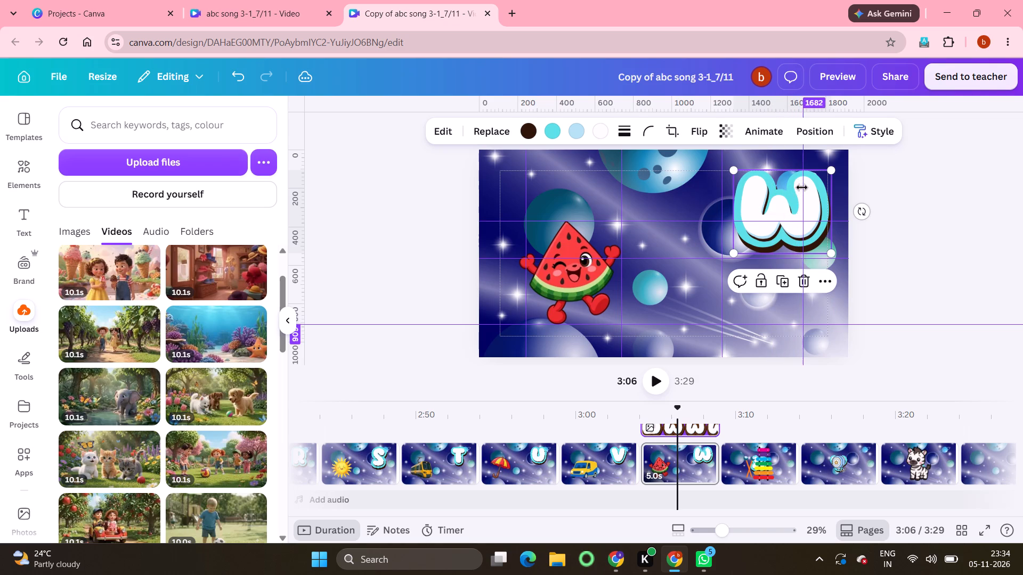
pyautogui.moveTo(777, 193); pyautogui.dragTo(762, 194)
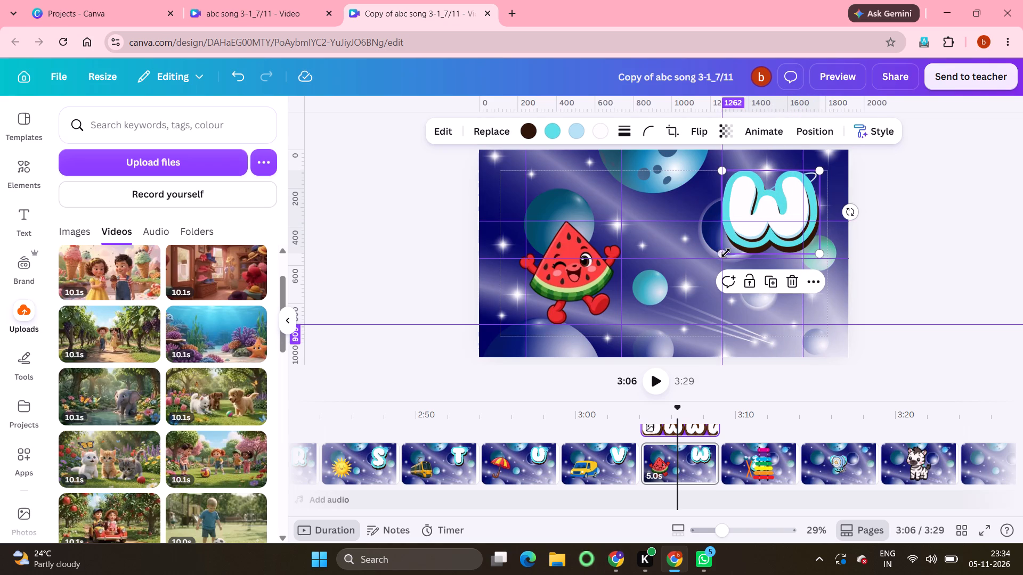
pyautogui.moveTo(726, 252); pyautogui.dragTo(722, 257)
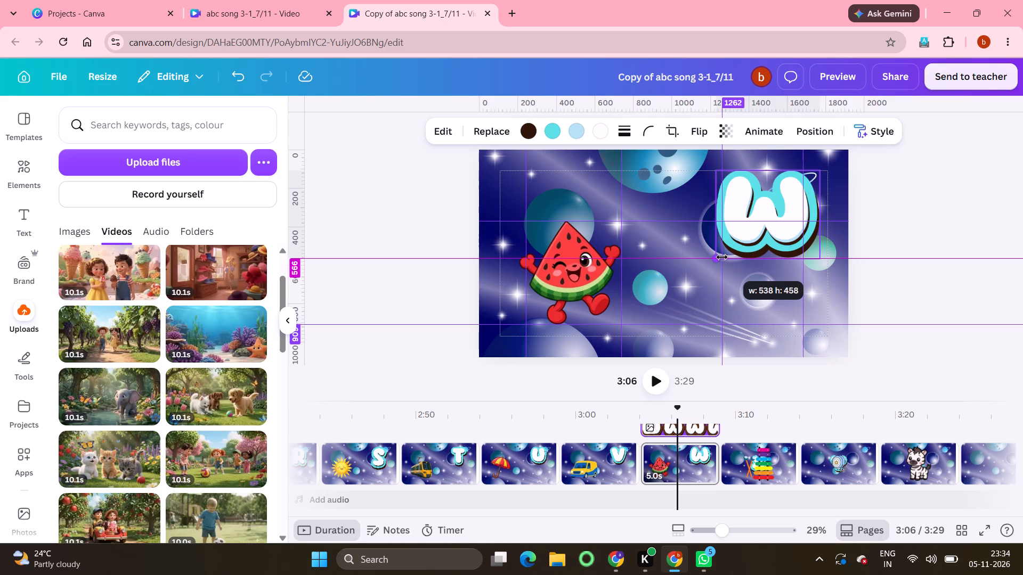
pyautogui.moveTo(722, 257); pyautogui.dragTo(722, 257)
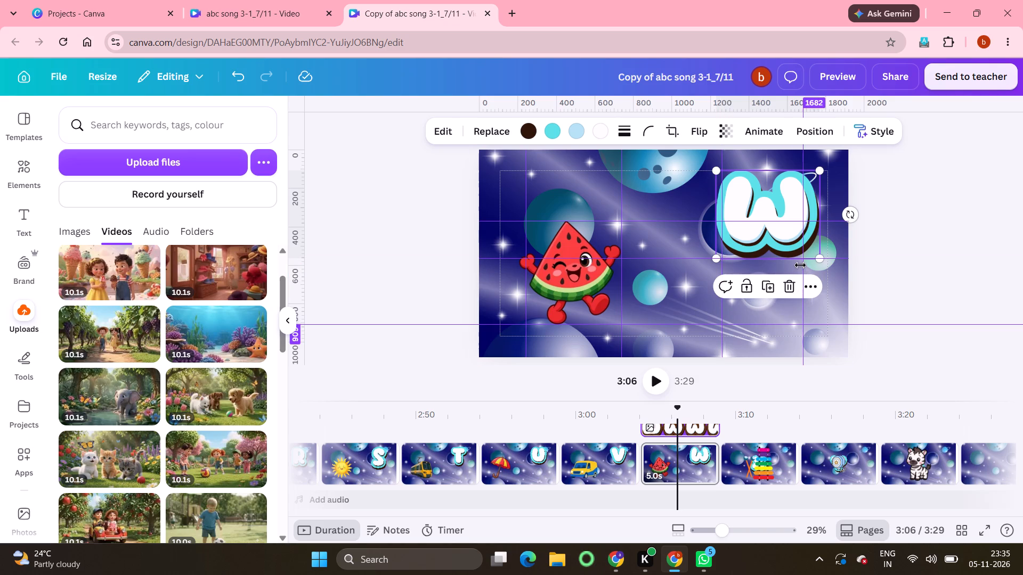
# Move the 1682 vertical guide to 1716.
pyautogui.moveTo(801, 265); pyautogui.dragTo(807, 265)
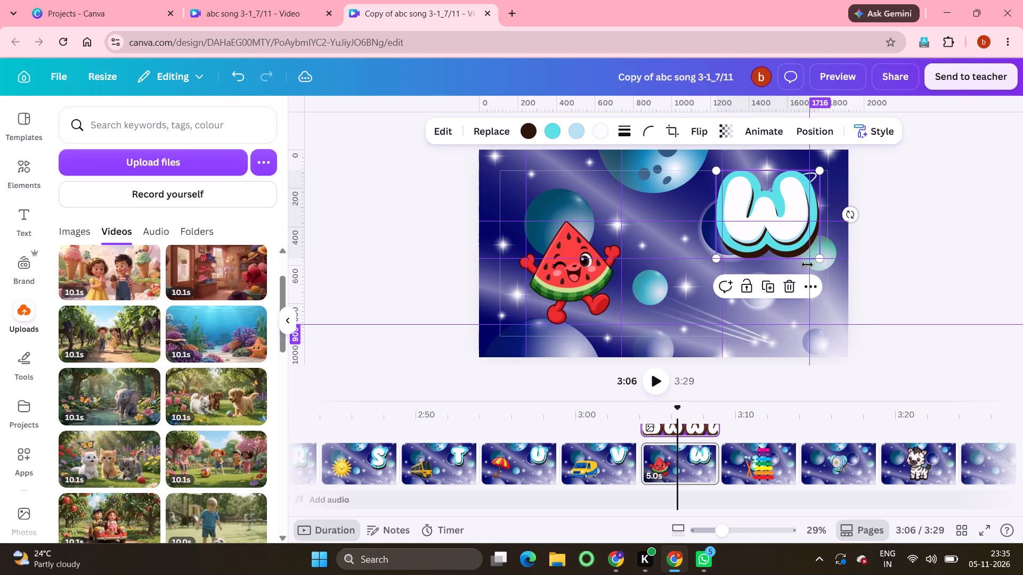
pyautogui.moveTo(807, 265); pyautogui.dragTo(807, 264)
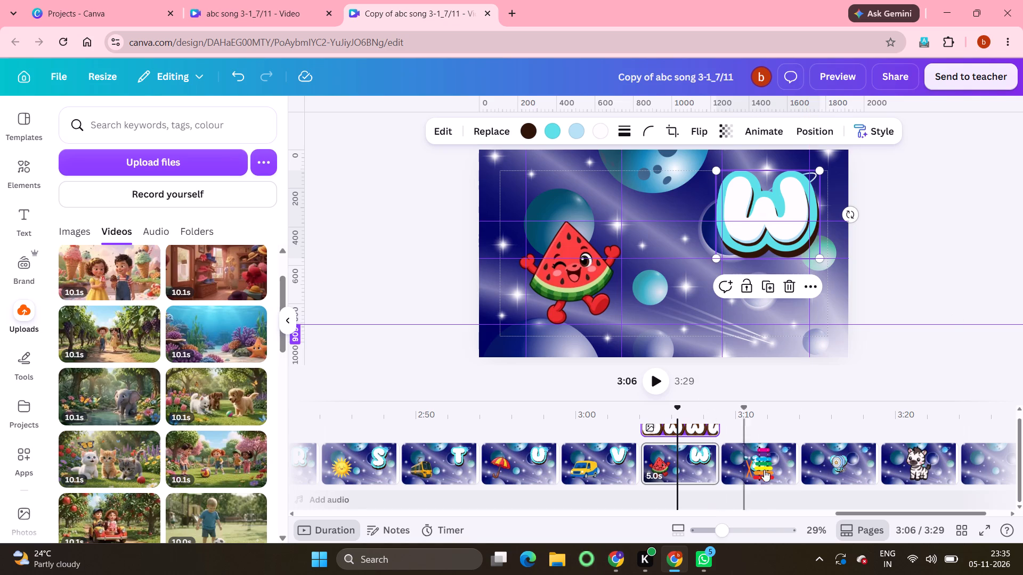
# On the xylophone page, shrink the xylophone and fit it between the 241 and 738 guides, resting on the lower guide.
pyautogui.click(775, 458)
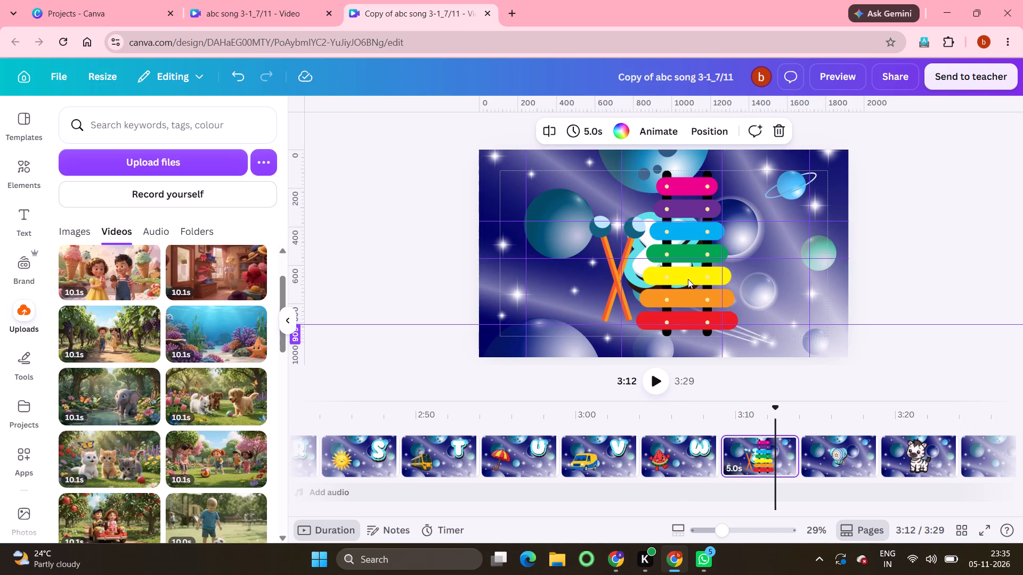
pyautogui.click(688, 279)
pyautogui.moveTo(739, 169); pyautogui.dragTo(699, 222)
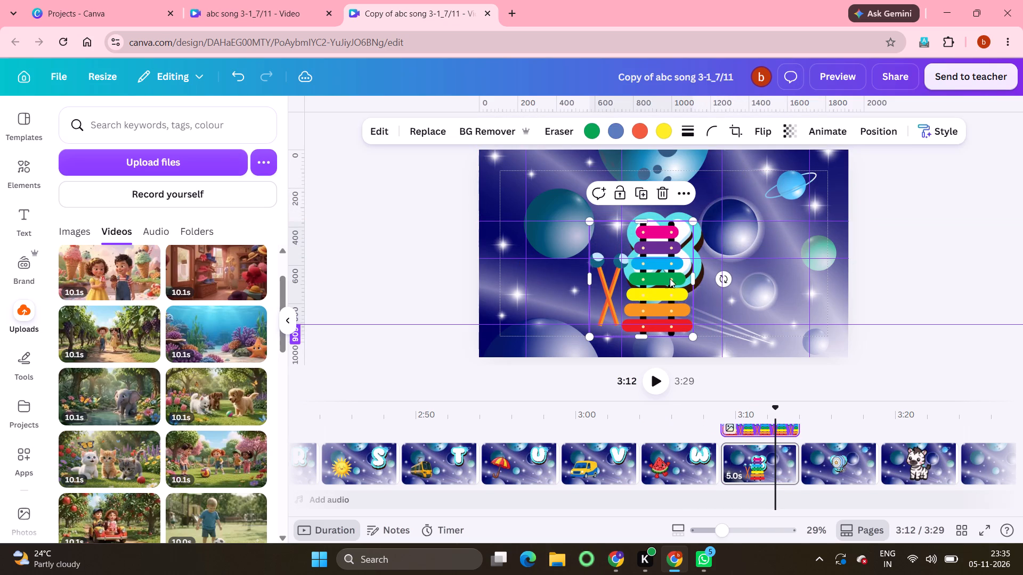
pyautogui.moveTo(664, 289); pyautogui.dragTo(604, 277)
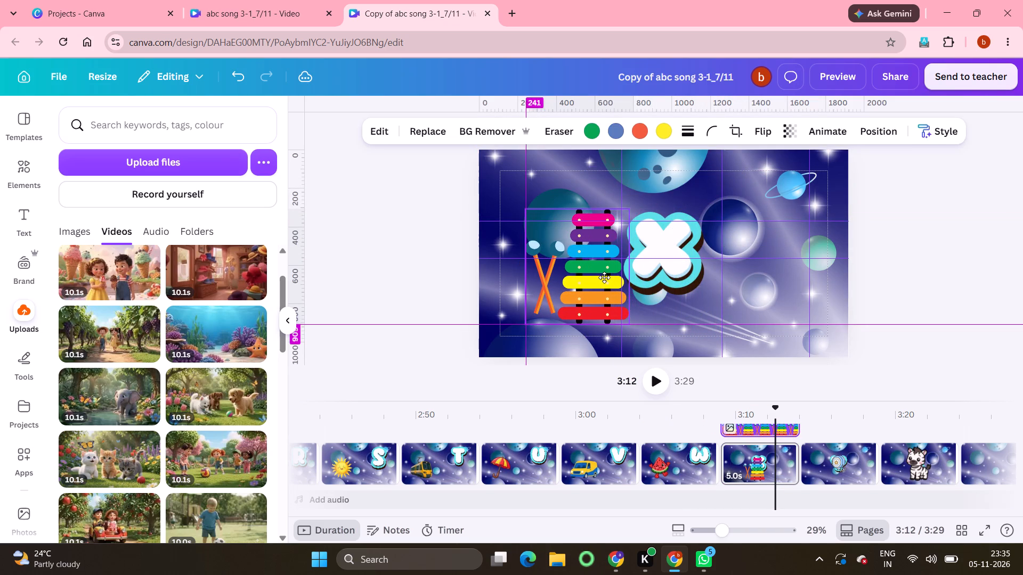
pyautogui.moveTo(604, 277); pyautogui.dragTo(602, 277)
pyautogui.moveTo(631, 210); pyautogui.dragTo(622, 219)
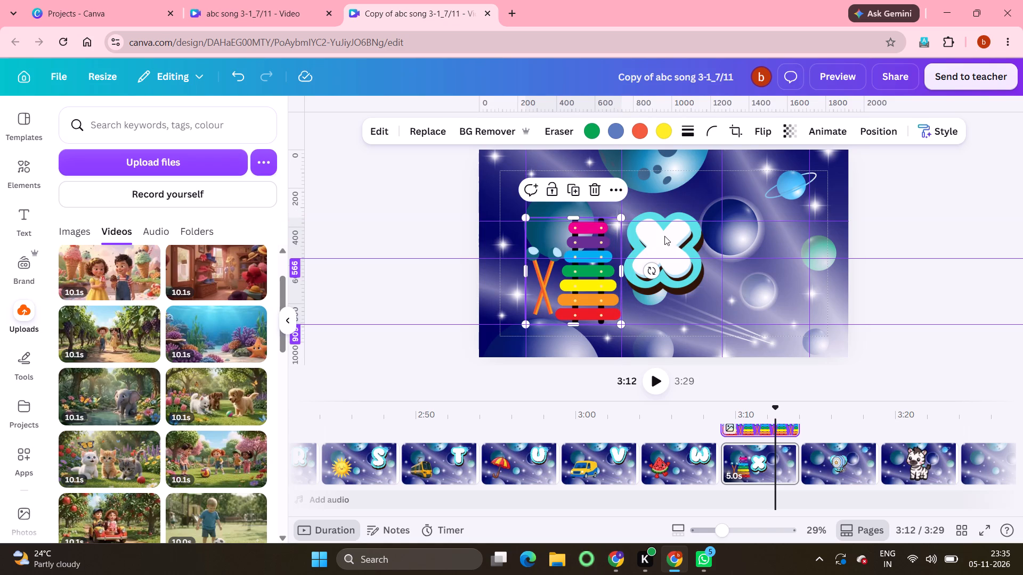
# Move the letter X to the upper-right guide area against the 1716 guide and enlarge it across to the 1262 guide.
pyautogui.click(664, 236)
pyautogui.moveTo(664, 236); pyautogui.dragTo(762, 197)
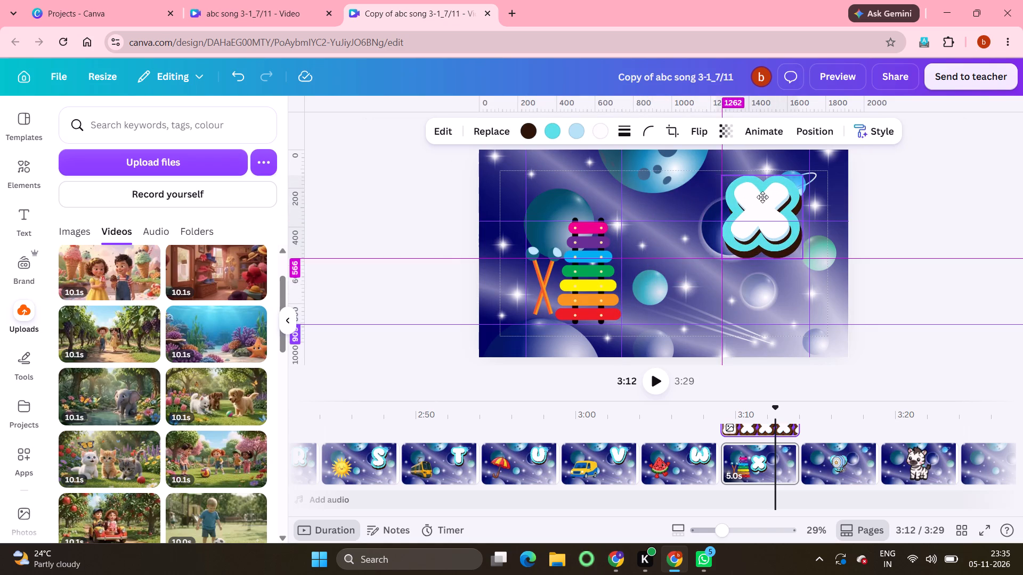
pyautogui.moveTo(762, 197); pyautogui.dragTo(770, 192)
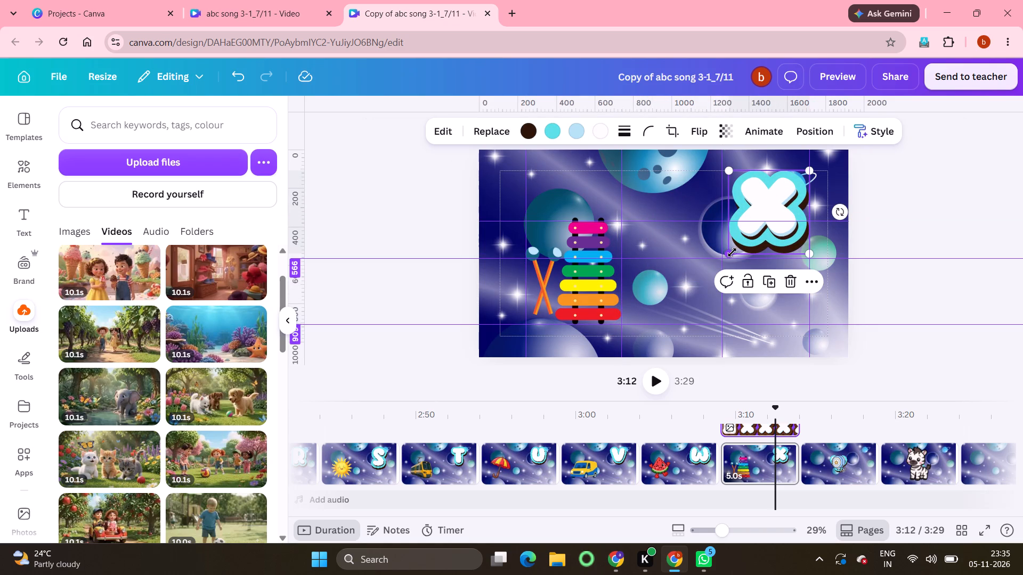
pyautogui.moveTo(732, 252); pyautogui.dragTo(723, 257)
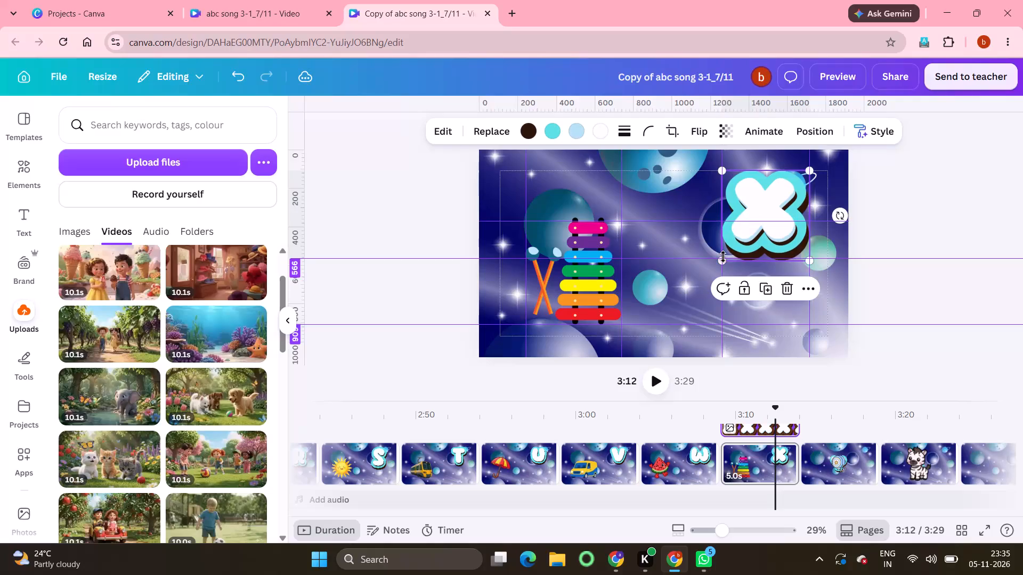
# On the yo-yo page, move the yo-yo against the 241 guide and lower guide, and enlarge it nearly to the 738 guide.
pyautogui.click(845, 456)
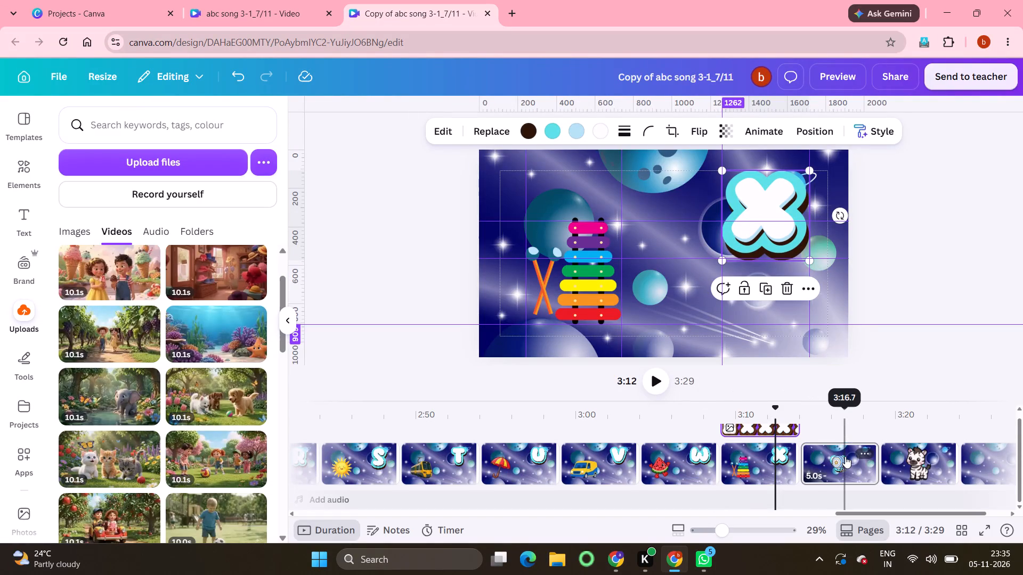
pyautogui.click(678, 243)
pyautogui.moveTo(678, 243); pyautogui.dragTo(604, 267)
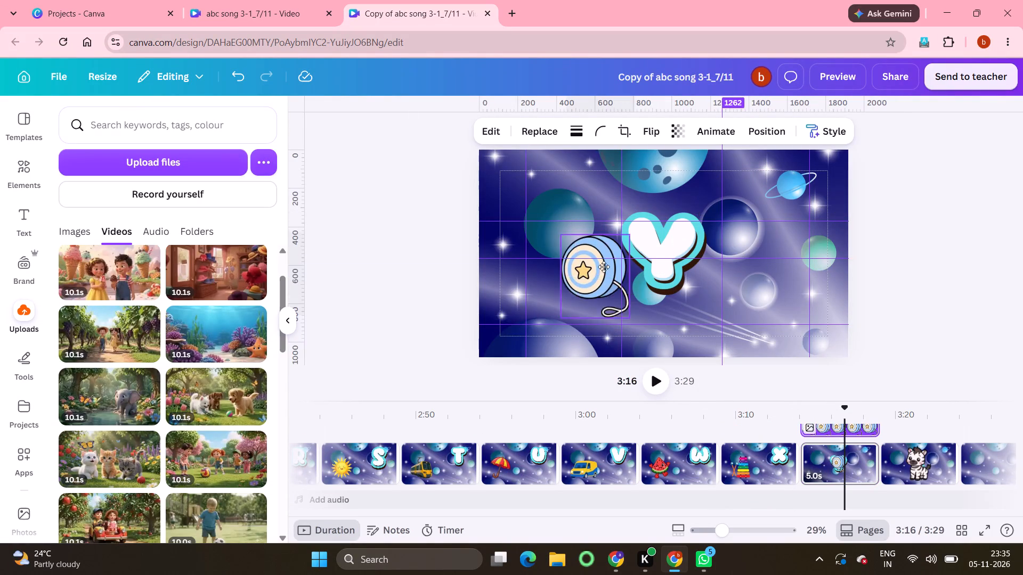
pyautogui.moveTo(604, 267); pyautogui.dragTo(578, 267)
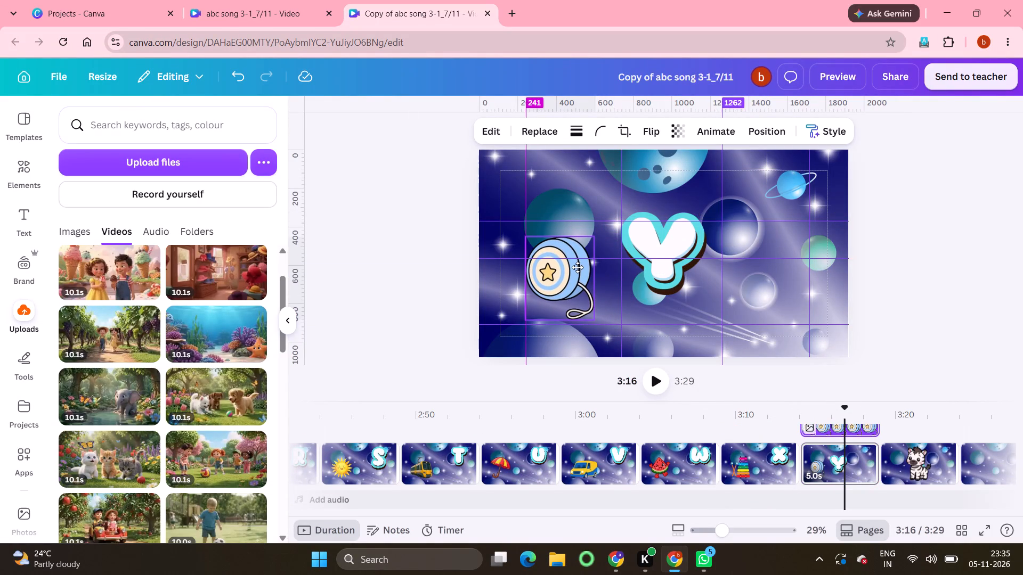
pyautogui.moveTo(578, 267); pyautogui.dragTo(577, 270)
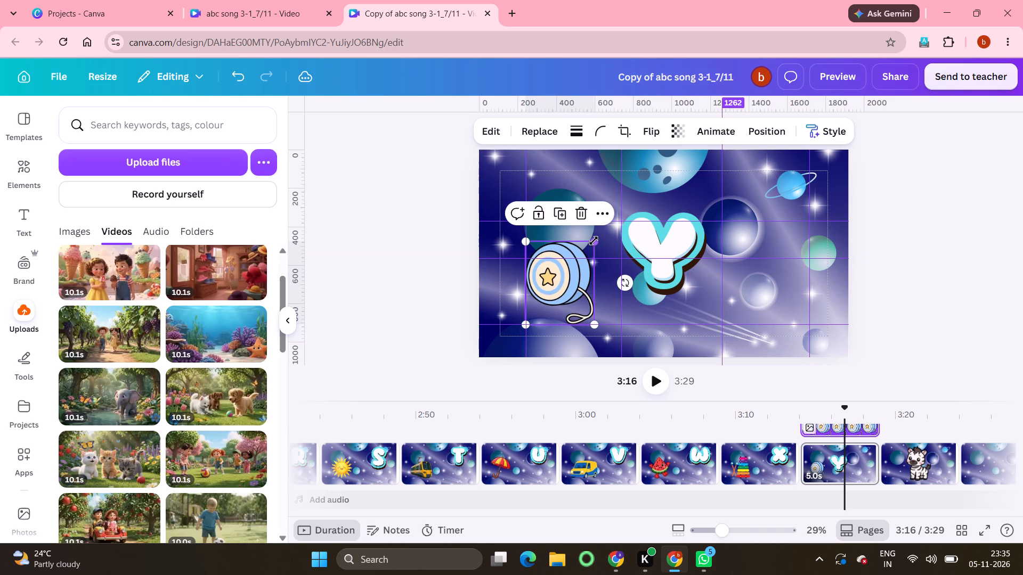
pyautogui.moveTo(599, 242); pyautogui.dragTo(637, 233)
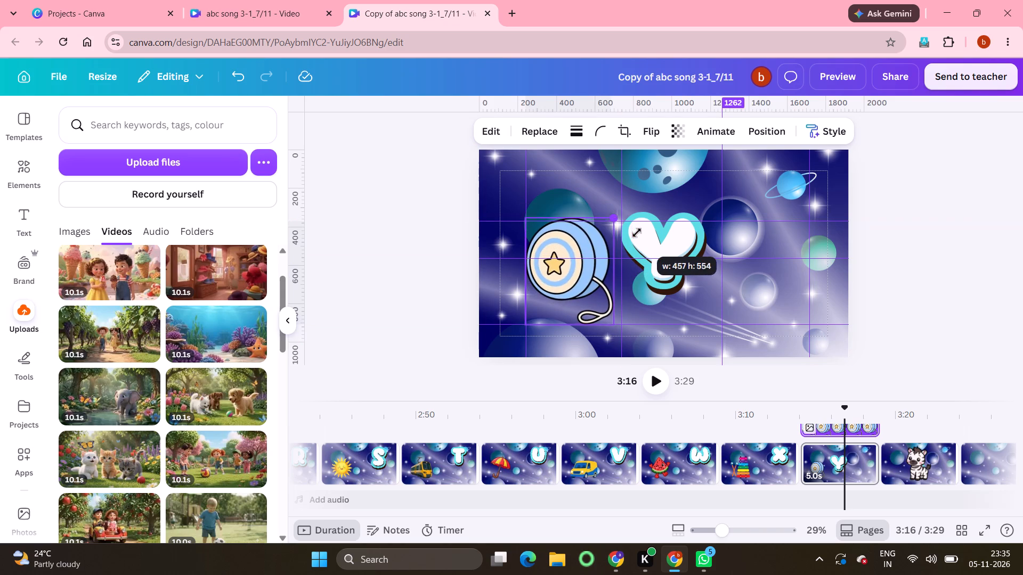
pyautogui.moveTo(637, 233); pyautogui.dragTo(647, 233)
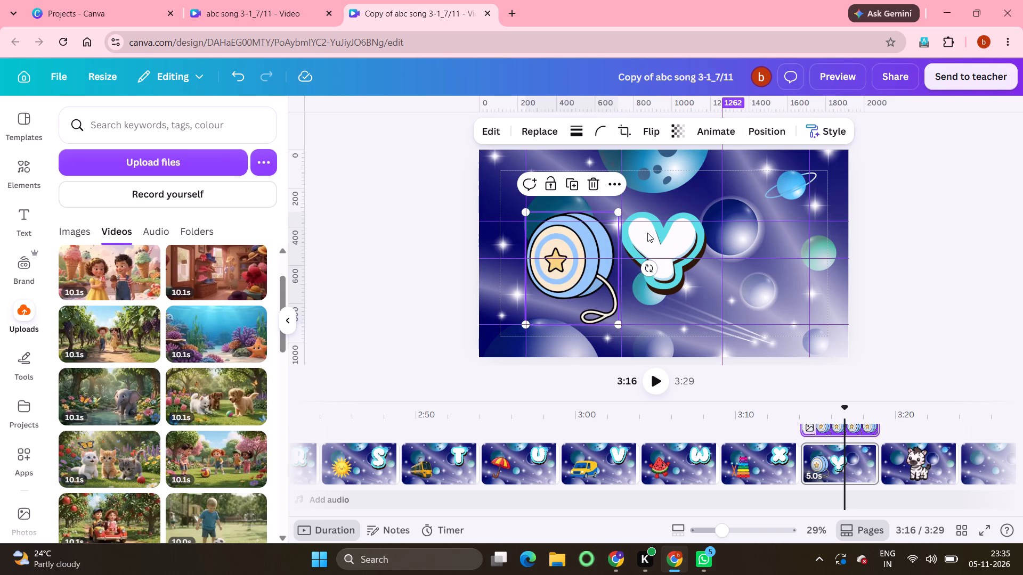
# Move the letter Y to the upper-right guide area against the 1716 guide and enlarge it down to about the 566 guide.
pyautogui.click(662, 241)
pyautogui.moveTo(662, 241); pyautogui.dragTo(762, 205)
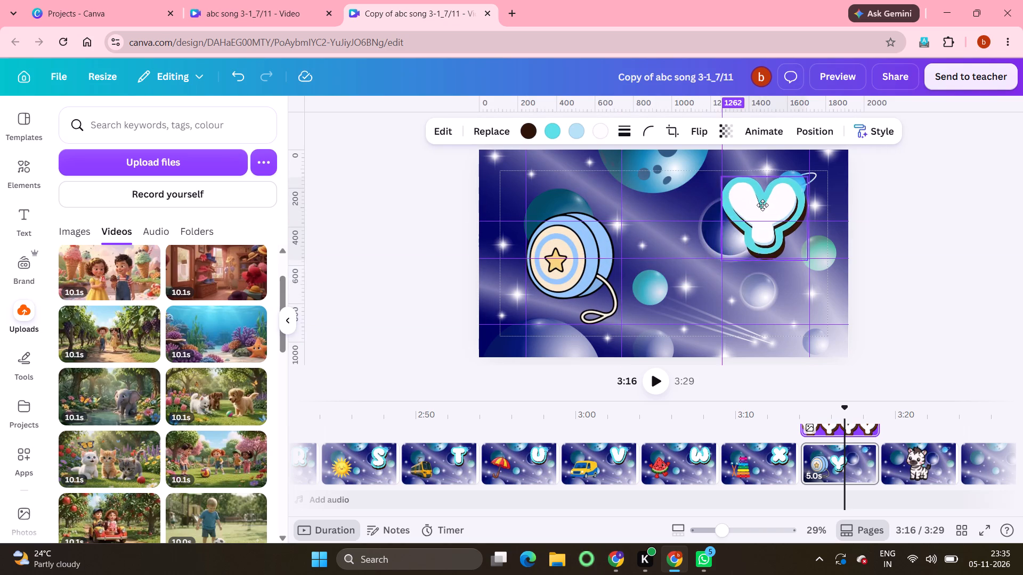
pyautogui.moveTo(762, 205); pyautogui.dragTo(763, 201)
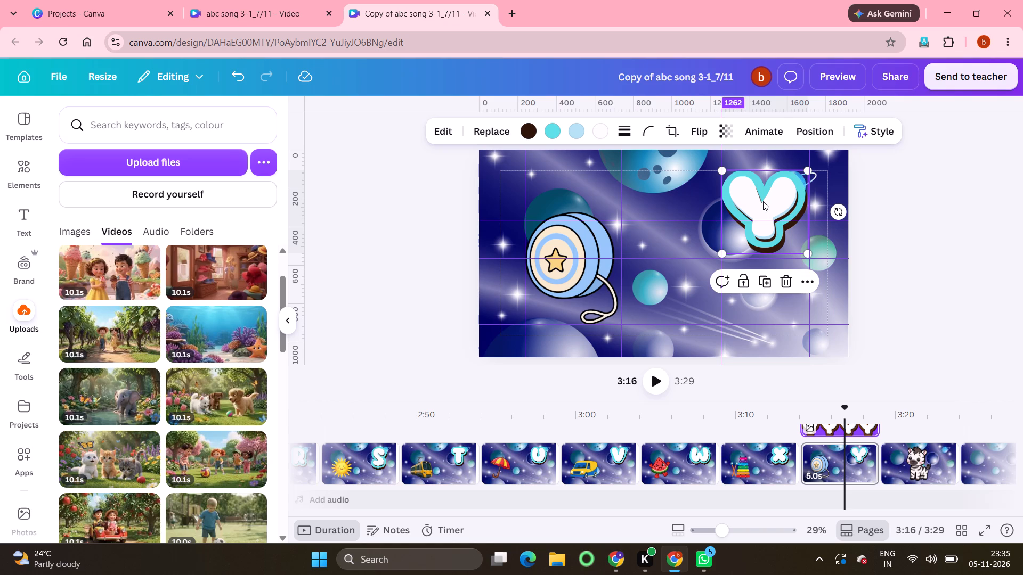
pyautogui.click(763, 201)
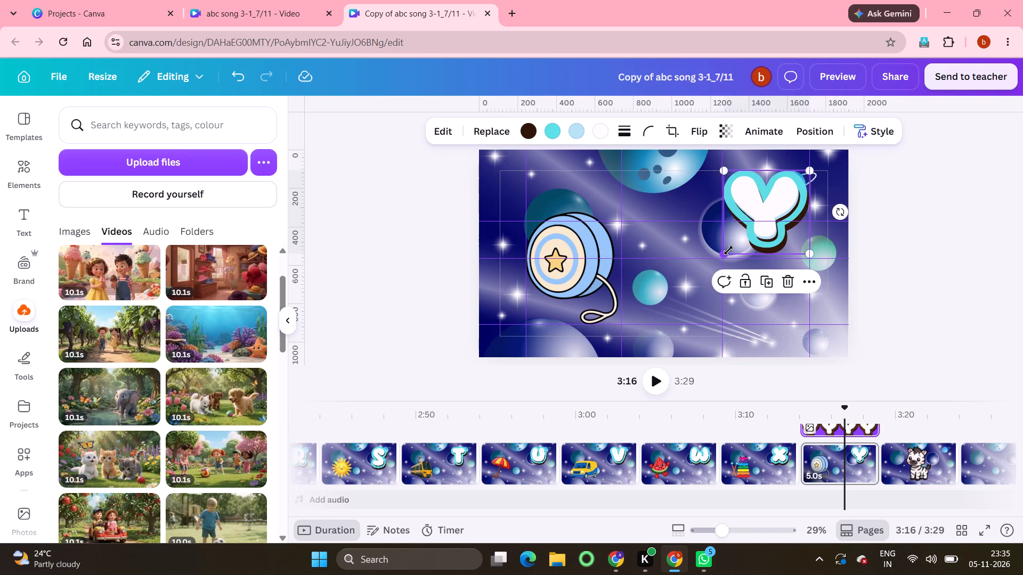
pyautogui.moveTo(728, 250); pyautogui.dragTo(723, 261)
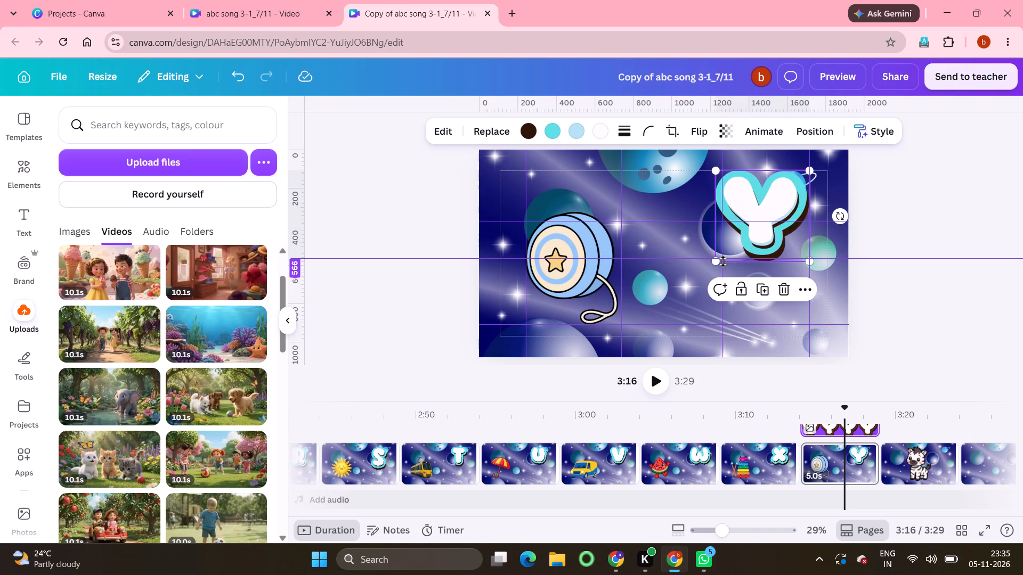
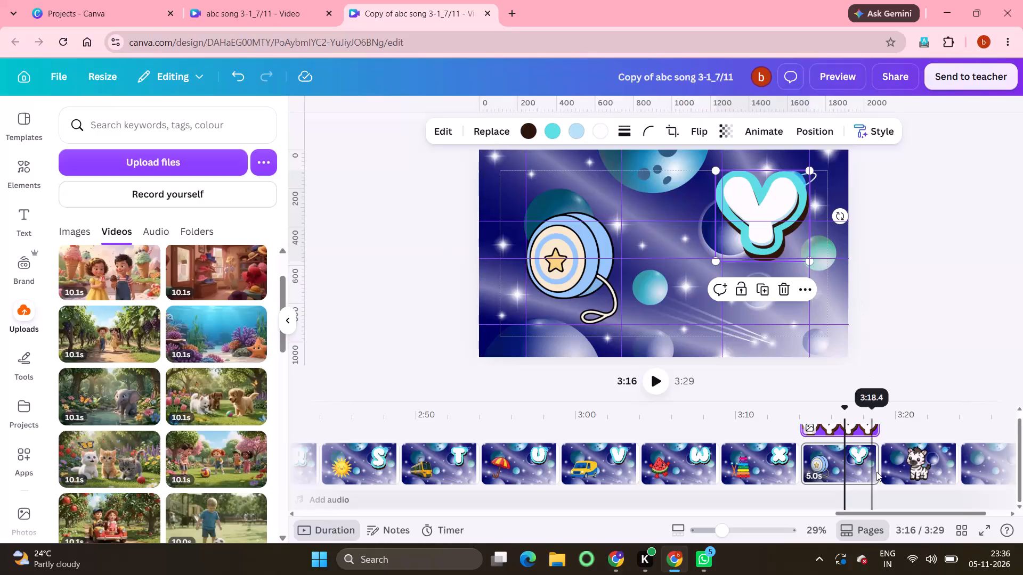
# On the zebra page, move the zebra against the 241 guide and lower guide, and shrink it to fit within the 738 guide.
pyautogui.click(926, 460)
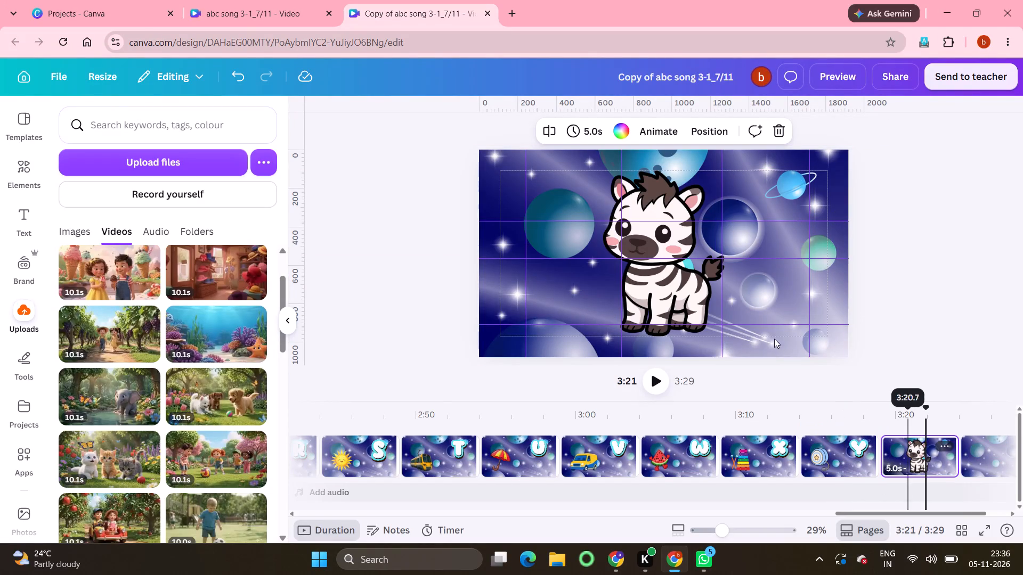
pyautogui.click(656, 246)
pyautogui.moveTo(656, 246); pyautogui.dragTo(611, 233)
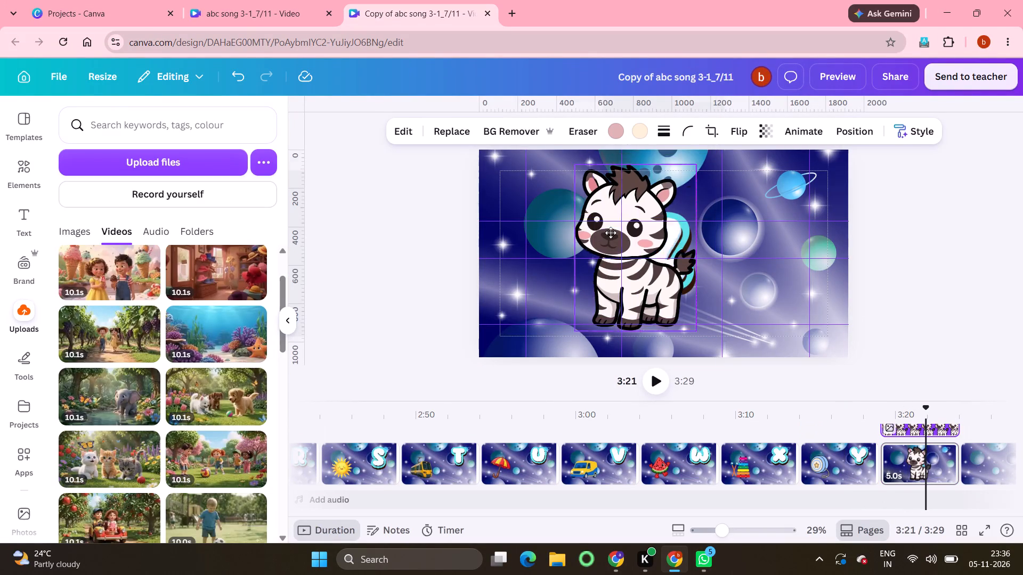
pyautogui.moveTo(611, 233); pyautogui.dragTo(578, 237)
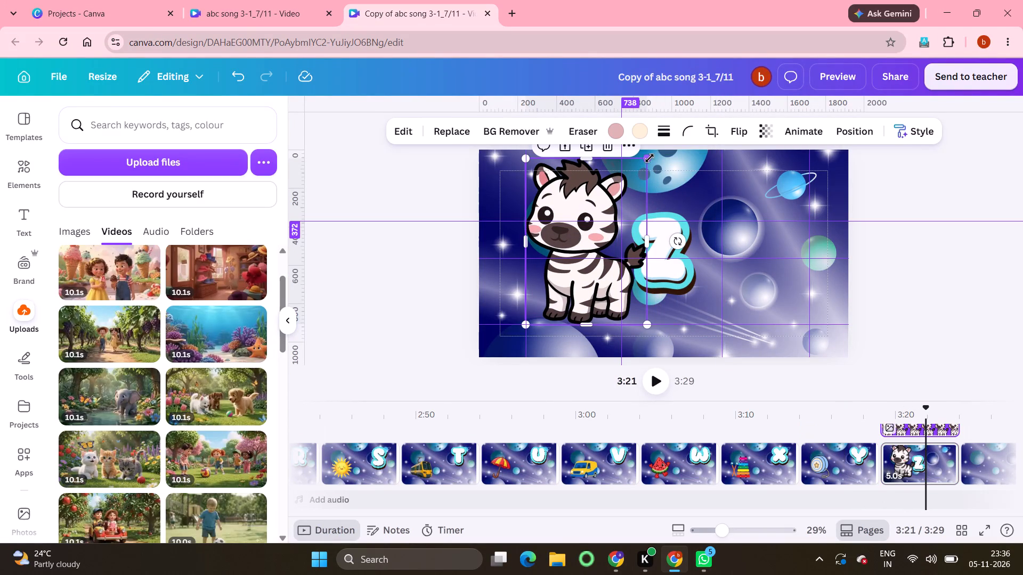
pyautogui.moveTo(650, 157); pyautogui.dragTo(618, 182)
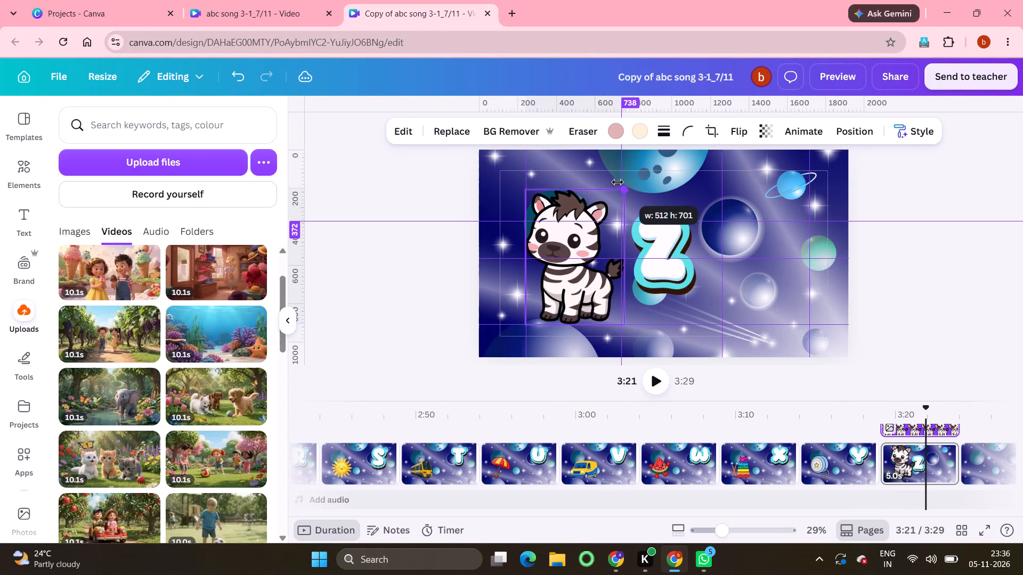
pyautogui.moveTo(618, 182); pyautogui.dragTo(615, 184)
# Move the letter Z to the upper-right guide area against the 1716 guide and enlarge it across to the 1262 guide.
pyautogui.click(668, 237)
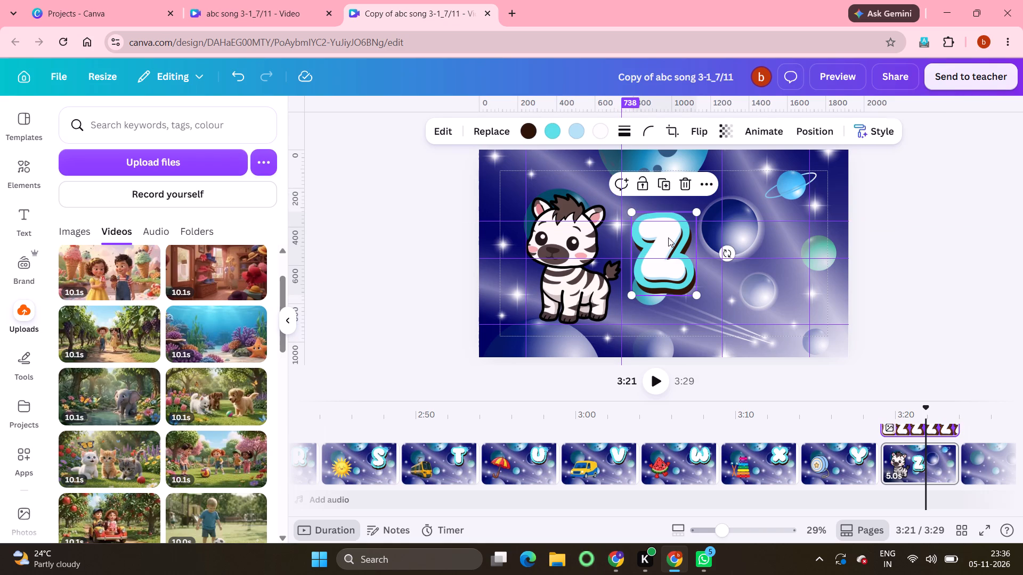
pyautogui.moveTo(668, 237); pyautogui.dragTo(780, 192)
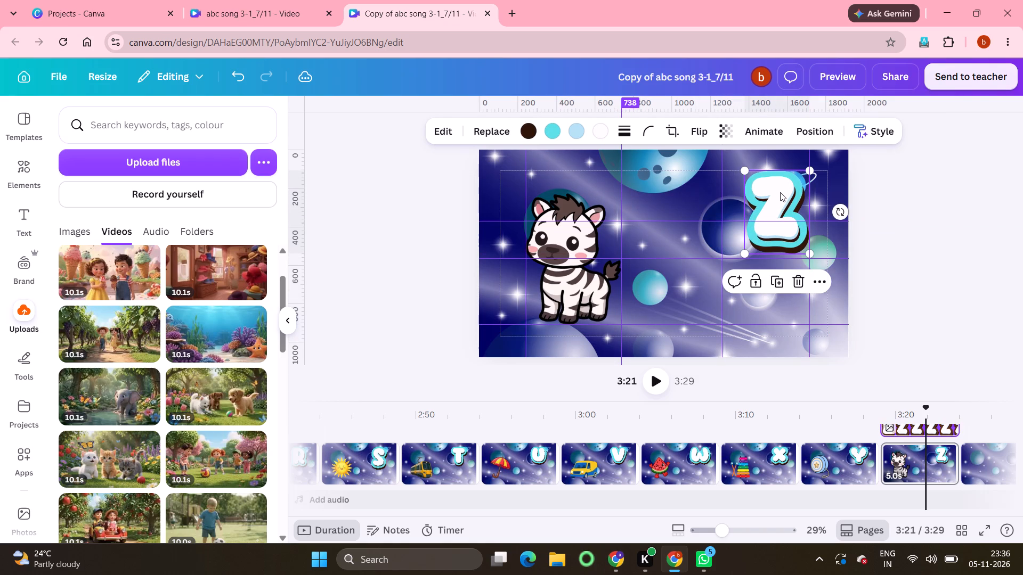
pyautogui.moveTo(746, 250); pyautogui.dragTo(722, 259)
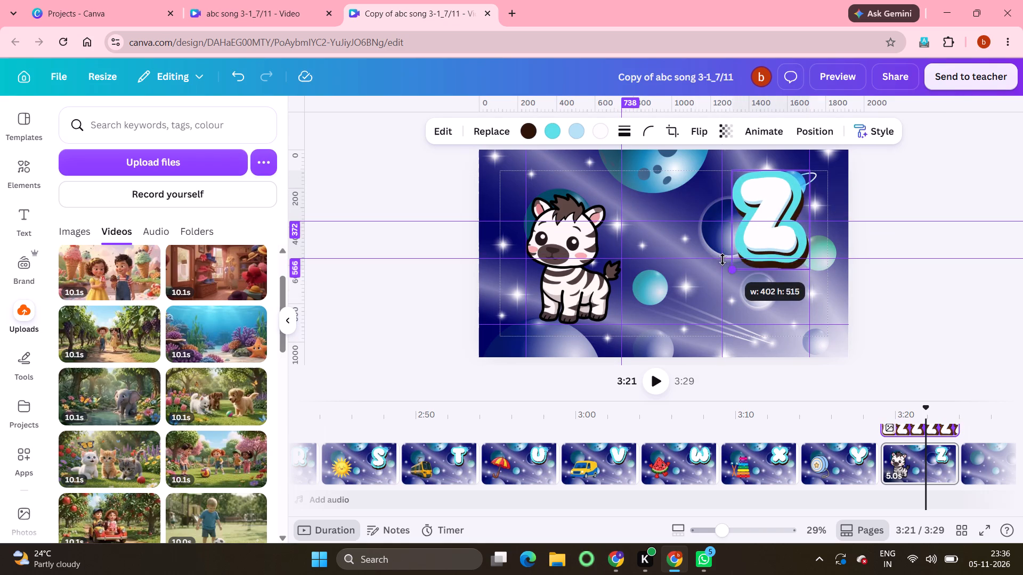
pyautogui.moveTo(722, 259); pyautogui.dragTo(707, 262)
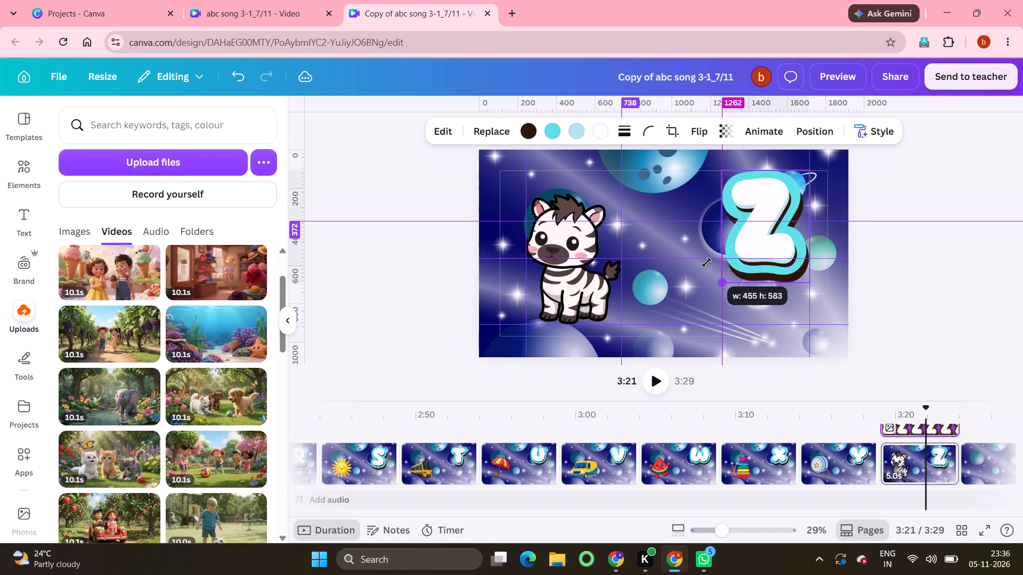
pyautogui.moveTo(707, 262); pyautogui.dragTo(706, 262)
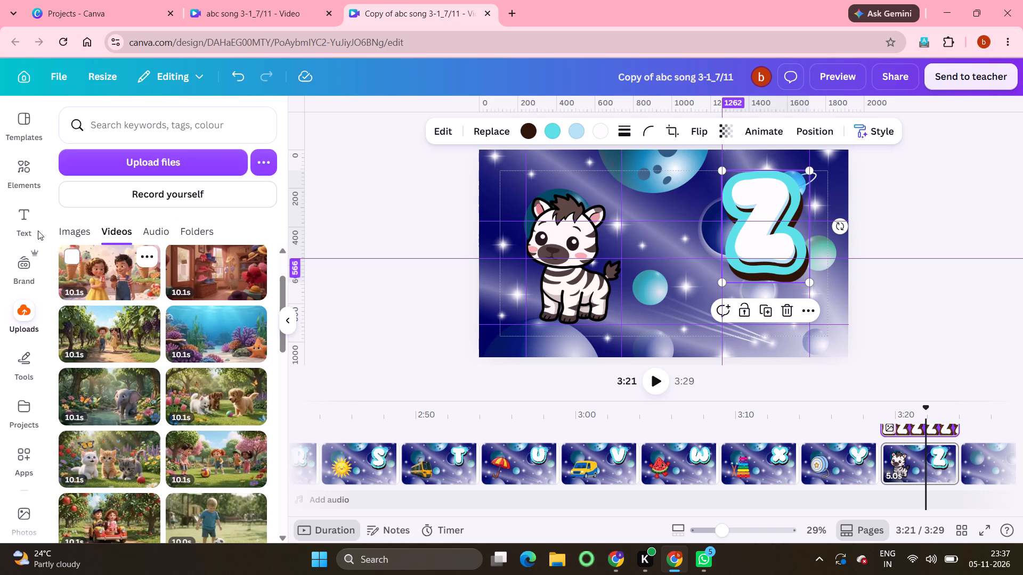
# Add a heading to the zebra page, widen its text box toward the zebra, and replace its text with "Zebra".
pyautogui.click(18, 212)
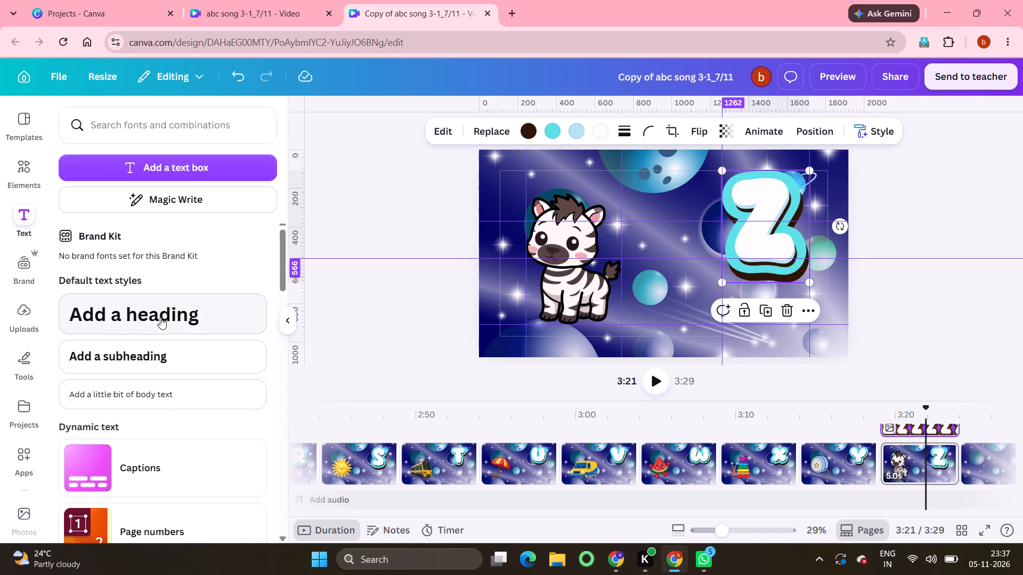
pyautogui.click(161, 315)
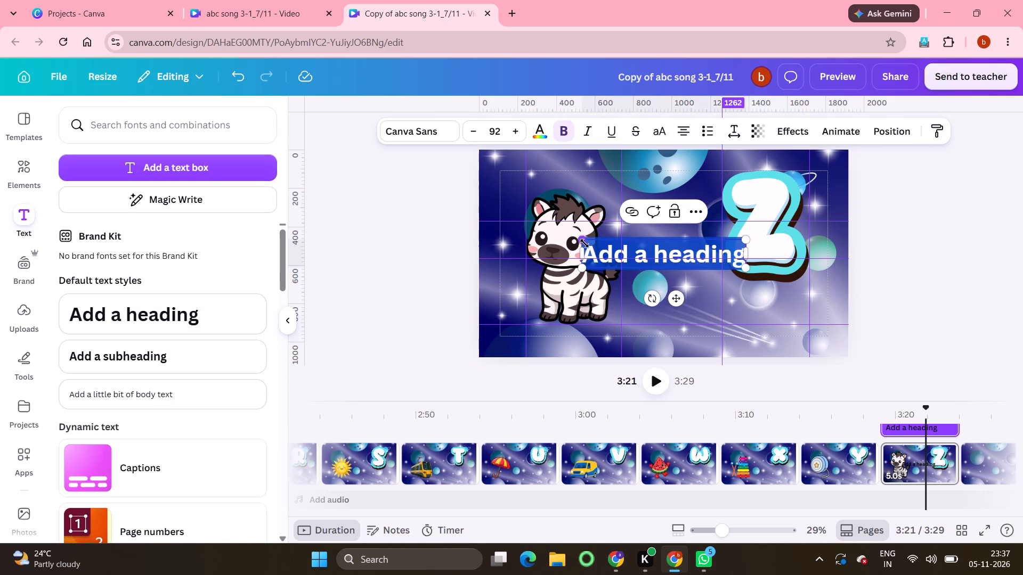
pyautogui.moveTo(580, 251); pyautogui.dragTo(566, 252)
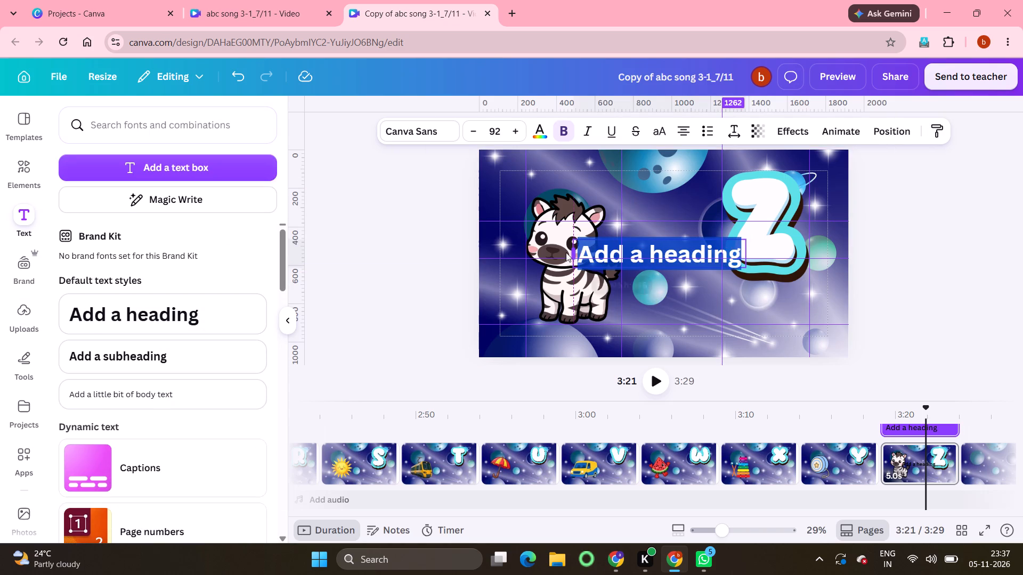
pyautogui.moveTo(566, 252); pyautogui.dragTo(532, 252)
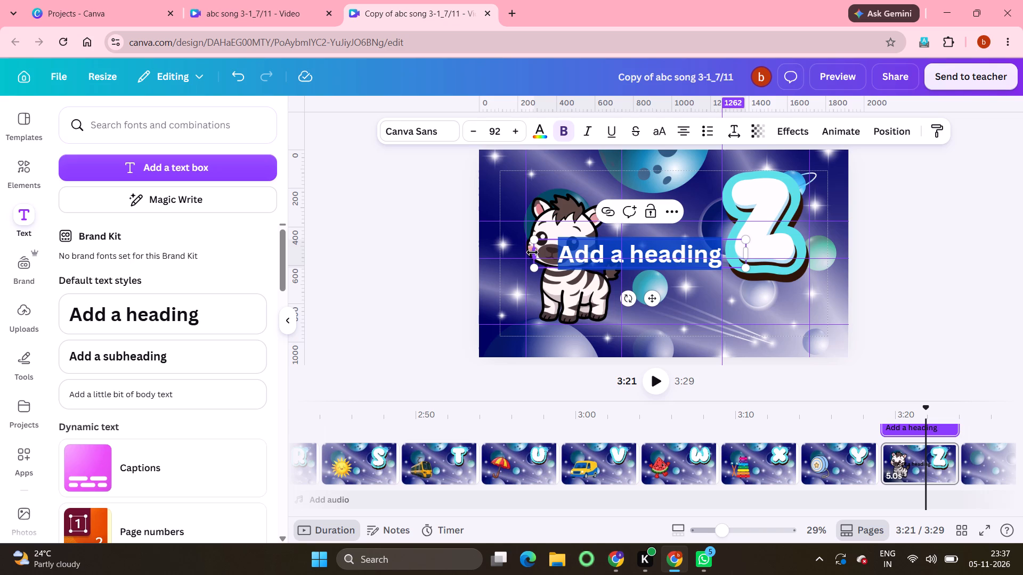
pyautogui.press('BackSpace')
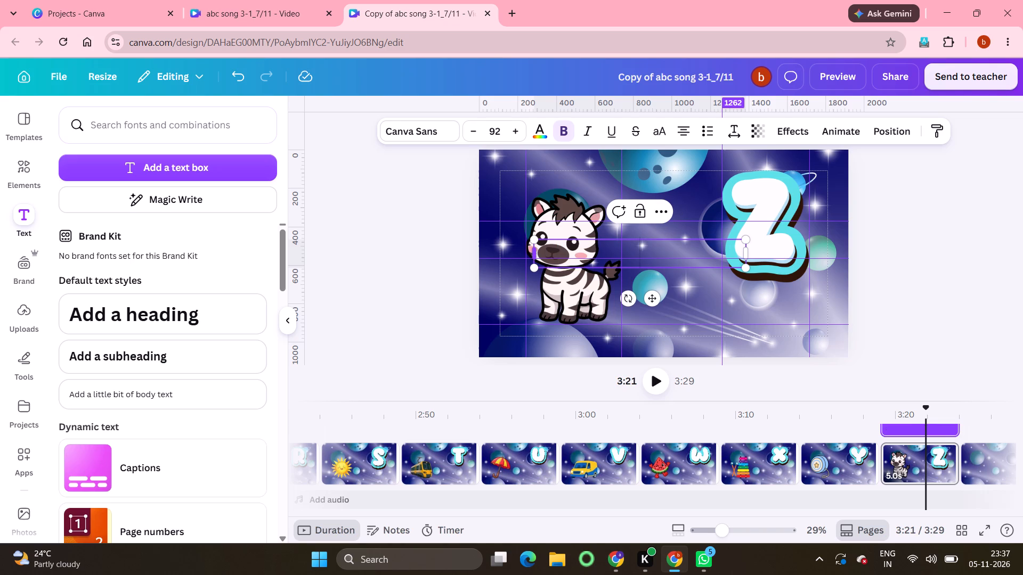
pyautogui.press('z')
pyautogui.write('ebra')
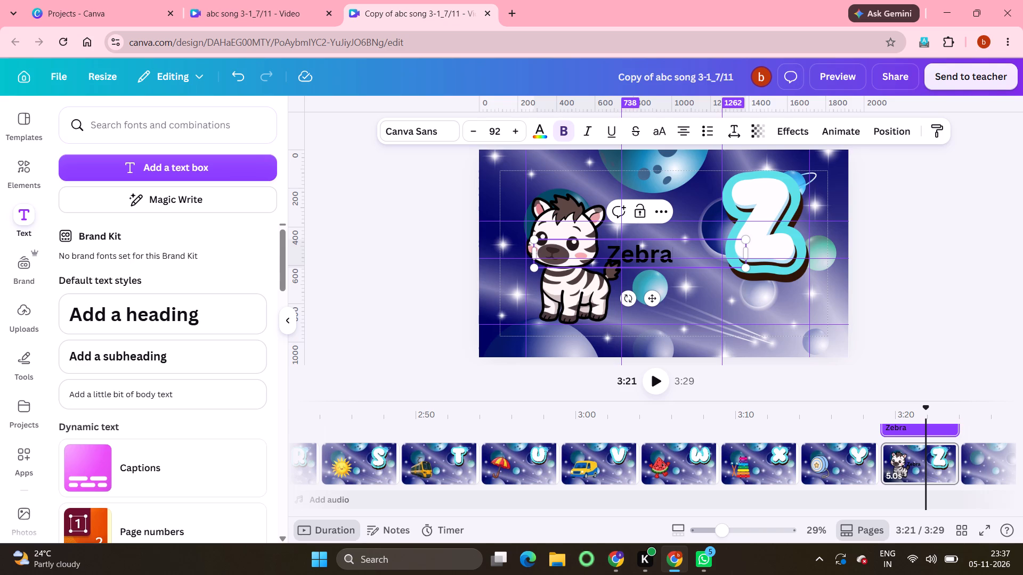
# Format the word Zebra in the design's turquoise colour with the Reggae One font.
pyautogui.moveTo(688, 253); pyautogui.dragTo(602, 253)
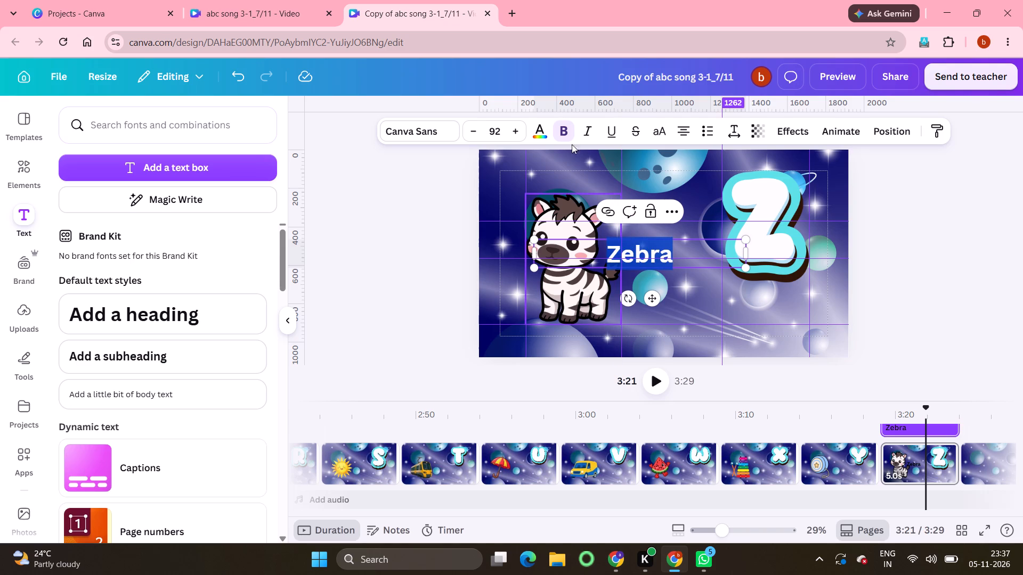
pyautogui.click(537, 129)
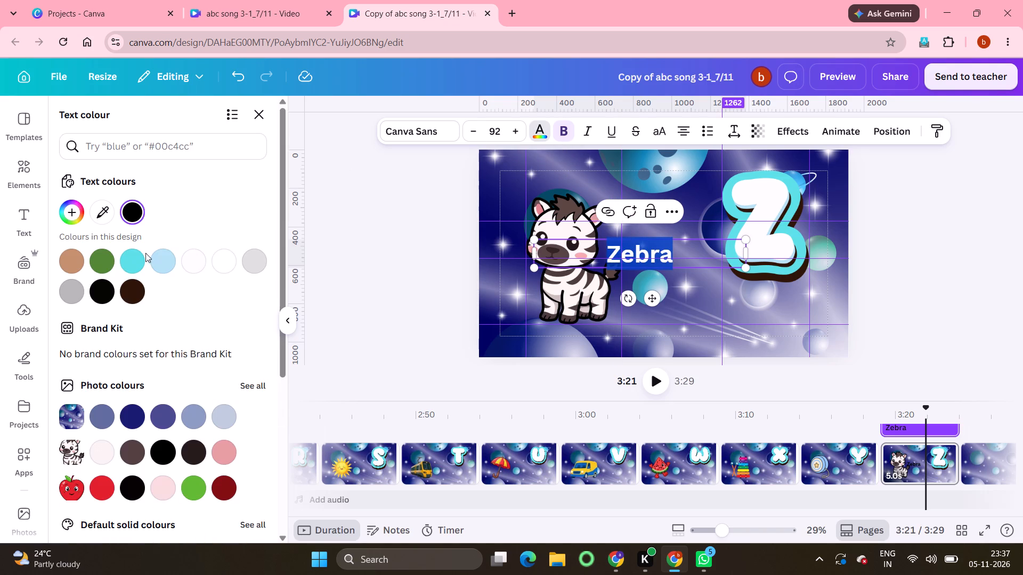
pyautogui.click(132, 260)
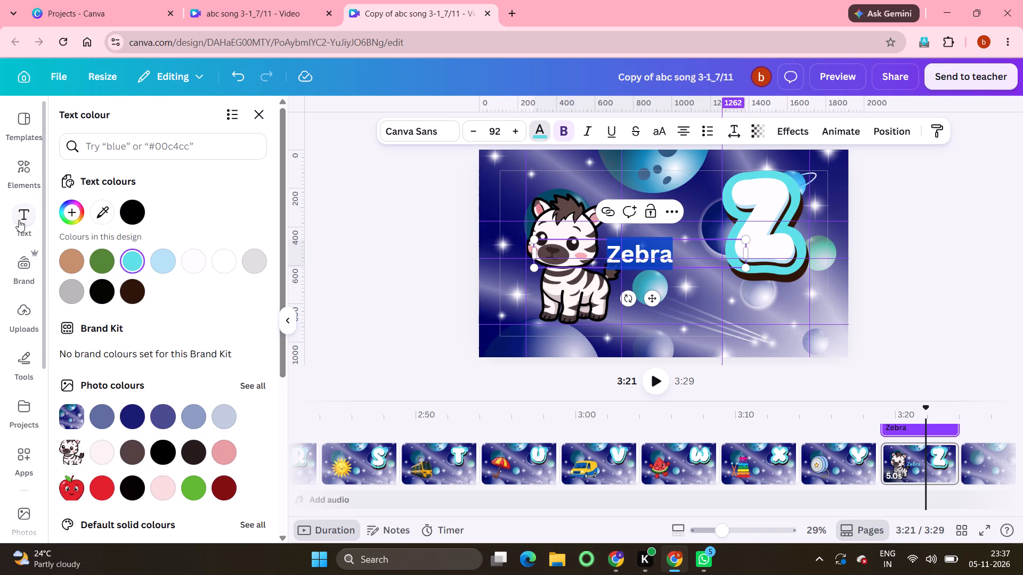
pyautogui.click(417, 127)
pyautogui.scroll(-3, 118, 483)
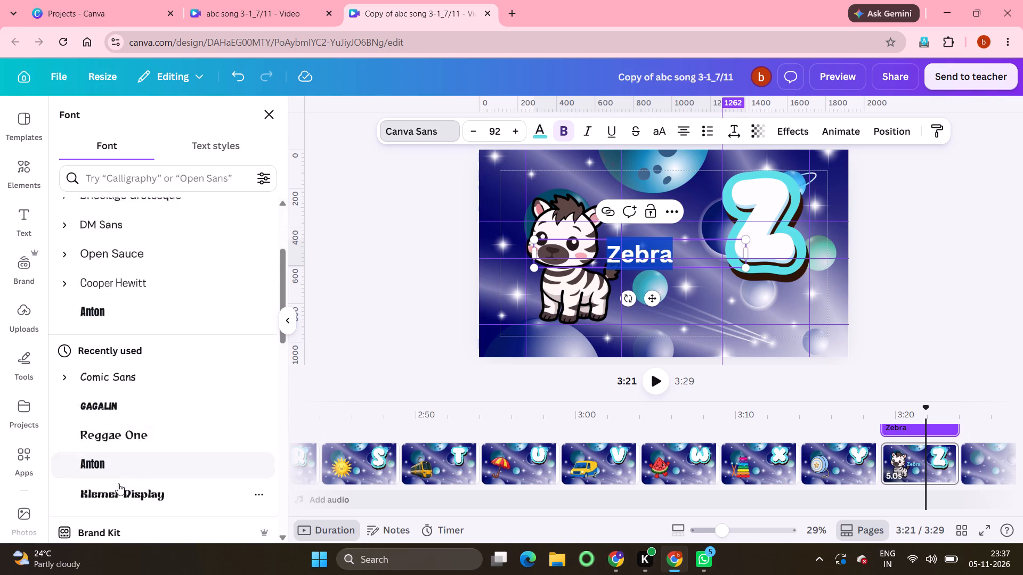
pyautogui.scroll(-4, 118, 483)
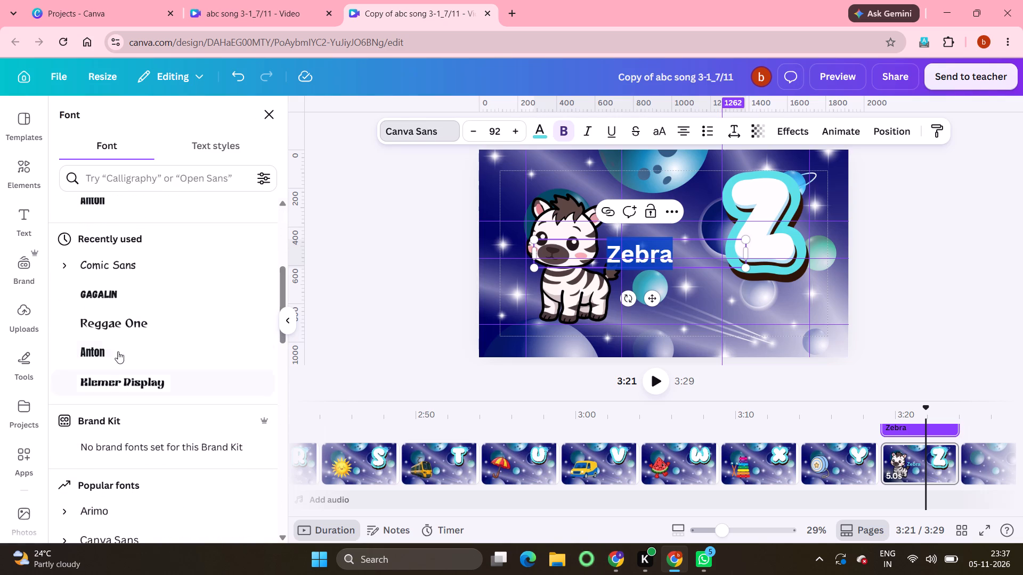
pyautogui.click(124, 321)
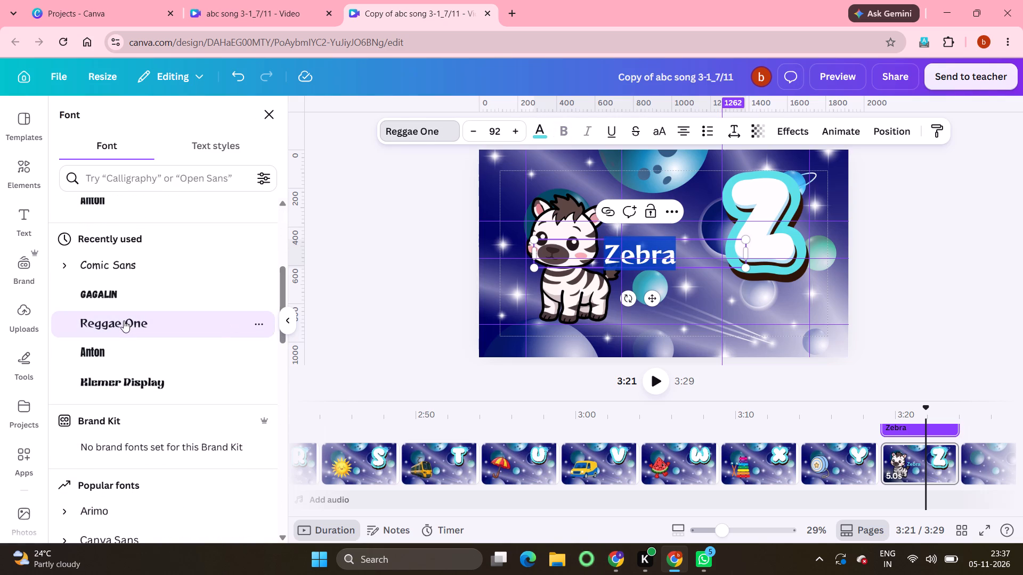
pyautogui.click(407, 279)
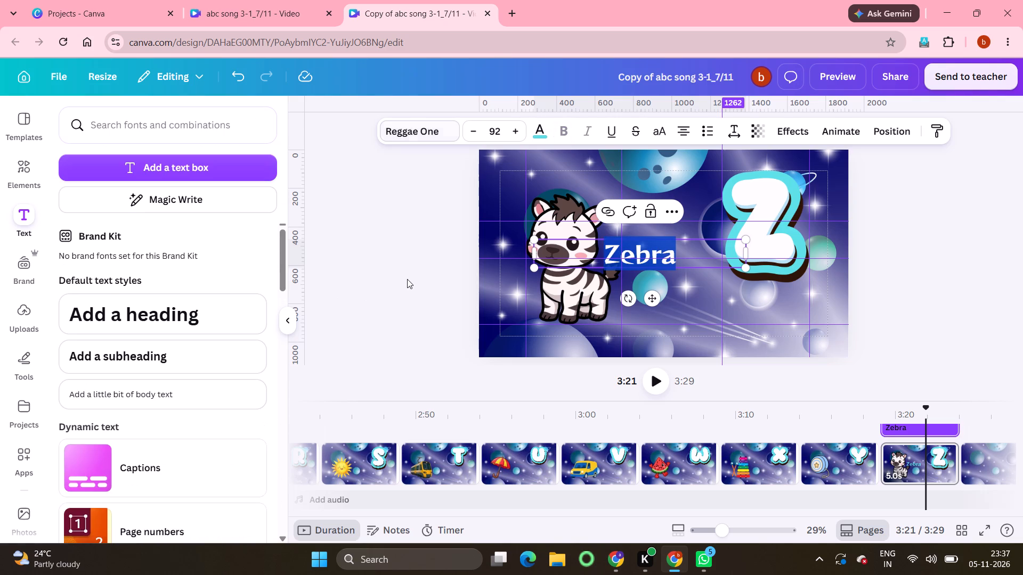
pyautogui.click(407, 279)
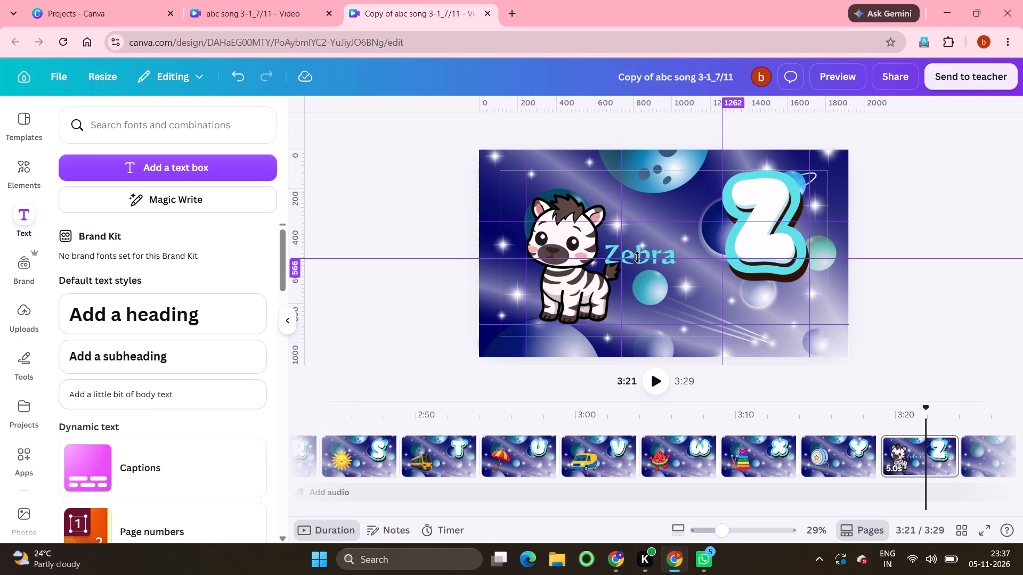
# Move the Zebra text below the letter Z, resting on the lower guide, with the word between the zebra and the 1262 guide.
pyautogui.click(653, 250)
pyautogui.moveTo(653, 250); pyautogui.dragTo(657, 251)
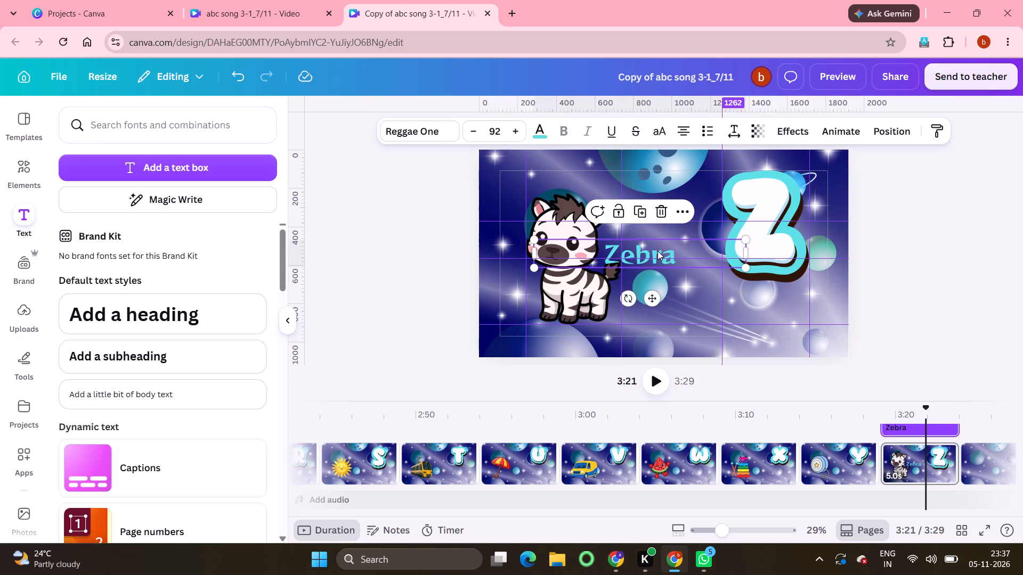
pyautogui.moveTo(657, 251); pyautogui.dragTo(726, 305)
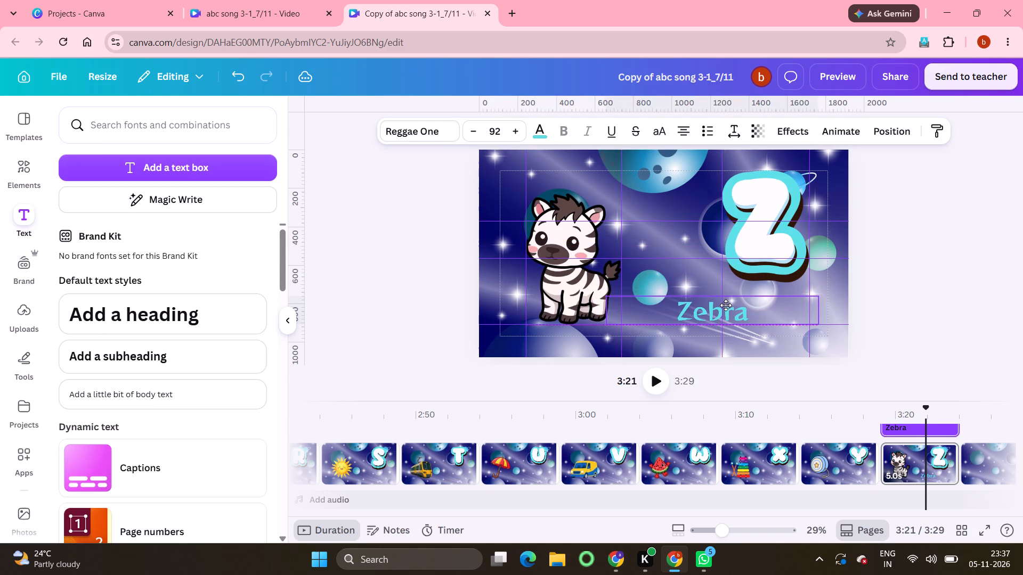
pyautogui.moveTo(726, 305); pyautogui.dragTo(700, 305)
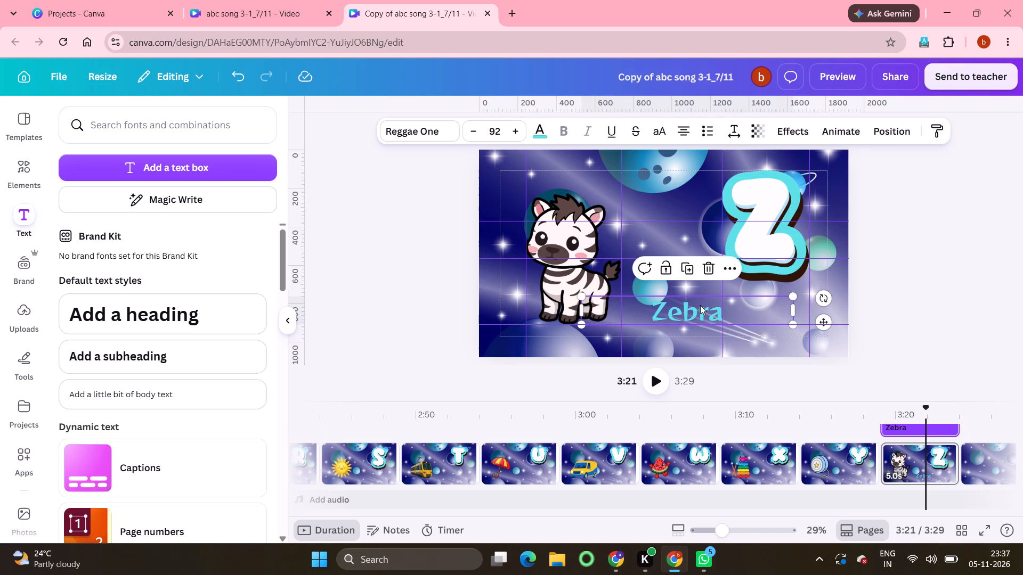
# Apply the Typewriter animation to the Zebra text.
pyautogui.click(700, 305)
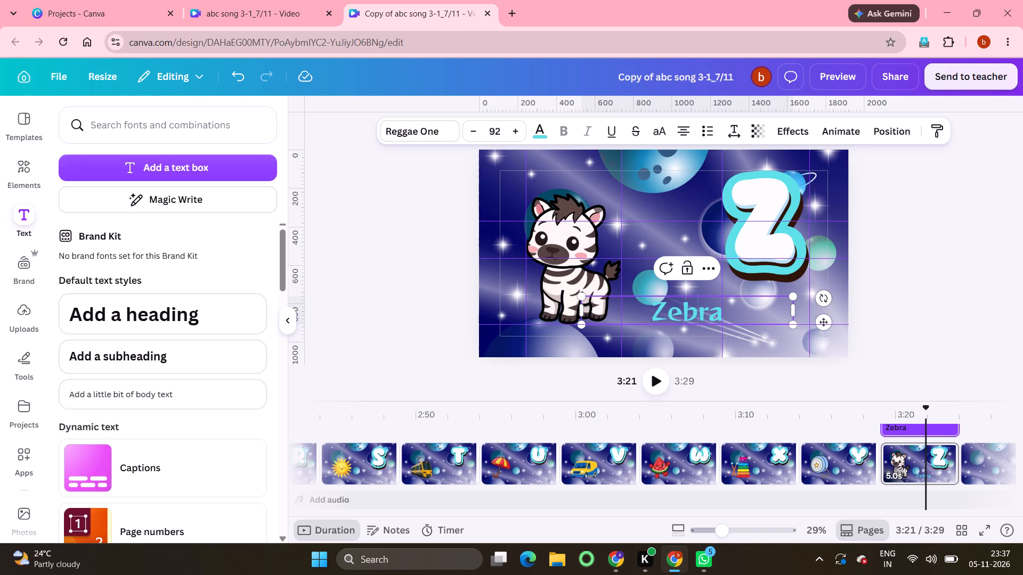
pyautogui.click(838, 132)
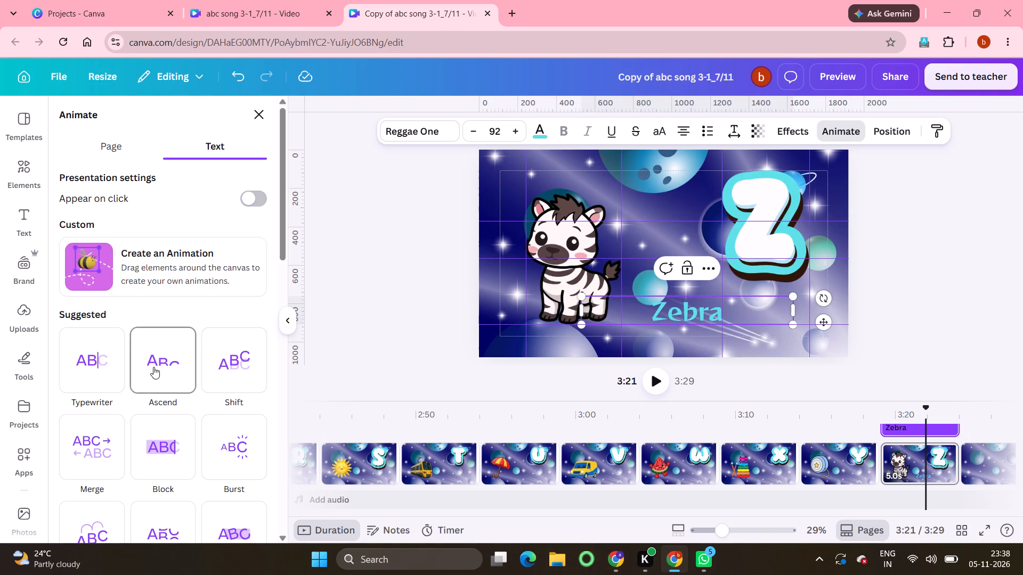
pyautogui.click(90, 358)
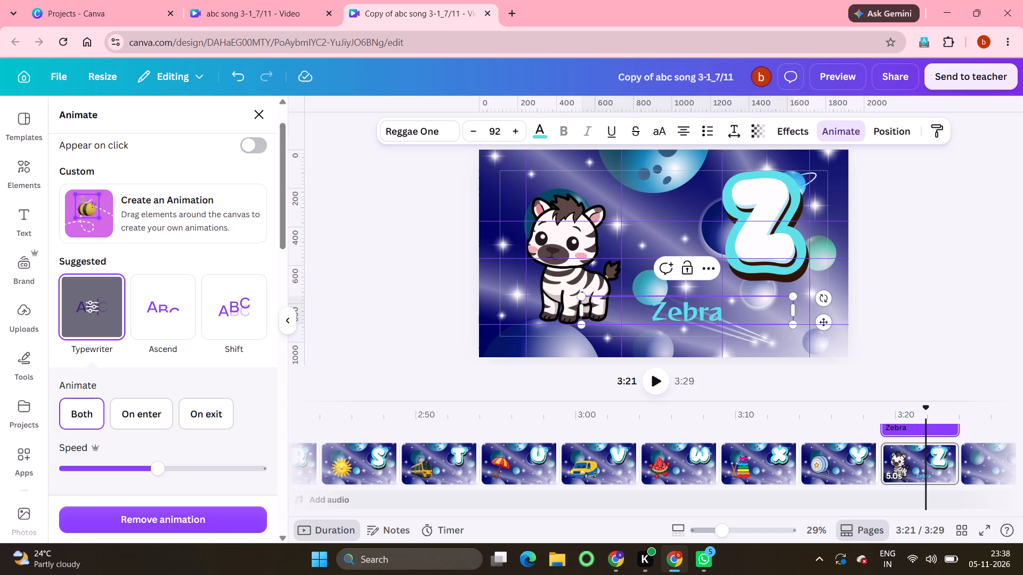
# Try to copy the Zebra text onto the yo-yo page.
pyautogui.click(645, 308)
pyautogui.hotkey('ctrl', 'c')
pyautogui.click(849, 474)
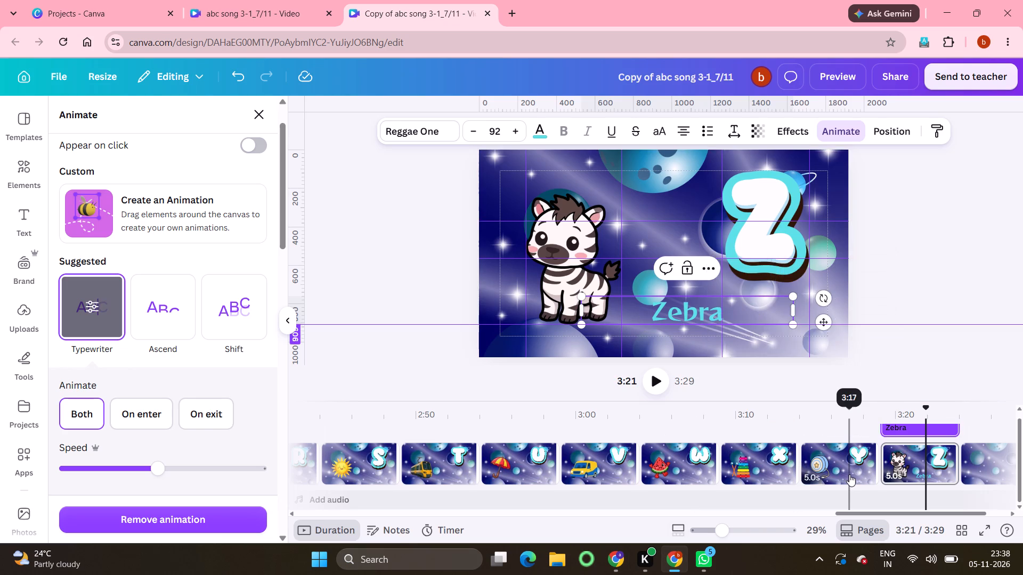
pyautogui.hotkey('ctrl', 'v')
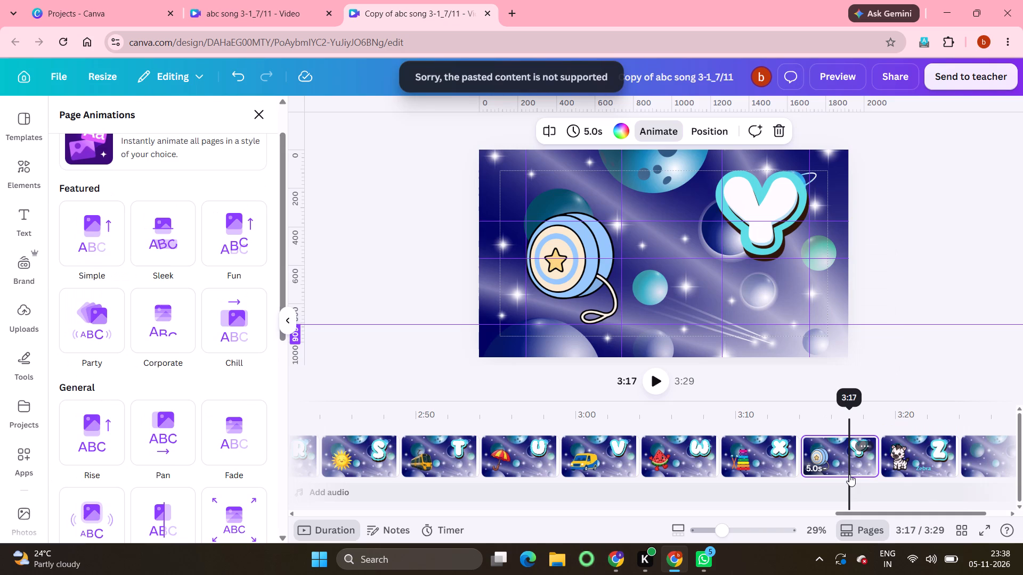
# Copy the animated Zebra text from the Z page onto the Y, X, W and V letter pages.
pyautogui.click(930, 453)
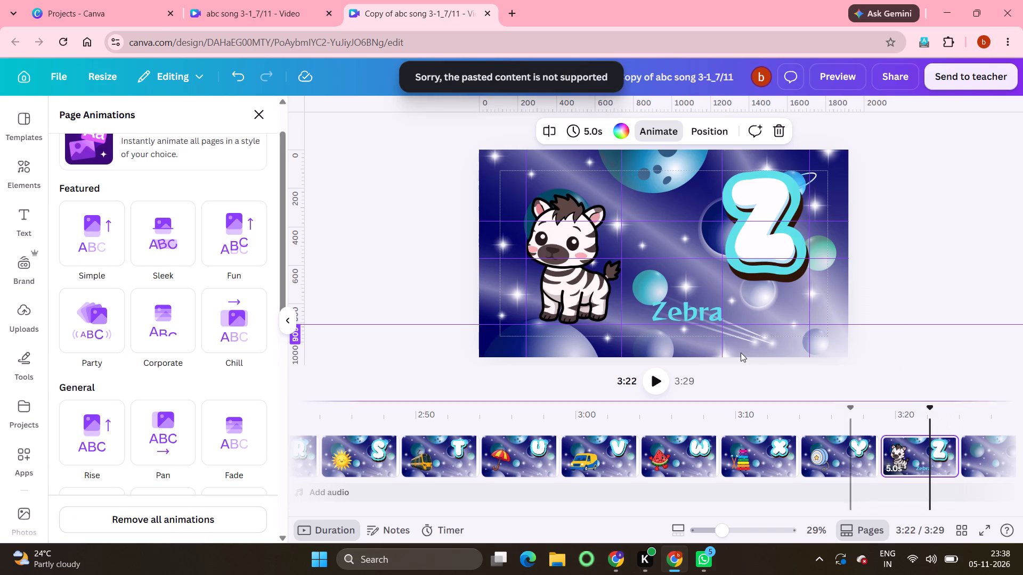
pyautogui.click(694, 312)
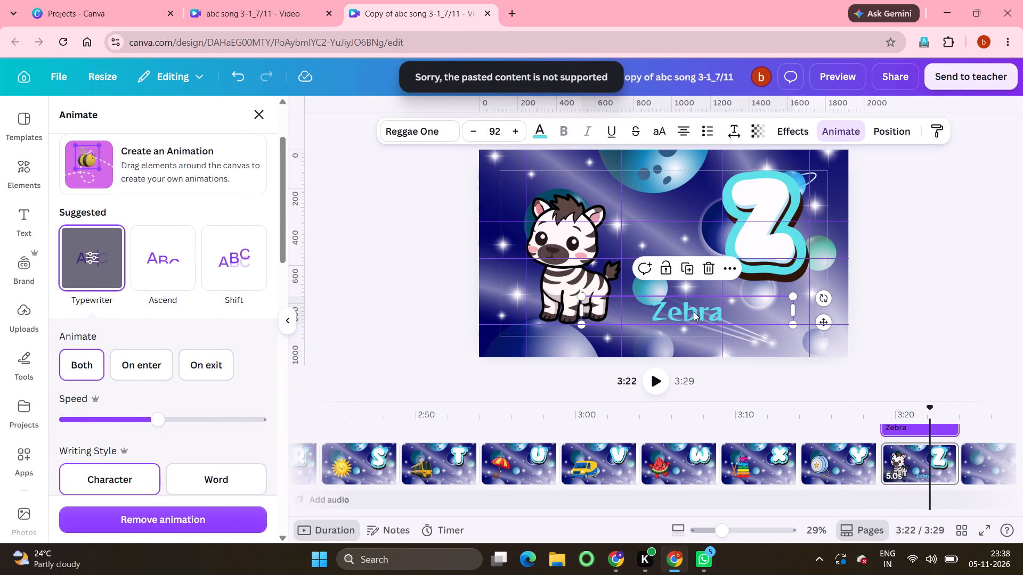
pyautogui.hotkey('ctrl', 'c')
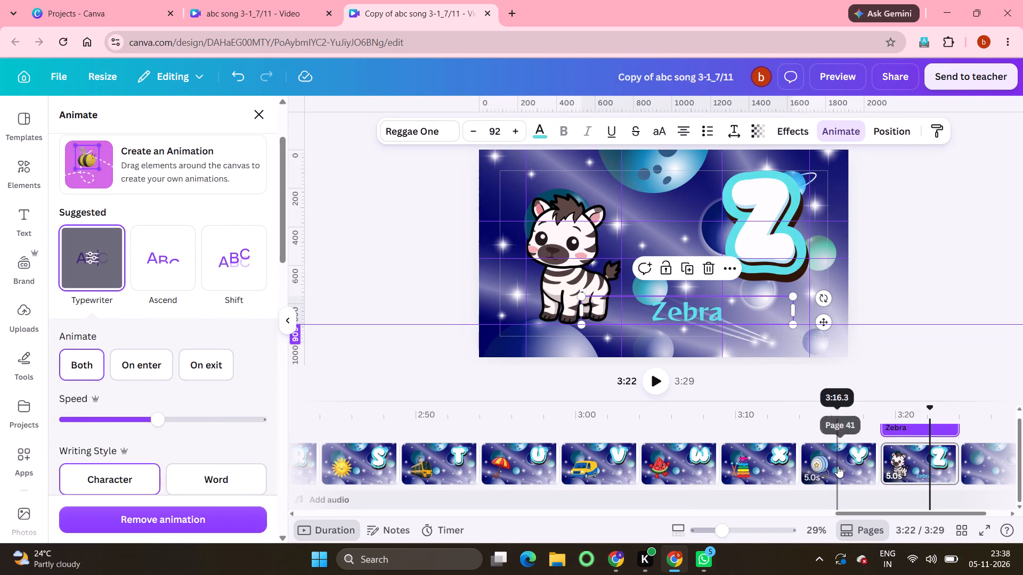
pyautogui.click(838, 466)
pyautogui.hotkey('ctrl', 'v')
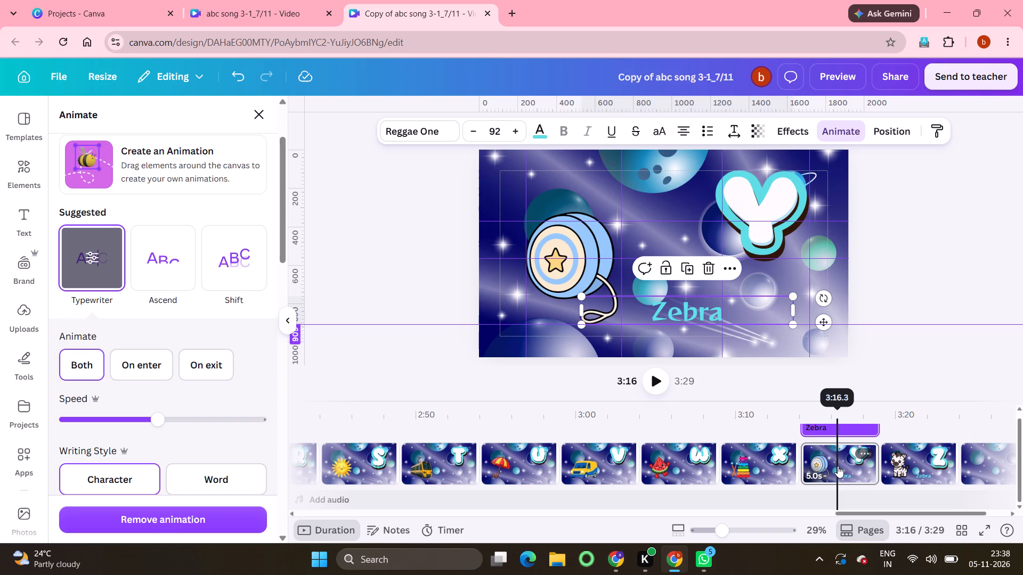
pyautogui.click(778, 471)
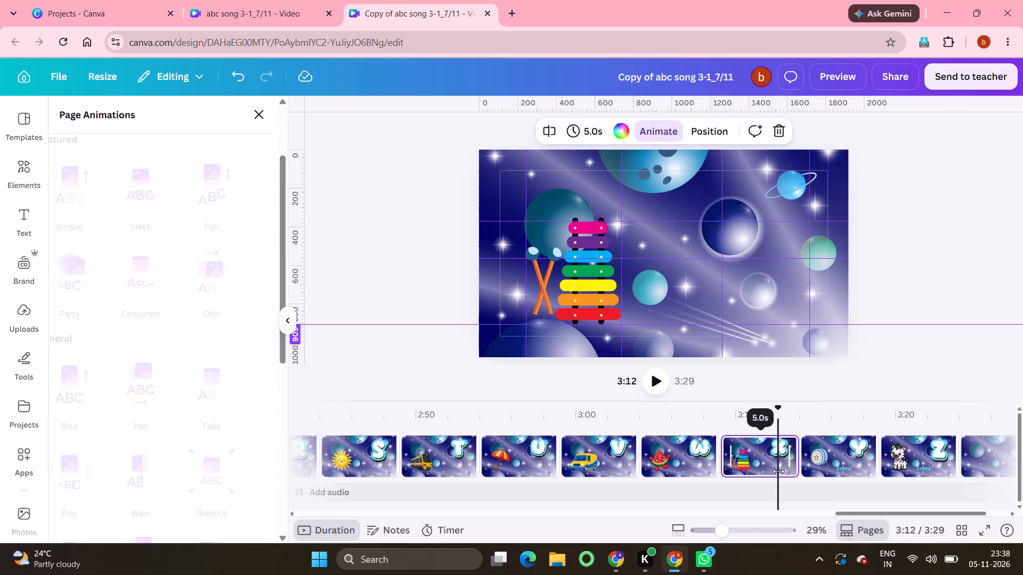
pyautogui.hotkey('ctrl', 'v')
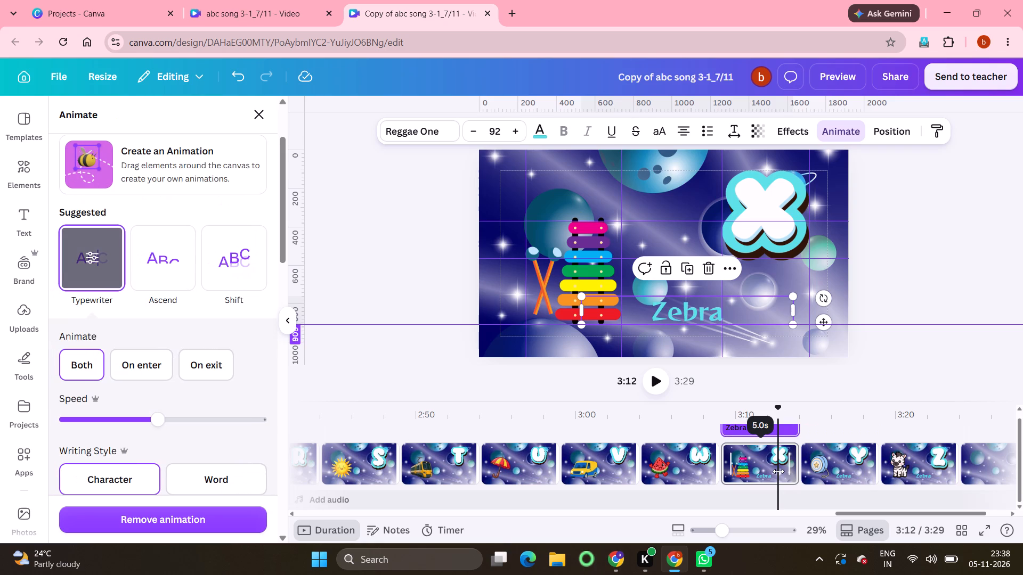
pyautogui.click(680, 465)
pyautogui.hotkey('ctrl', 'v')
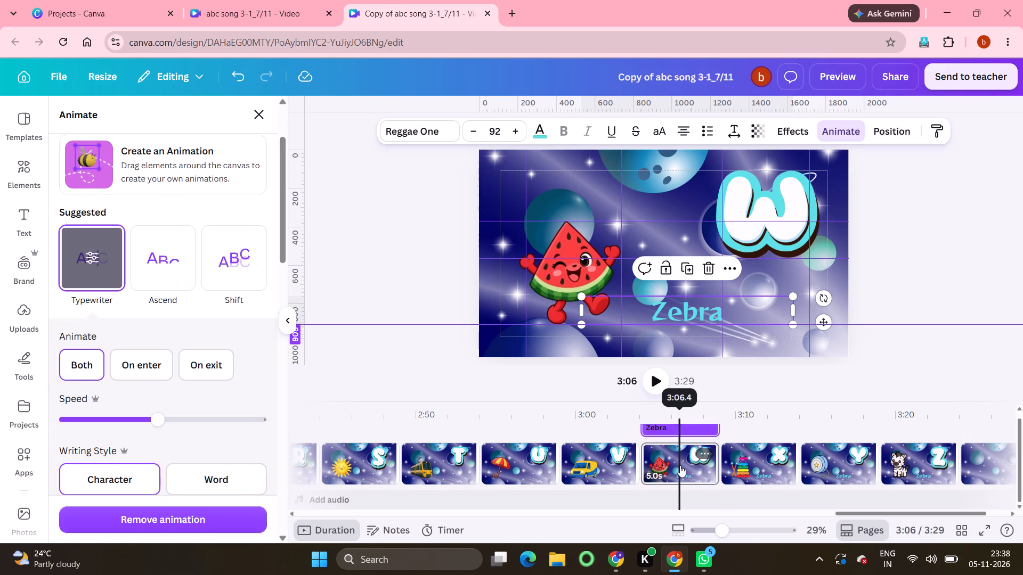
pyautogui.click(613, 467)
pyautogui.hotkey('ctrl', 'v')
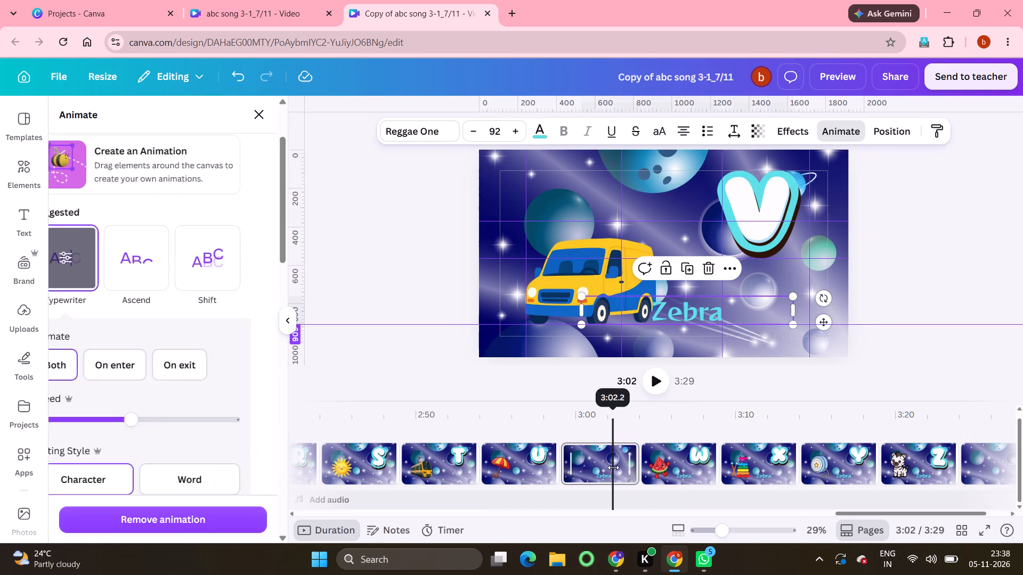
# Paste the copied Zebra text onto the U, T, S, R, Q and P letter pages.
pyautogui.click(518, 469)
pyautogui.hotkey('ctrl', 'v')
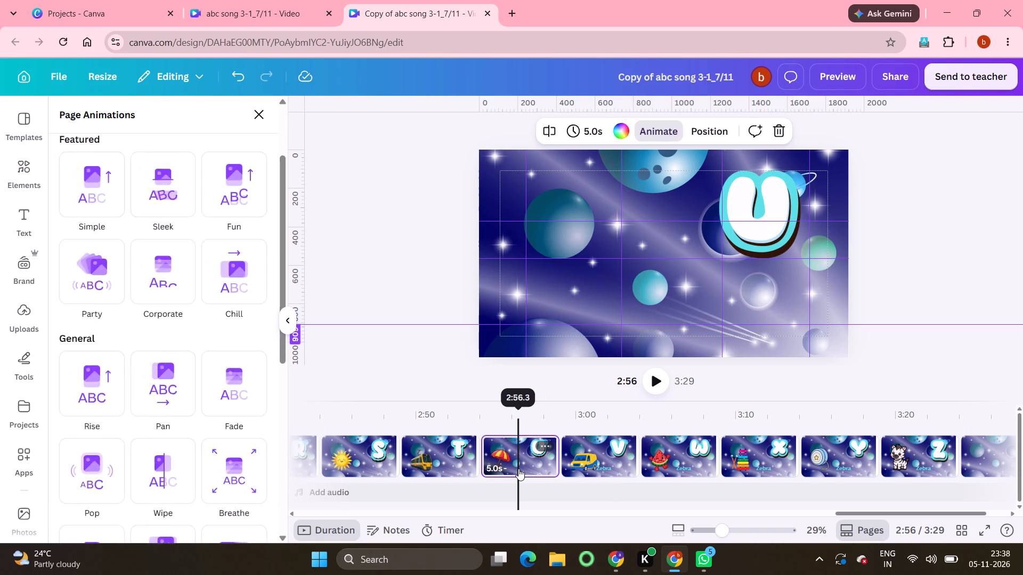
pyautogui.click(461, 463)
pyautogui.hotkey('ctrl', 'v')
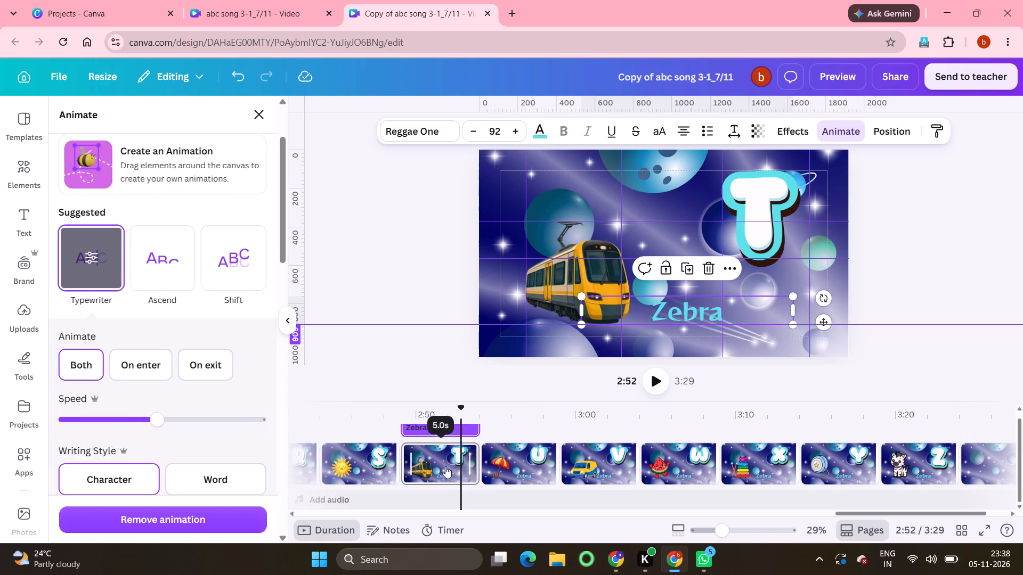
pyautogui.click(384, 471)
pyautogui.hotkey('ctrl', 'v')
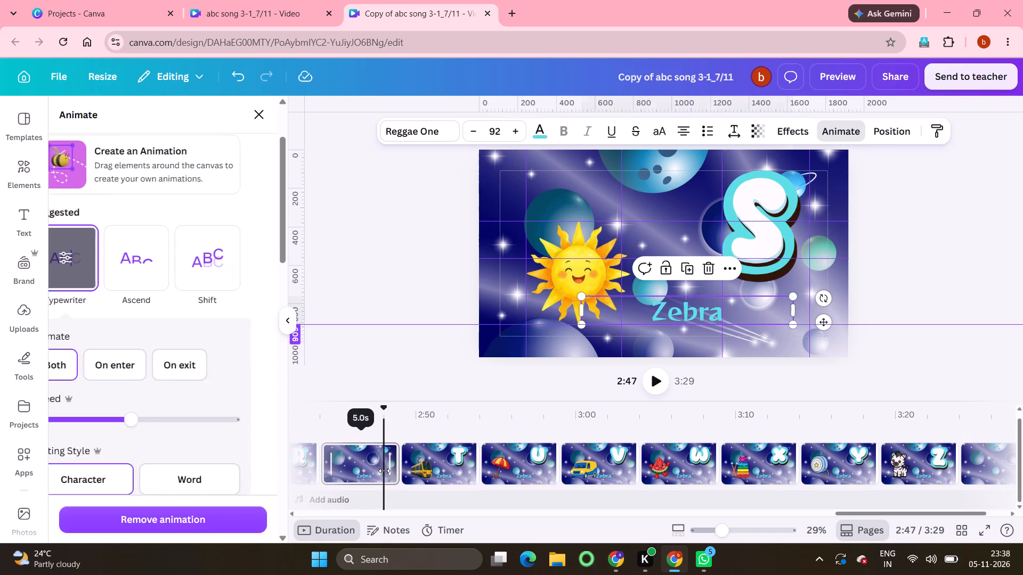
pyautogui.hscroll(6, 384, 471)
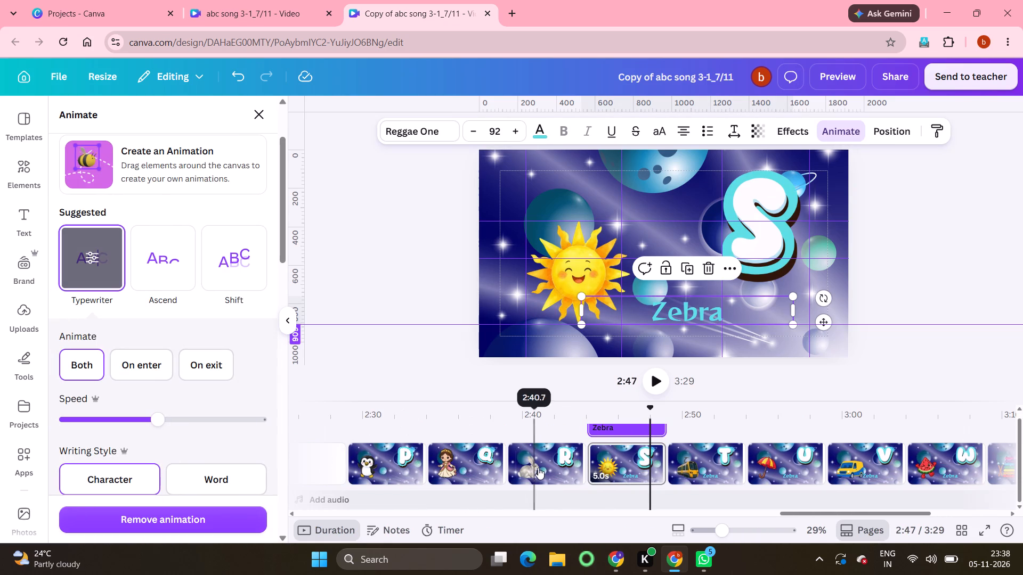
pyautogui.click(557, 465)
pyautogui.hotkey('ctrl', 'v')
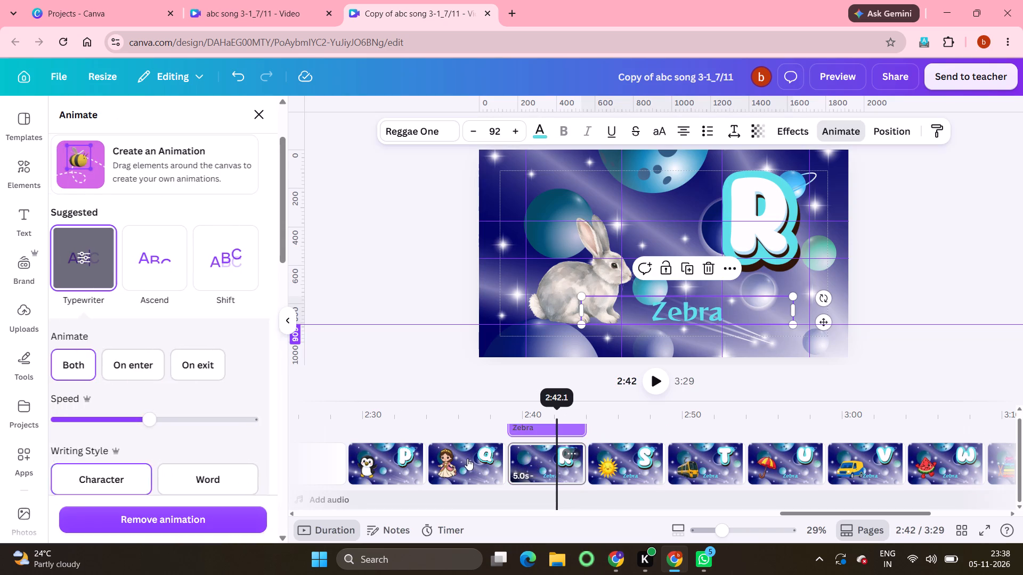
pyautogui.click(466, 458)
pyautogui.hotkey('ctrl', 'v')
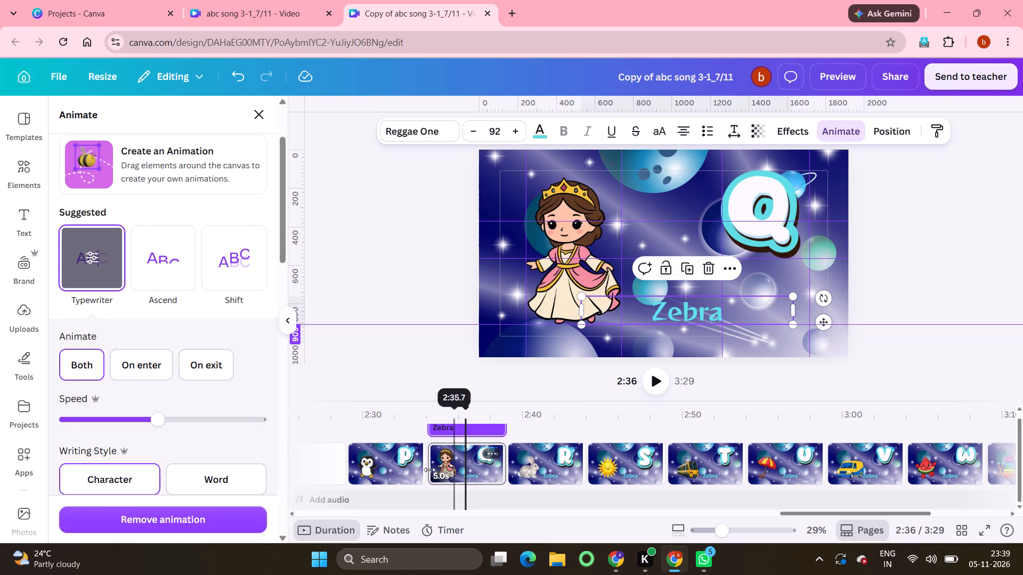
pyautogui.click(395, 463)
pyautogui.hotkey('ctrl', 'v')
# Paste the copied Zebra text onto the O, N, M and L letter pages.
pyautogui.hscroll(1, 395, 463)
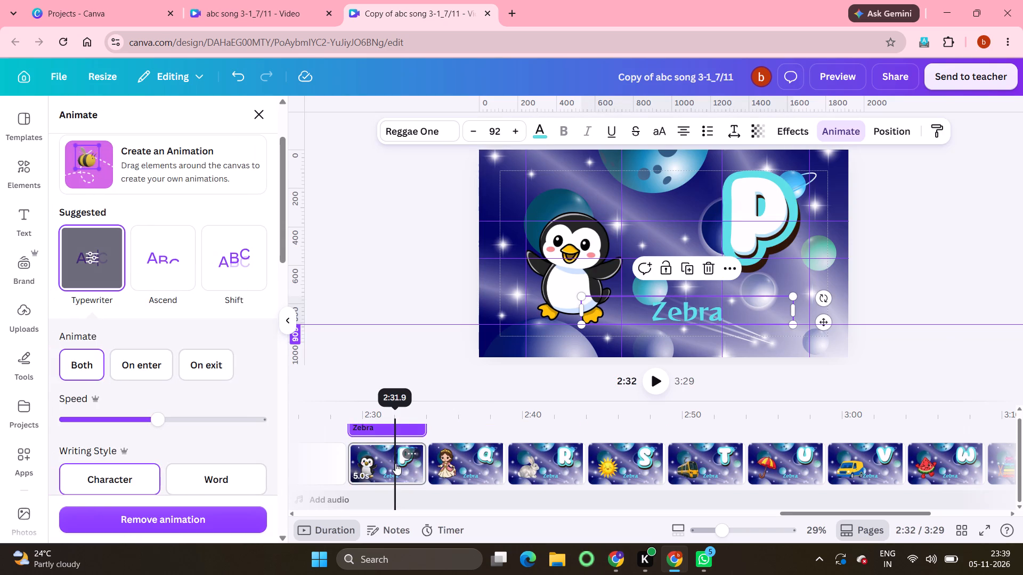
pyautogui.hscroll(4, 395, 463)
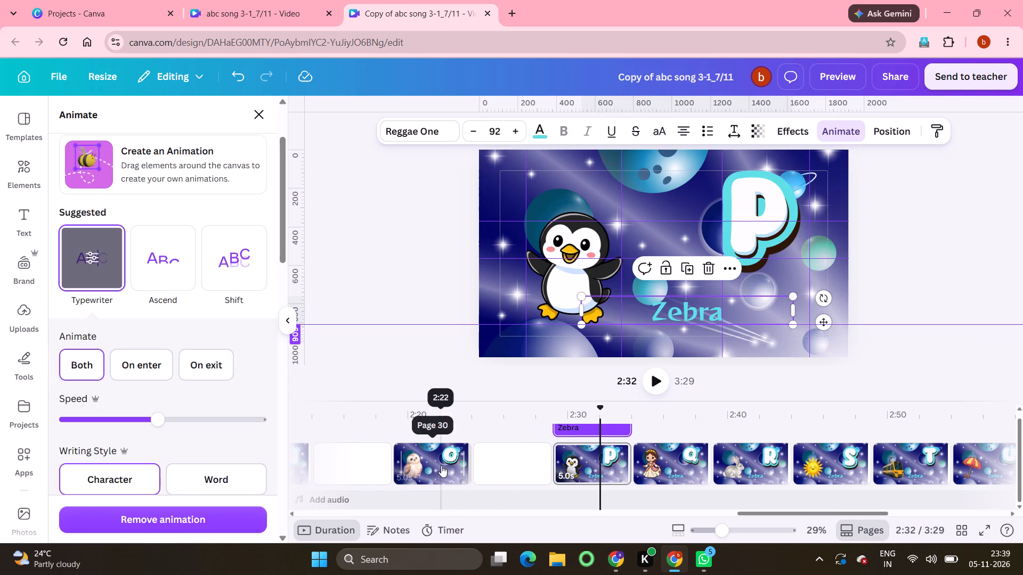
pyautogui.click(441, 465)
pyautogui.hotkey('ctrl', 'v')
pyautogui.hscroll(4, 441, 465)
pyautogui.click(459, 469)
pyautogui.hotkey('ctrl', 'v')
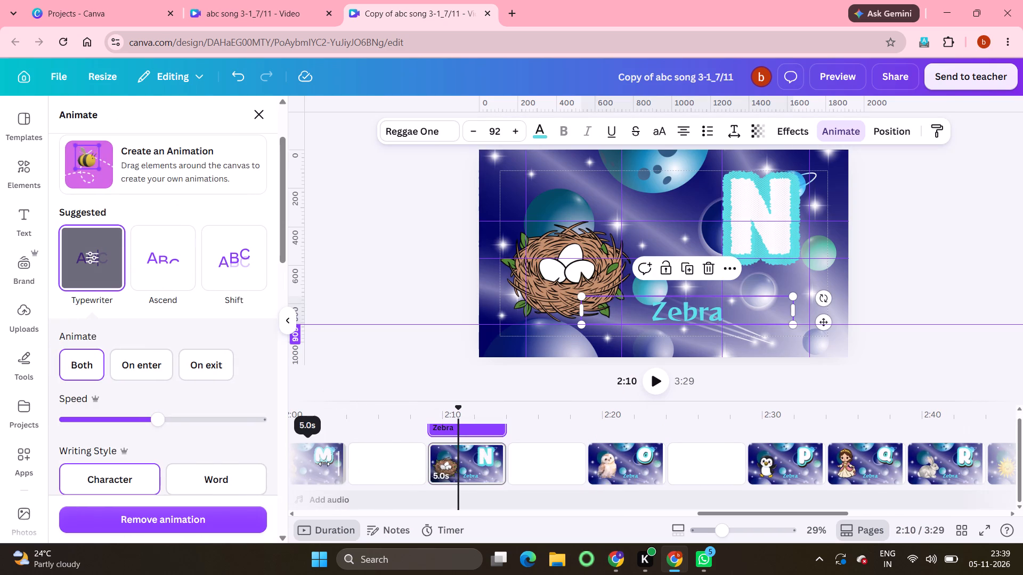
pyautogui.click(324, 464)
pyautogui.hotkey('ctrl', 'v')
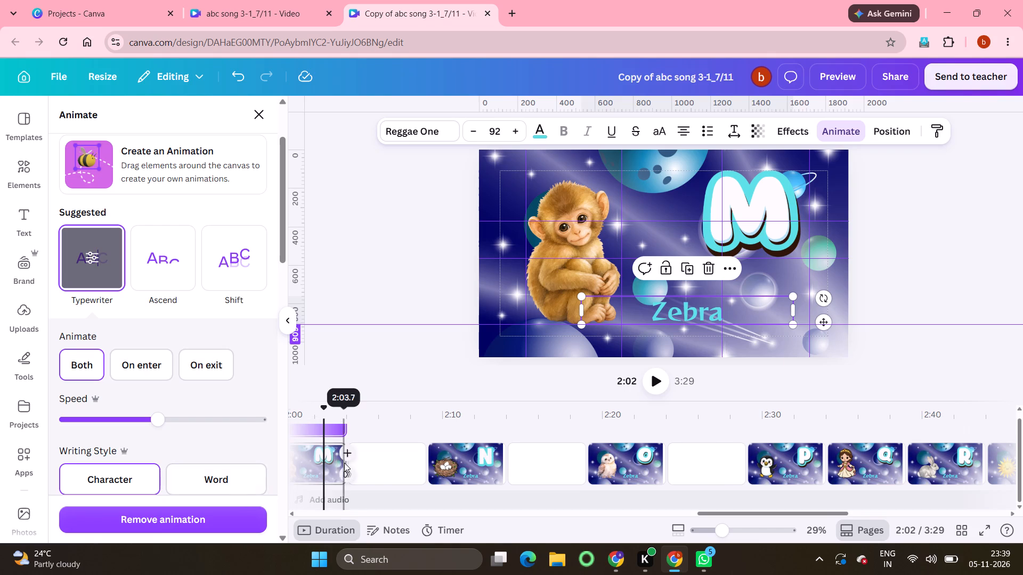
pyautogui.hscroll(4, 344, 463)
pyautogui.click(389, 459)
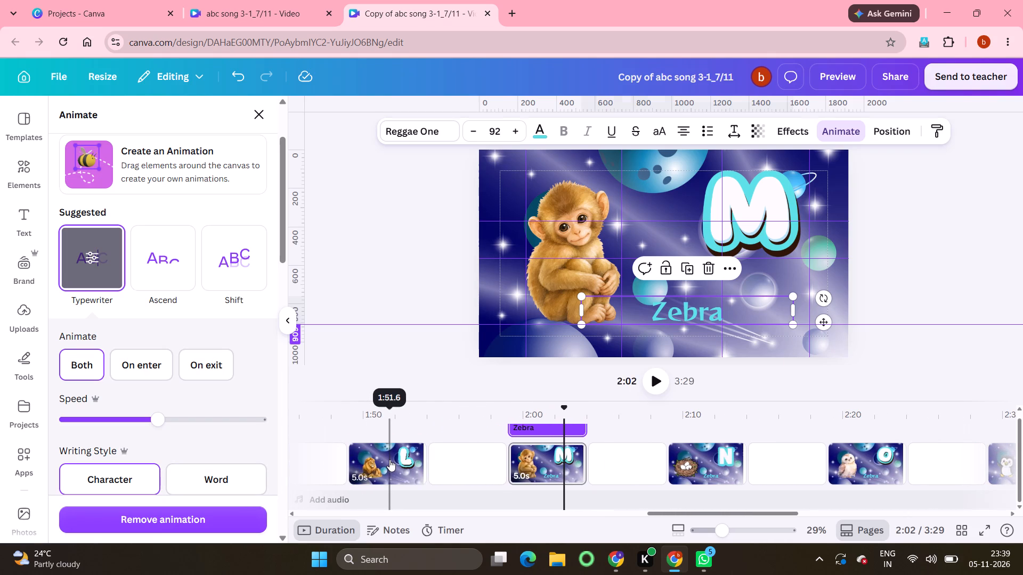
pyautogui.hotkey('ctrl', 'v')
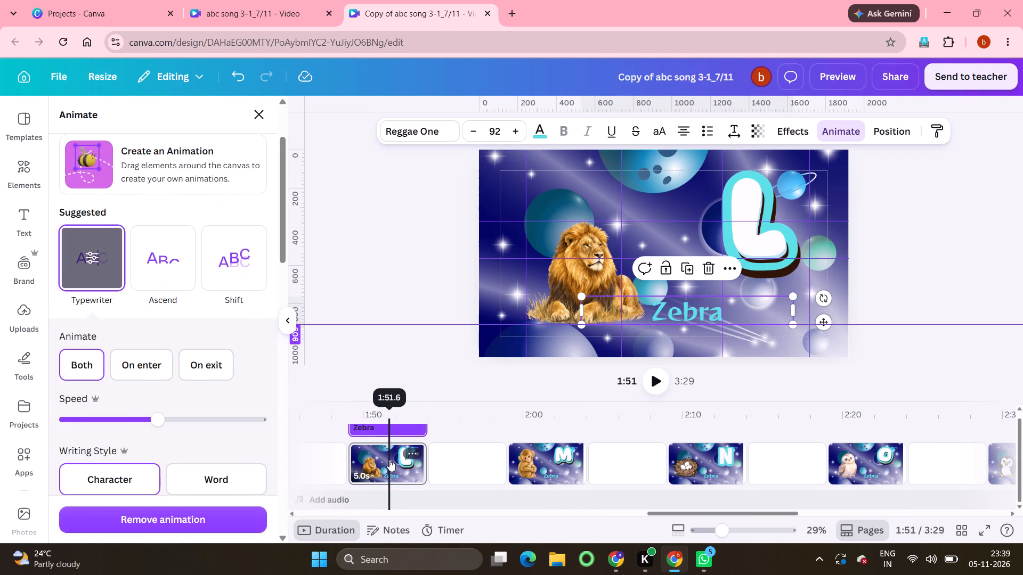
# Paste the copied Zebra text onto the K, J and I letter pages.
pyautogui.hscroll(5, 389, 459)
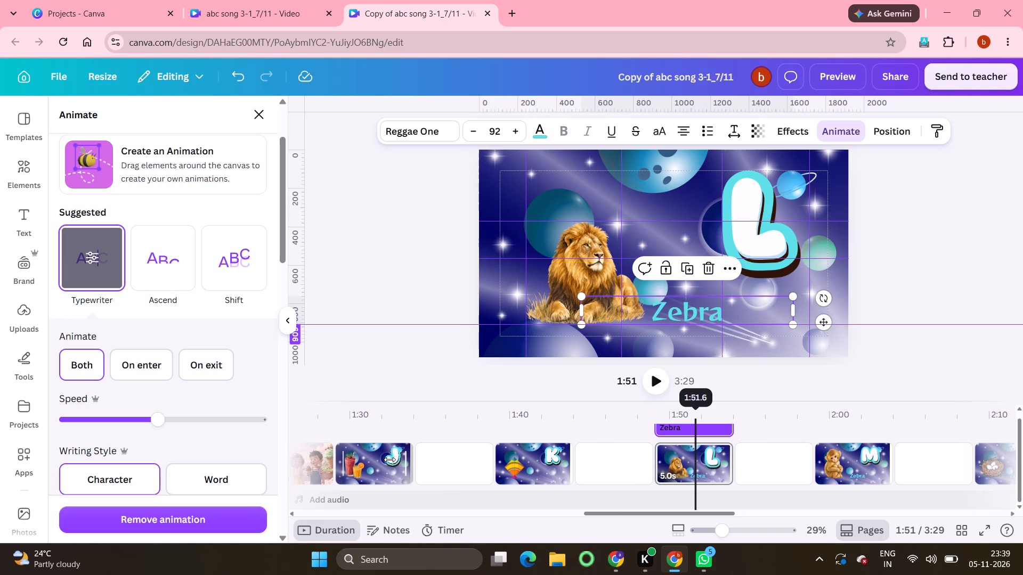
pyautogui.hscroll(-7, 623, 477)
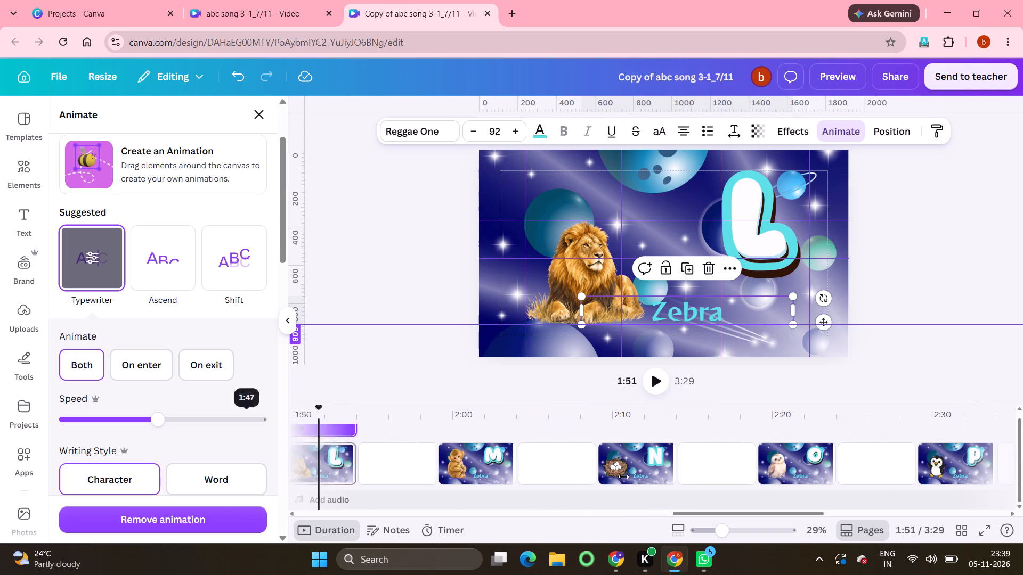
pyautogui.hscroll(-6, 623, 477)
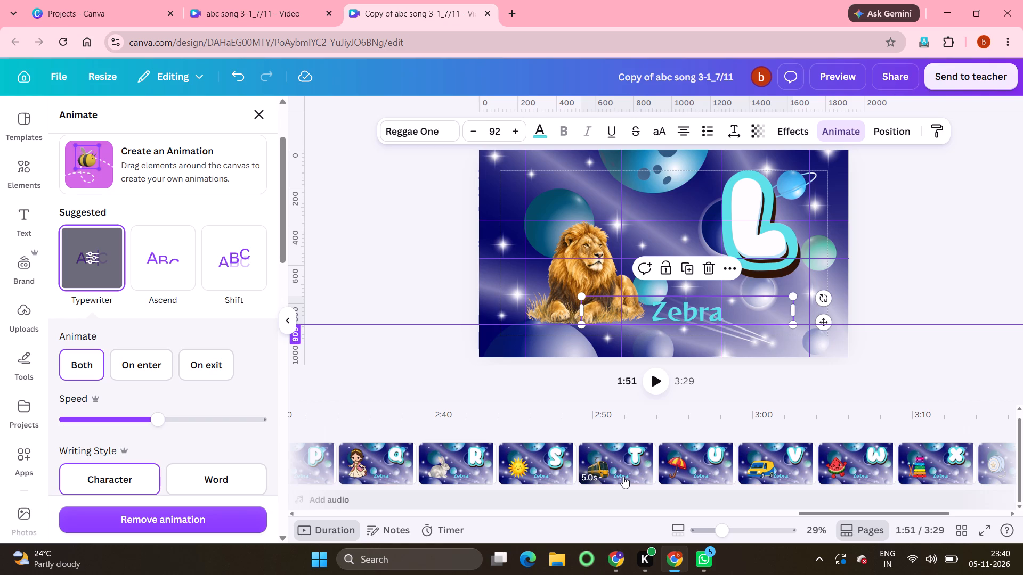
pyautogui.hscroll(6, 433, 459)
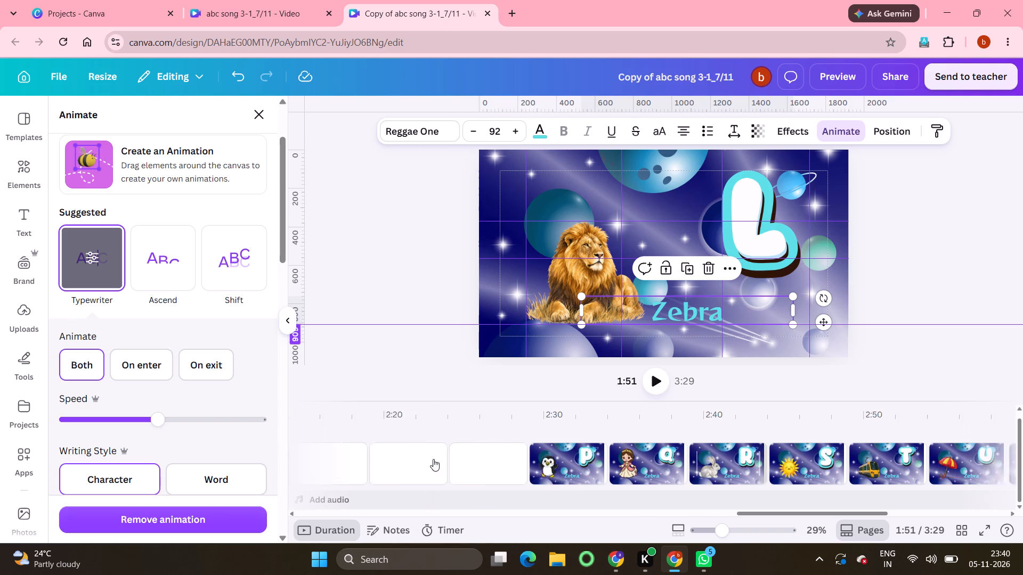
pyautogui.hscroll(2, 433, 459)
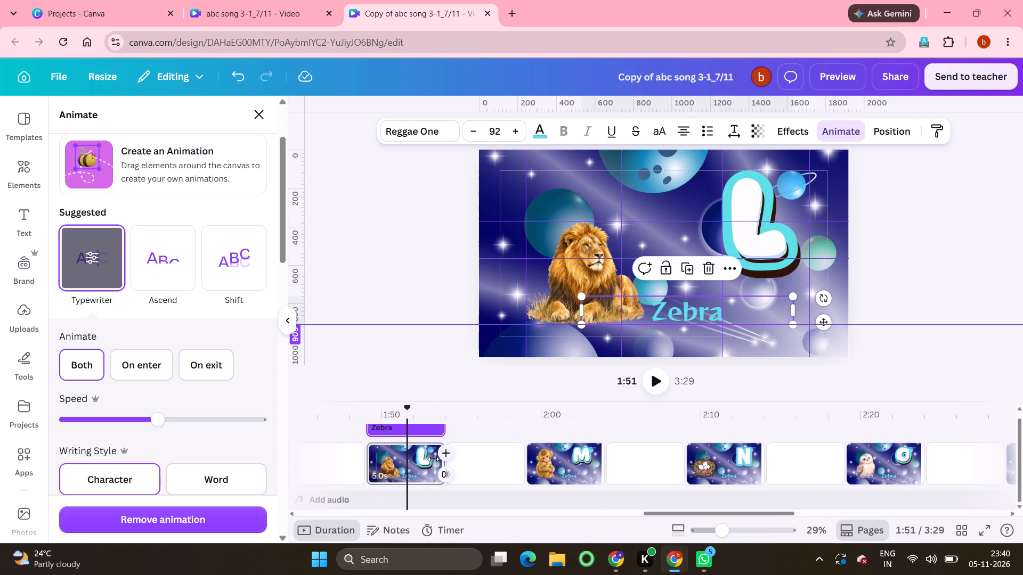
pyautogui.hscroll(1, 433, 459)
pyautogui.click(457, 471)
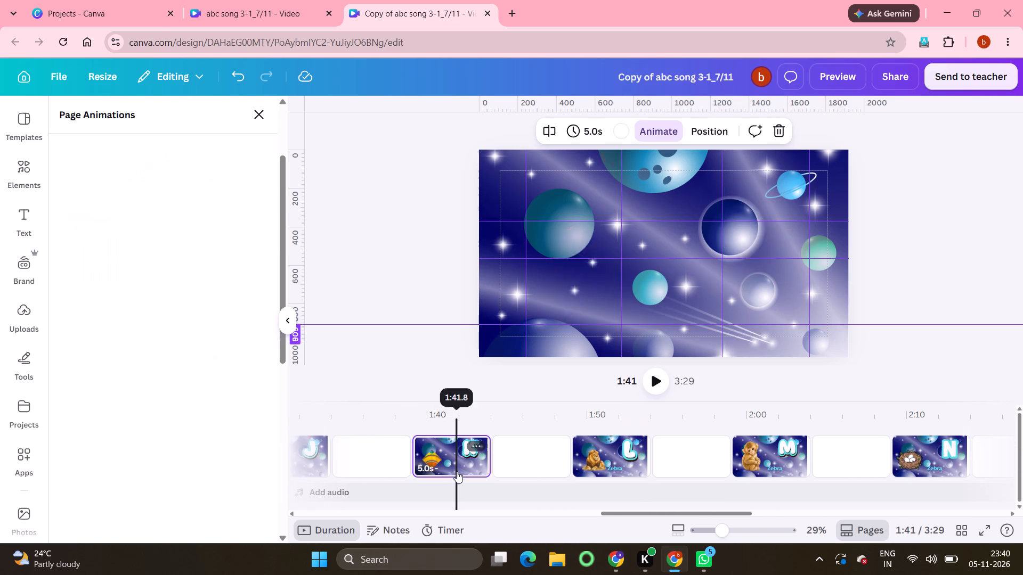
pyautogui.hotkey('ctrl', 'v')
pyautogui.hscroll(2, 457, 471)
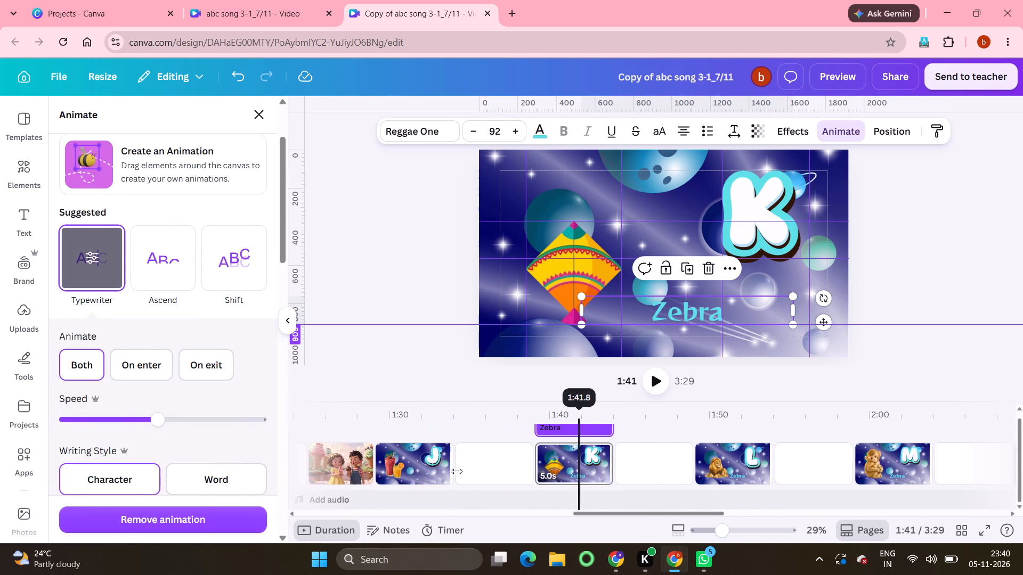
pyautogui.click(483, 458)
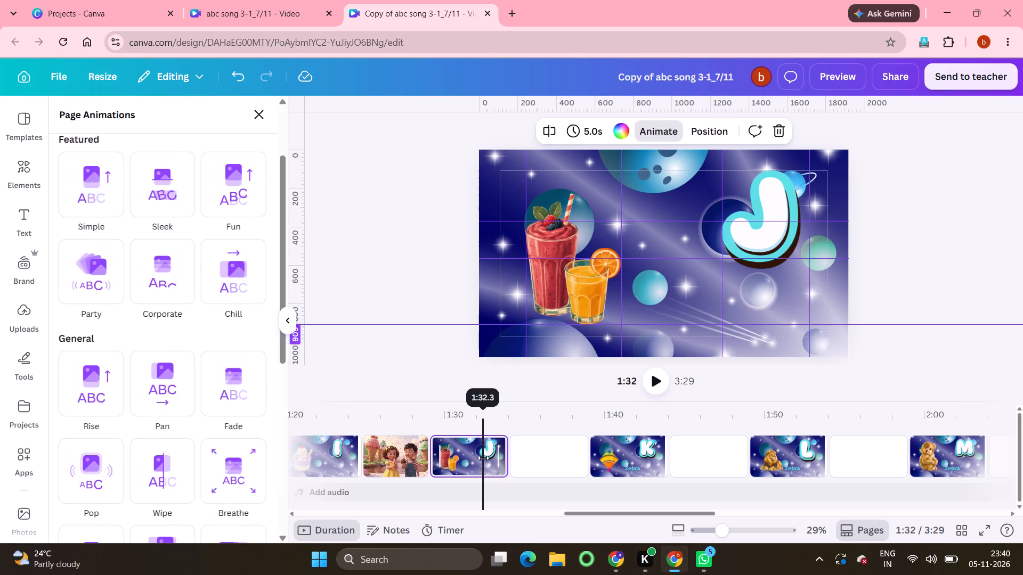
pyautogui.hotkey('ctrl', 'v')
pyautogui.click(324, 461)
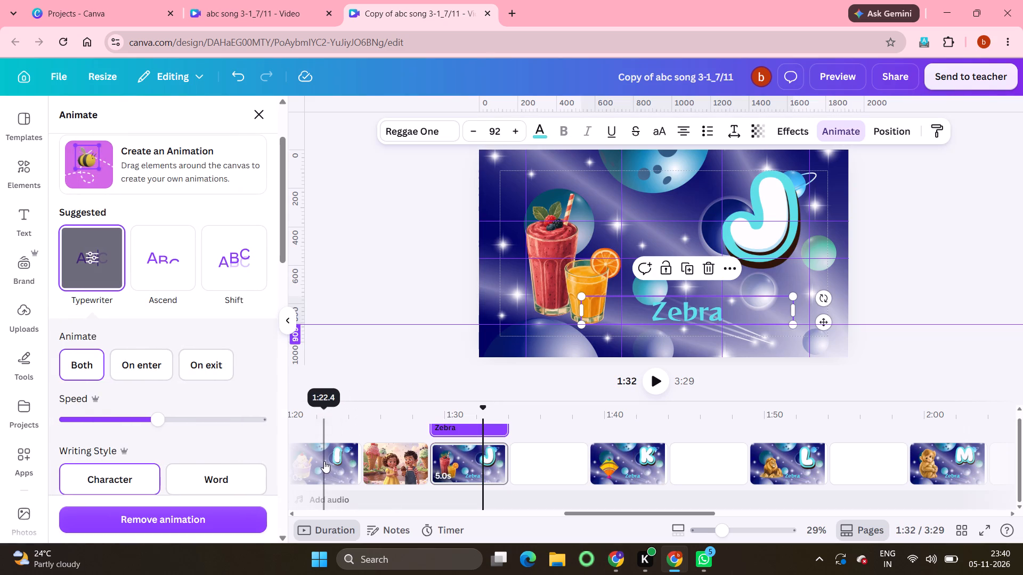
pyautogui.hotkey('ctrl', 'v')
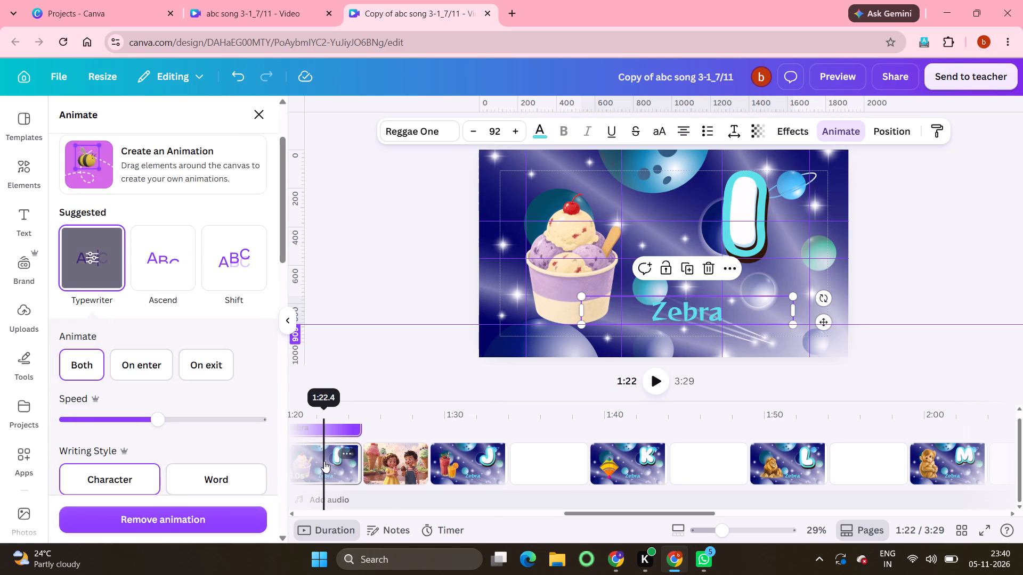
# Paste the copied Zebra text onto the H, G and F letter pages.
pyautogui.hscroll(5, 324, 461)
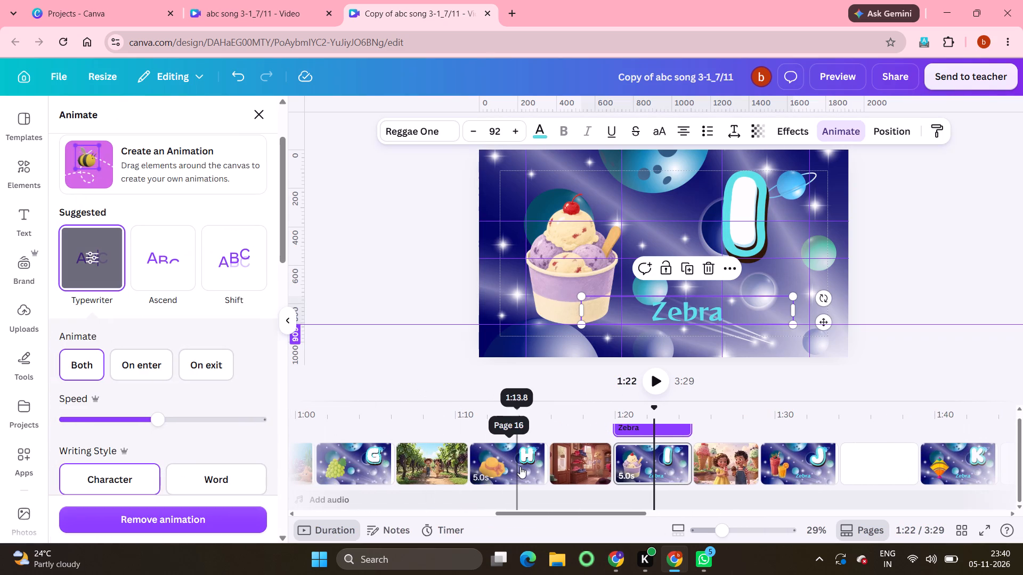
pyautogui.click(520, 467)
pyautogui.hotkey('ctrl', 'v')
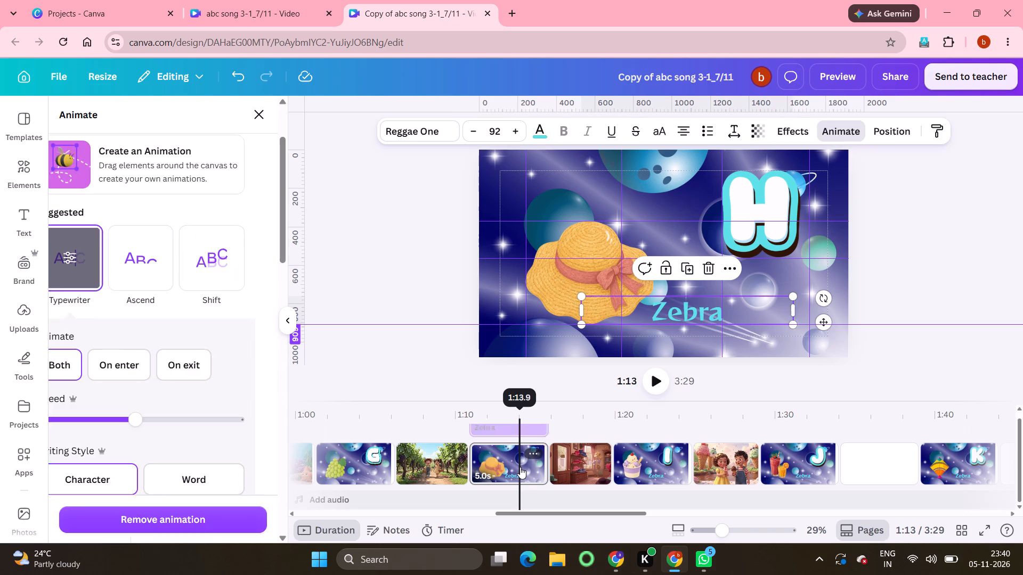
pyautogui.click(362, 466)
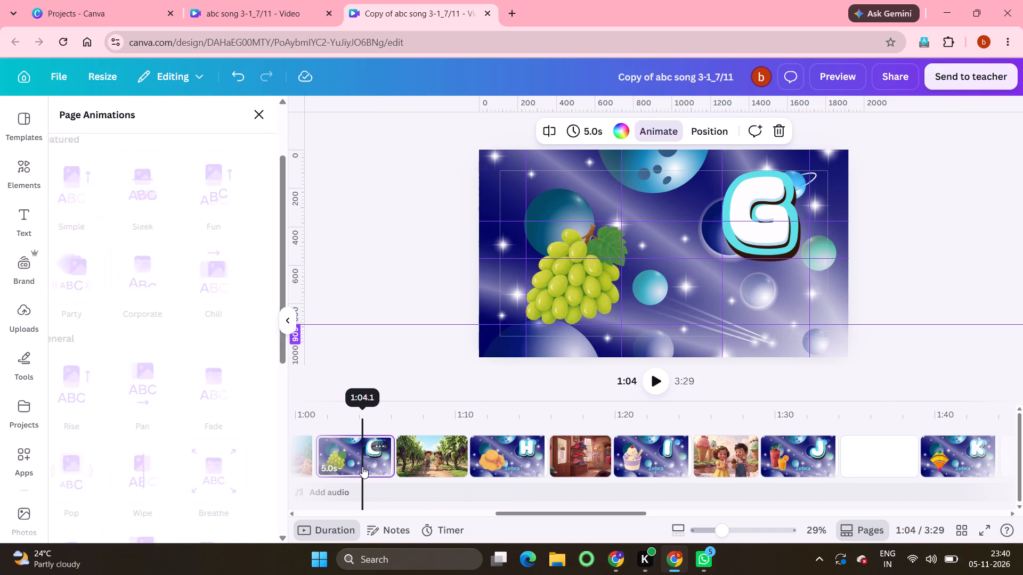
pyautogui.hotkey('ctrl', 'v')
pyautogui.hscroll(5, 362, 466)
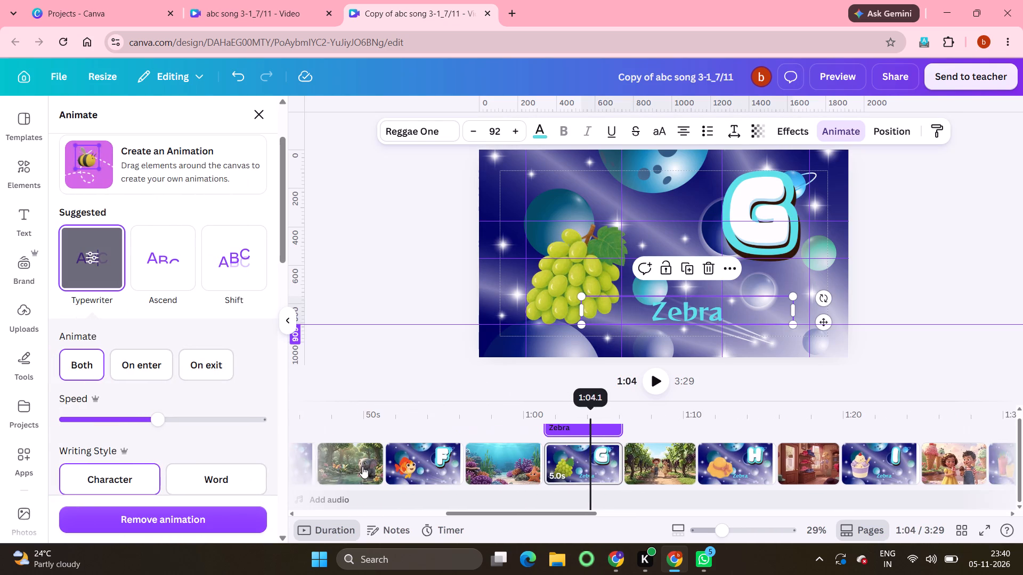
pyautogui.click(436, 466)
pyautogui.hotkey('ctrl', 'v')
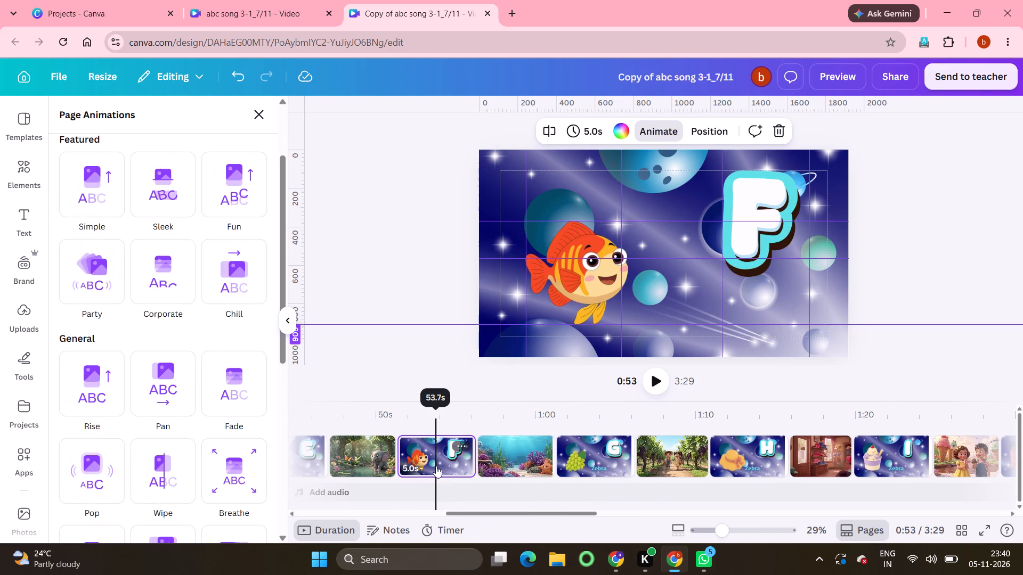
# Paste the copied Zebra text onto the E, D, C, B and A letter pages.
pyautogui.hscroll(3, 436, 466)
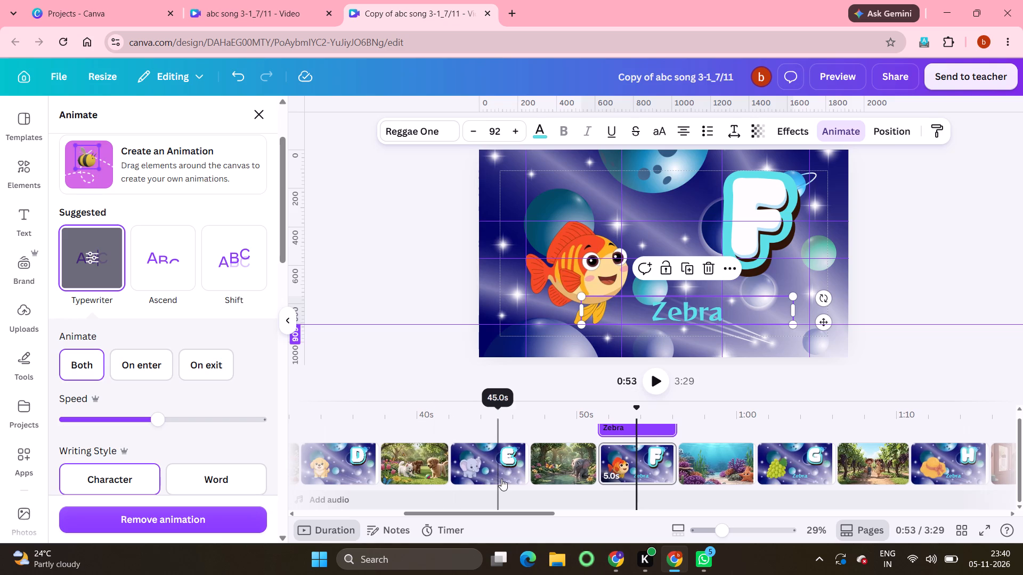
pyautogui.click(501, 479)
pyautogui.hotkey('ctrl', 'v')
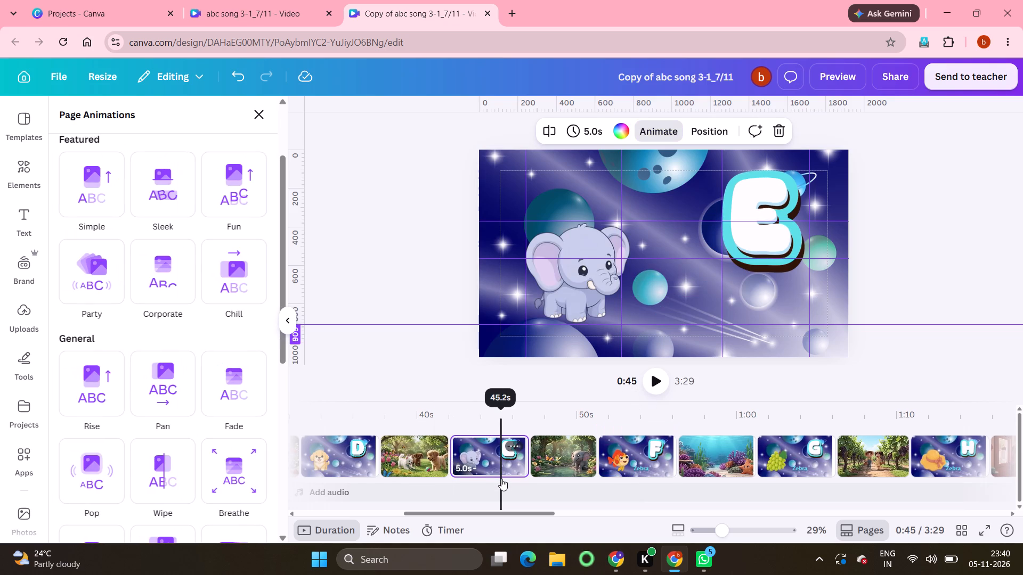
pyautogui.click(350, 469)
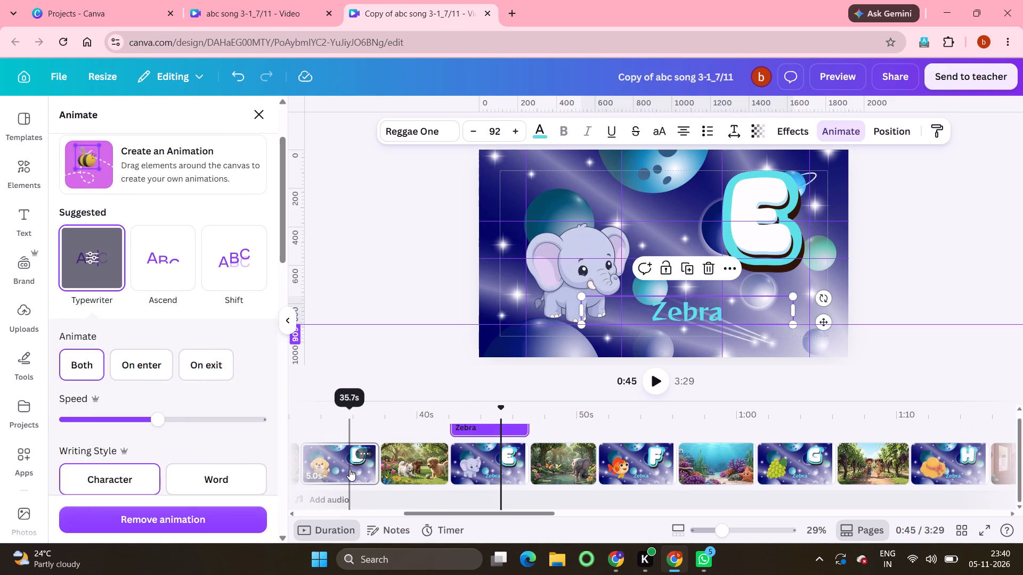
pyautogui.hotkey('ctrl', 'v')
pyautogui.hscroll(4, 350, 469)
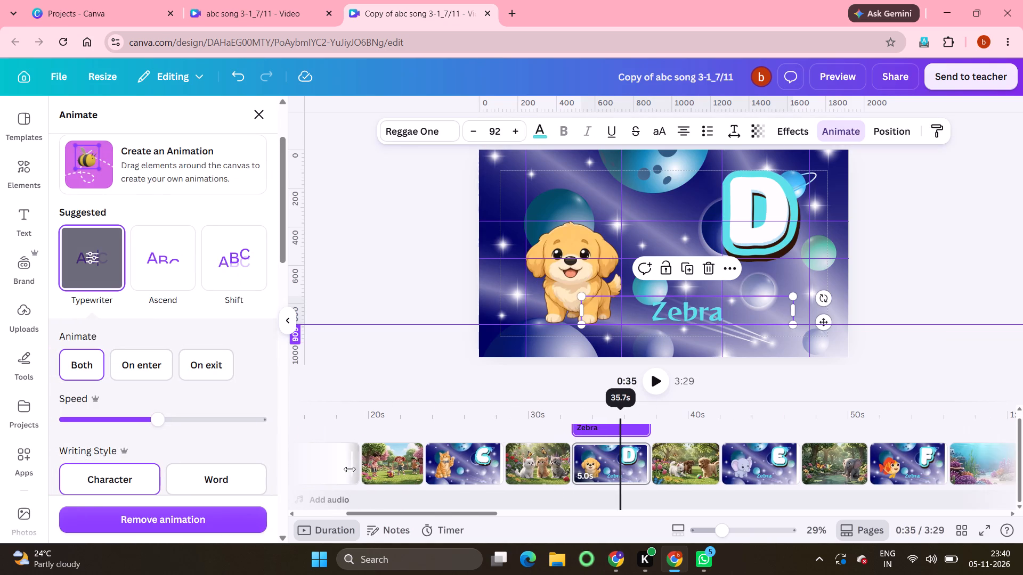
pyautogui.click(486, 468)
pyautogui.hotkey('ctrl', 'v')
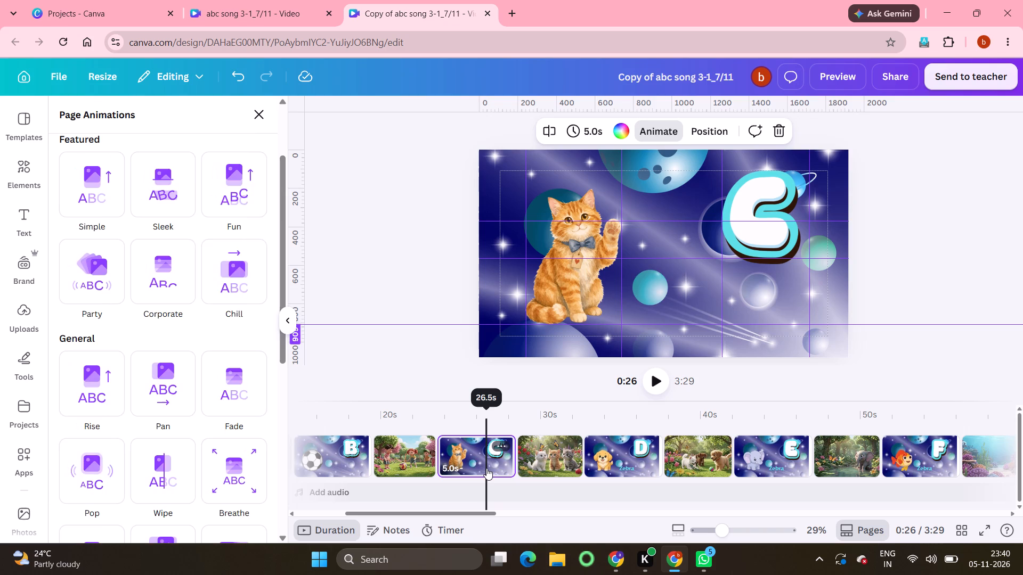
pyautogui.click(335, 464)
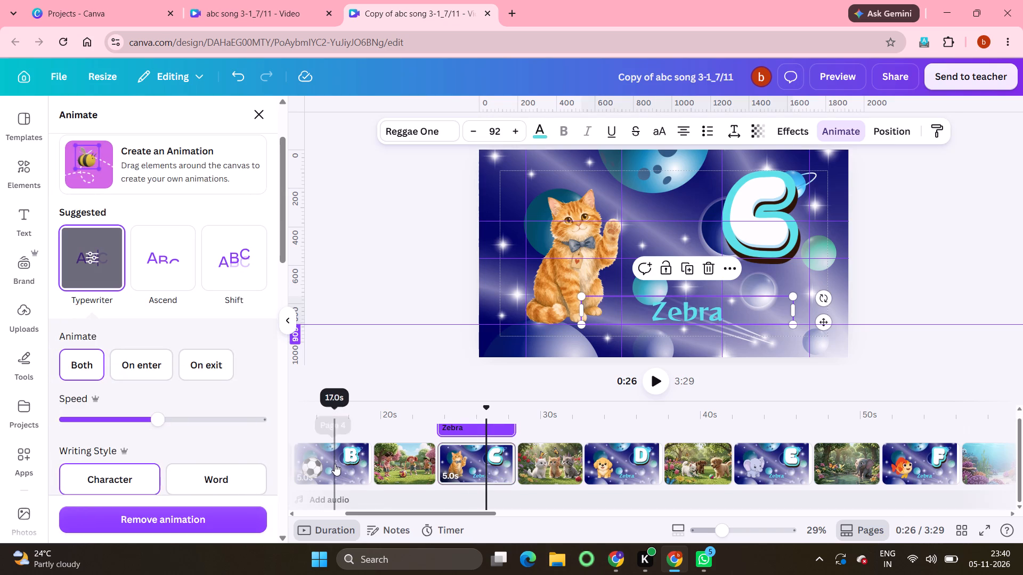
pyautogui.hotkey('ctrl', 'v')
pyautogui.hscroll(5, 335, 464)
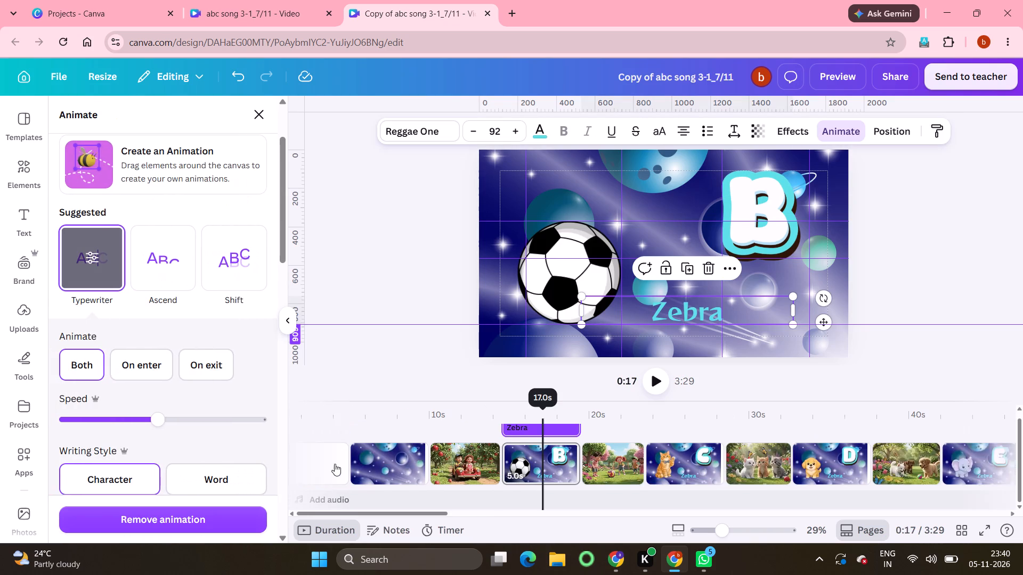
pyautogui.click(413, 464)
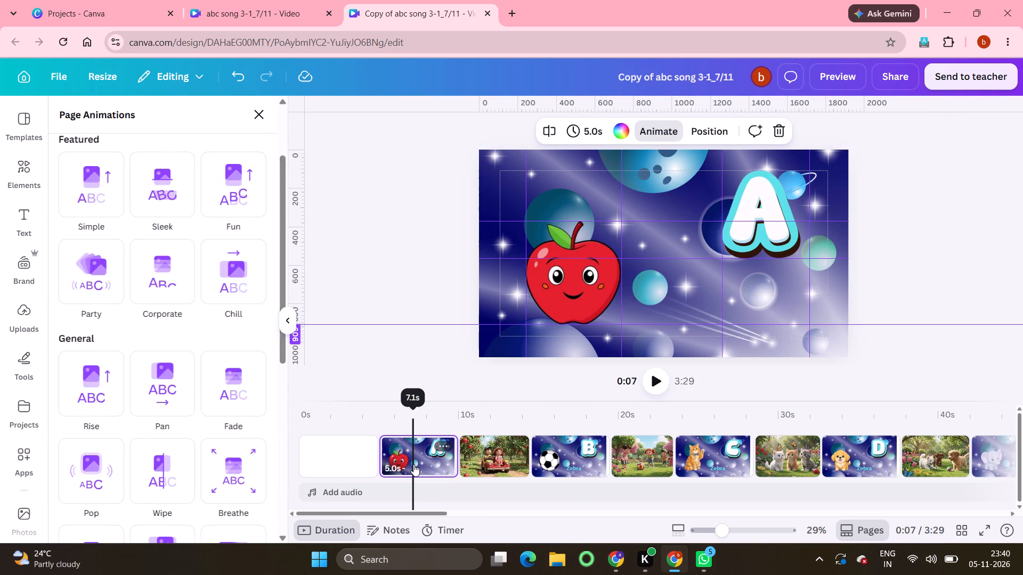
pyautogui.hotkey('ctrl', 'v')
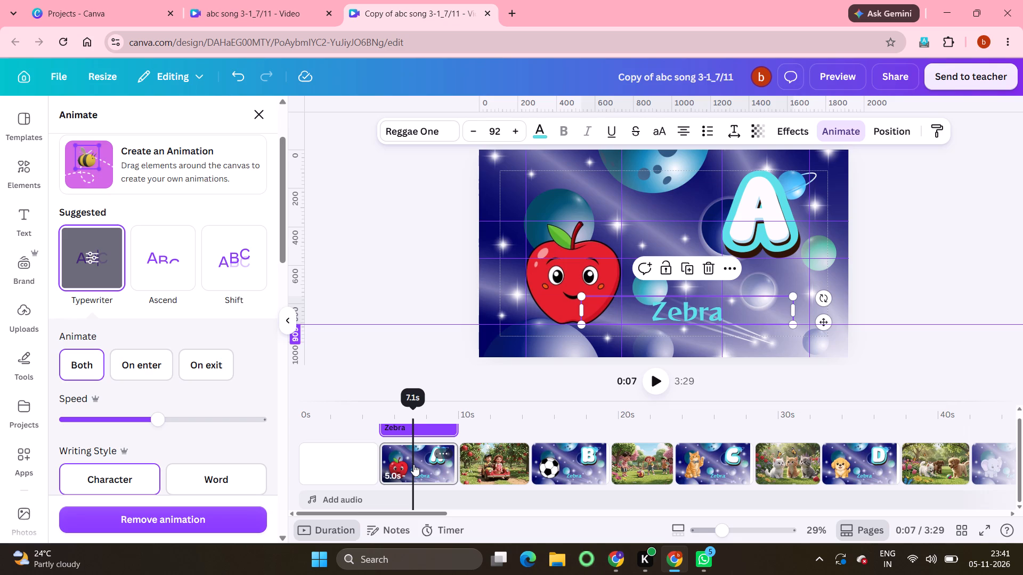
# Replace the Zebra text with Apple on the A page, Ball on the B page and Cat on the C page.
pyautogui.doubleClick(706, 310)
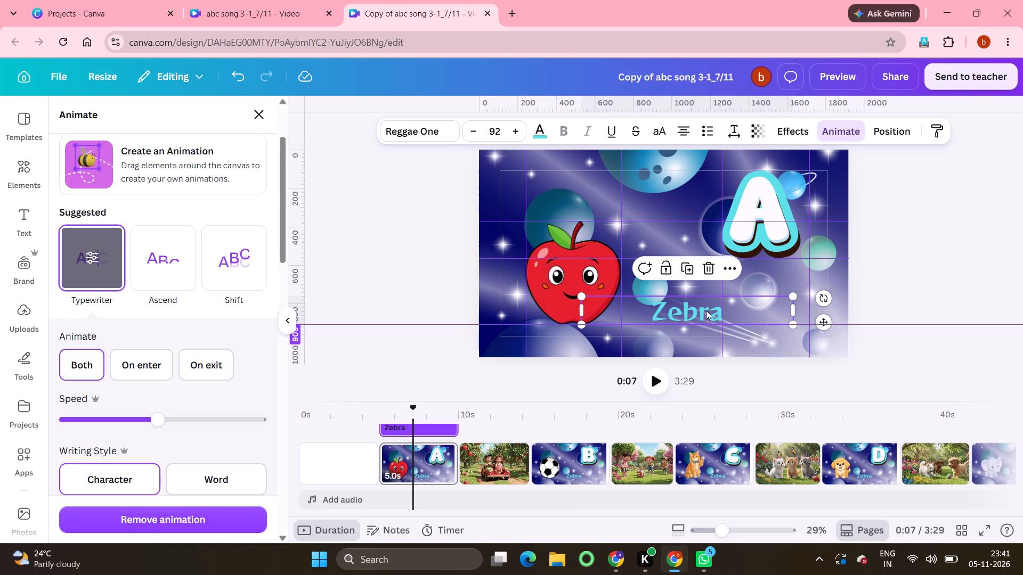
pyautogui.press('BackSpace')
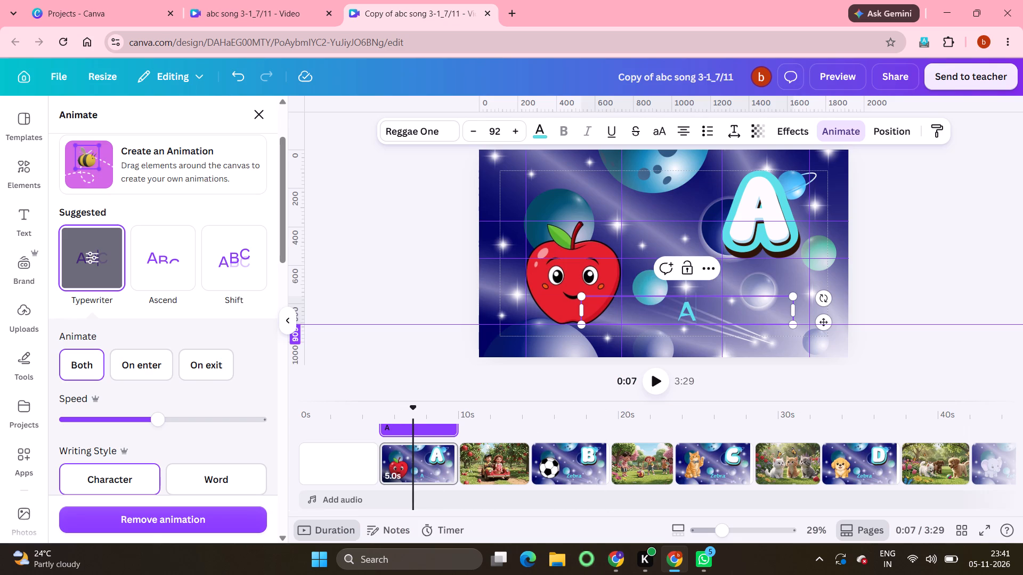
pyautogui.write('pple')
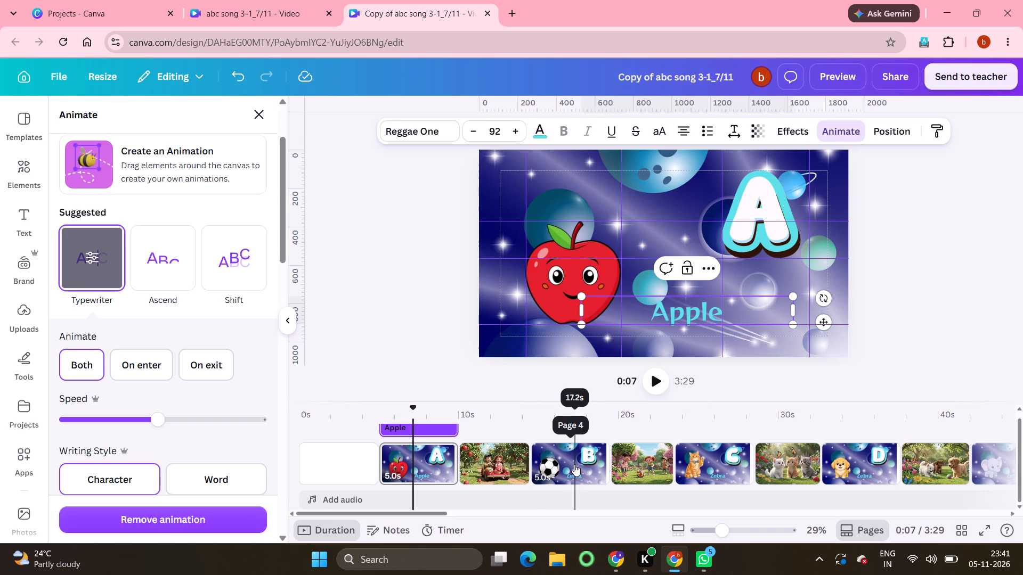
pyautogui.click(574, 465)
pyautogui.doubleClick(689, 313)
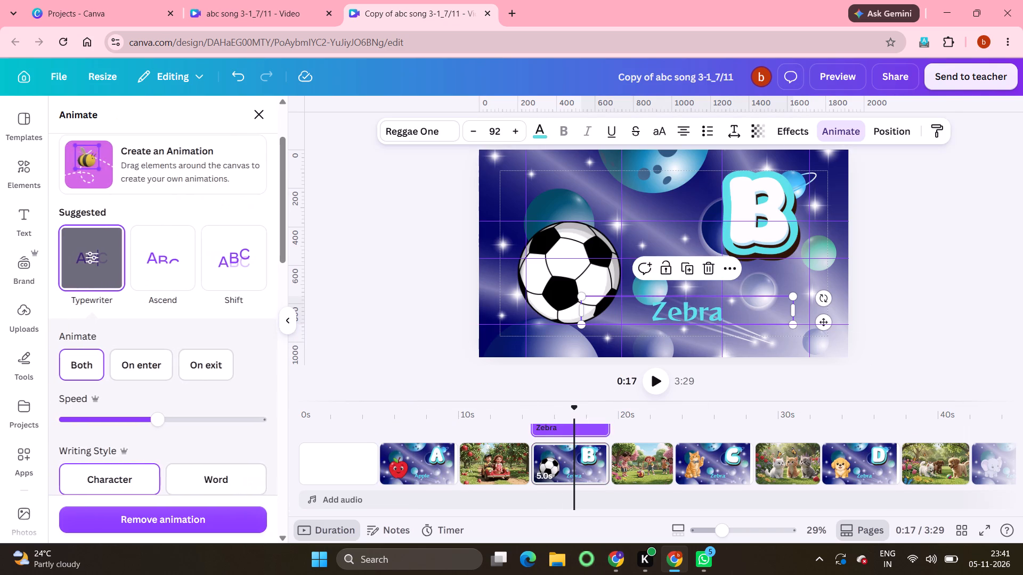
pyautogui.press('BackSpace')
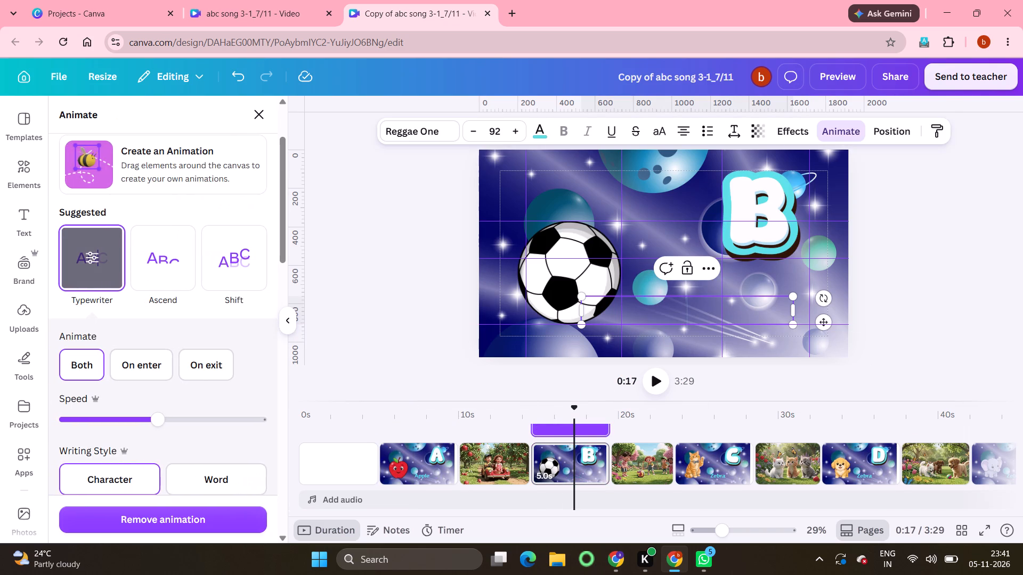
pyautogui.press('b')
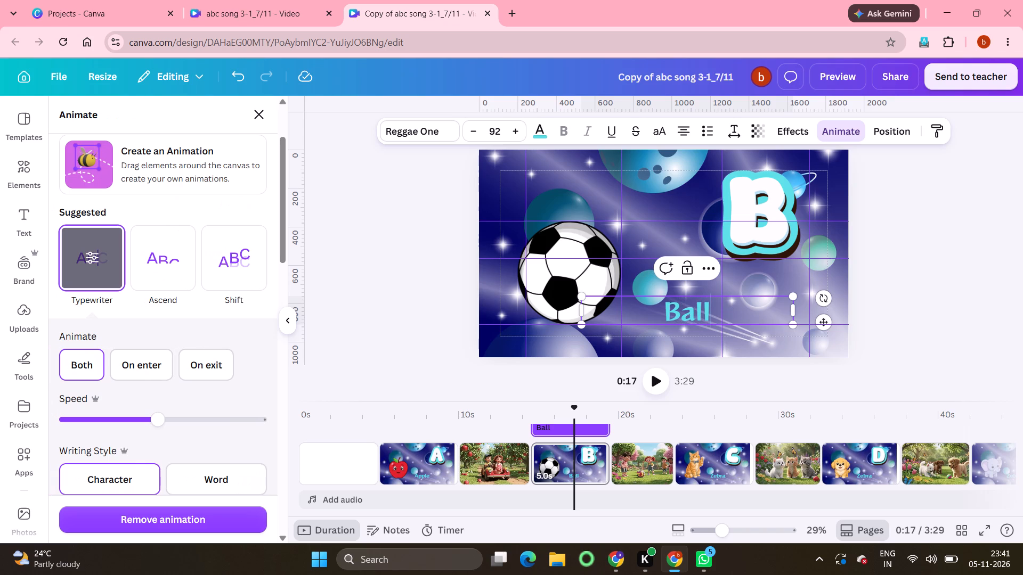
pyautogui.click(715, 473)
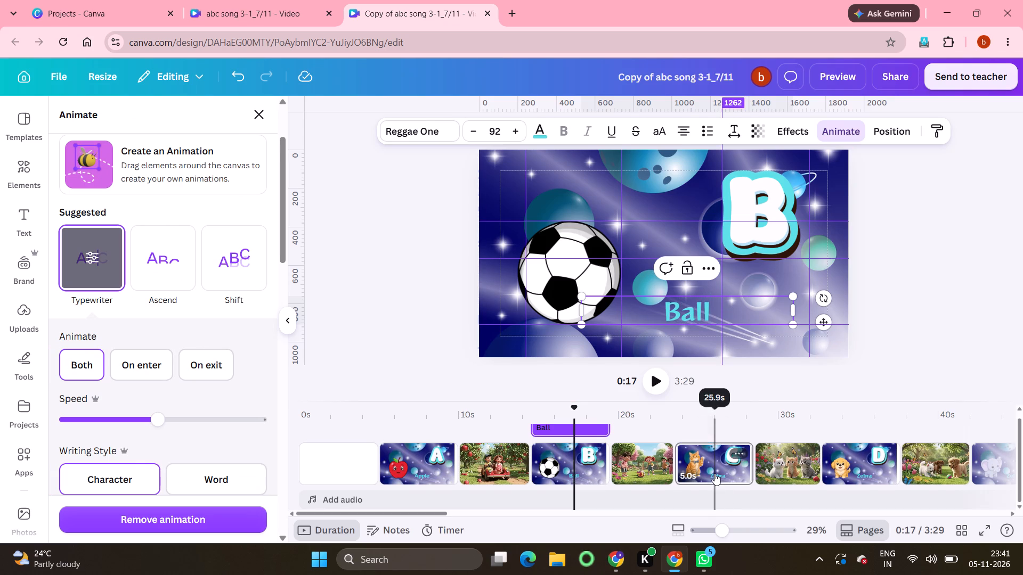
pyautogui.doubleClick(709, 313)
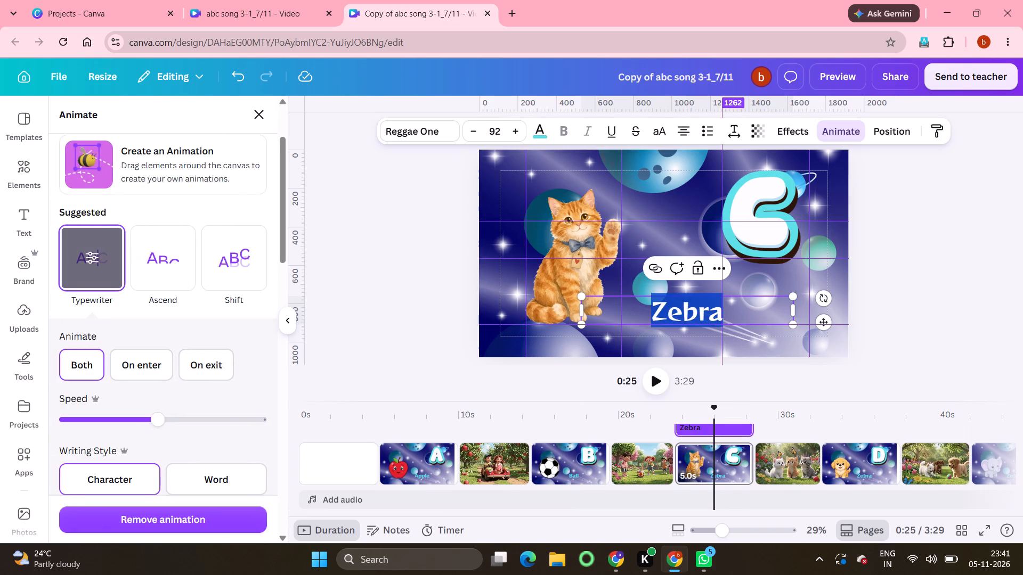
pyautogui.press('BackSpace')
pyautogui.press('c')
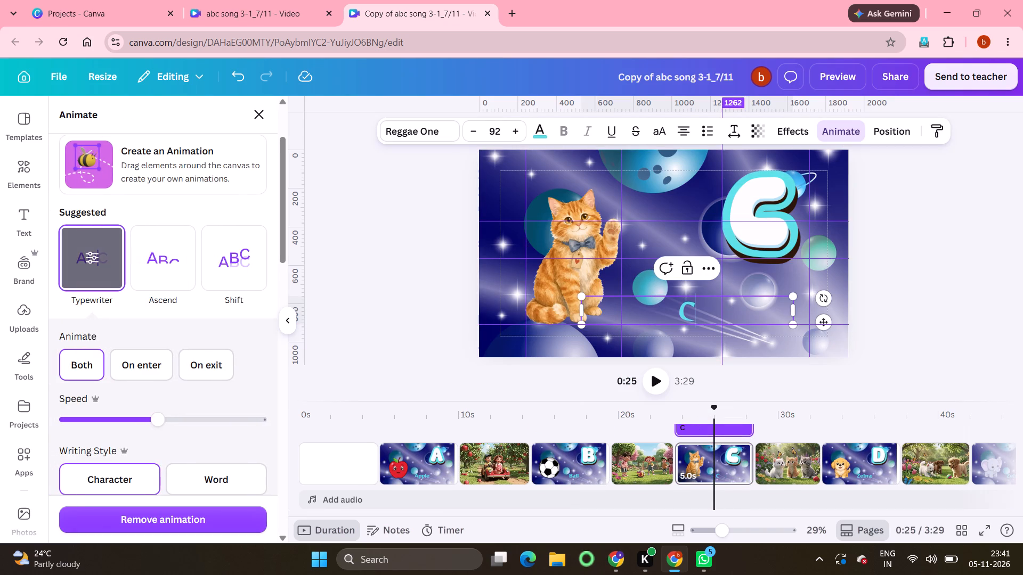
pyautogui.write('at')
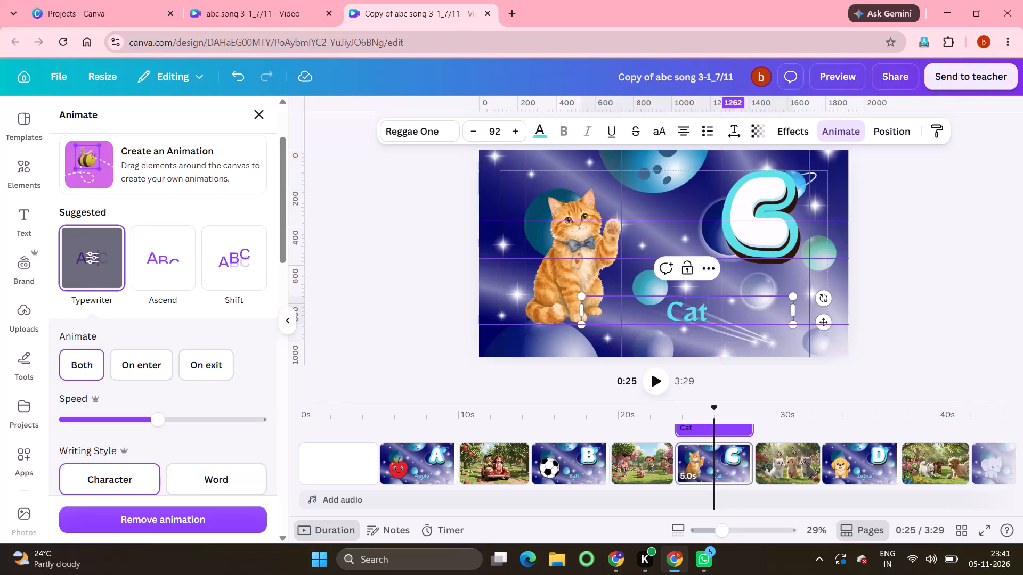
# Look through the remaining letter pages after C along the timeline to check their word labels.
pyautogui.hscroll(-5, 871, 466)
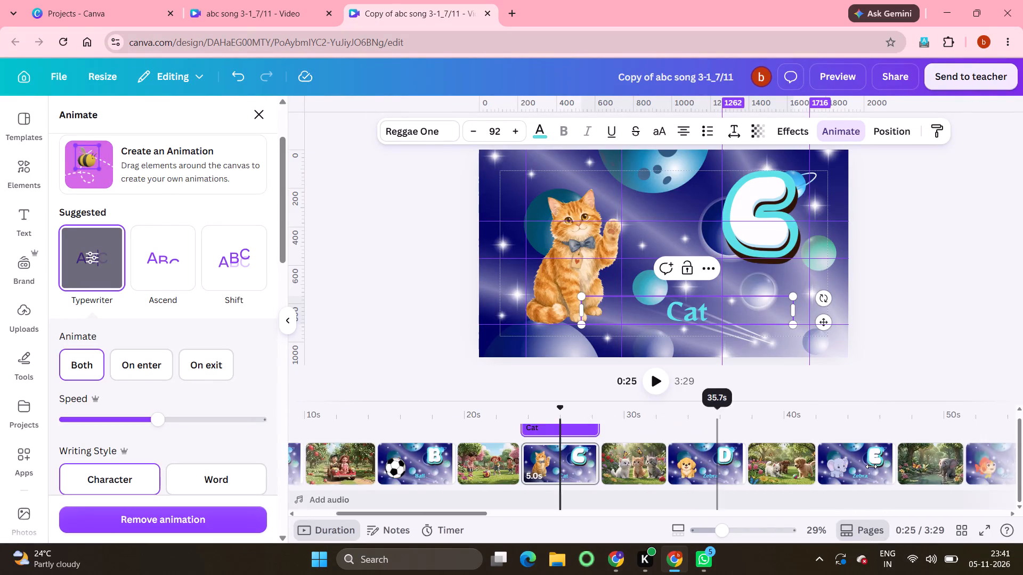
pyautogui.hscroll(-11, 871, 466)
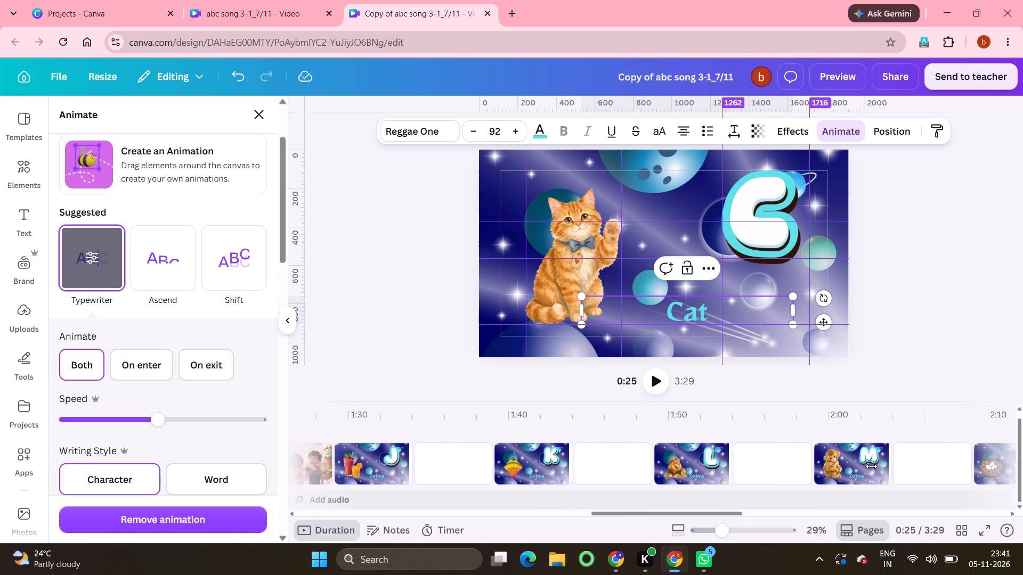
pyautogui.hscroll(-10, 871, 466)
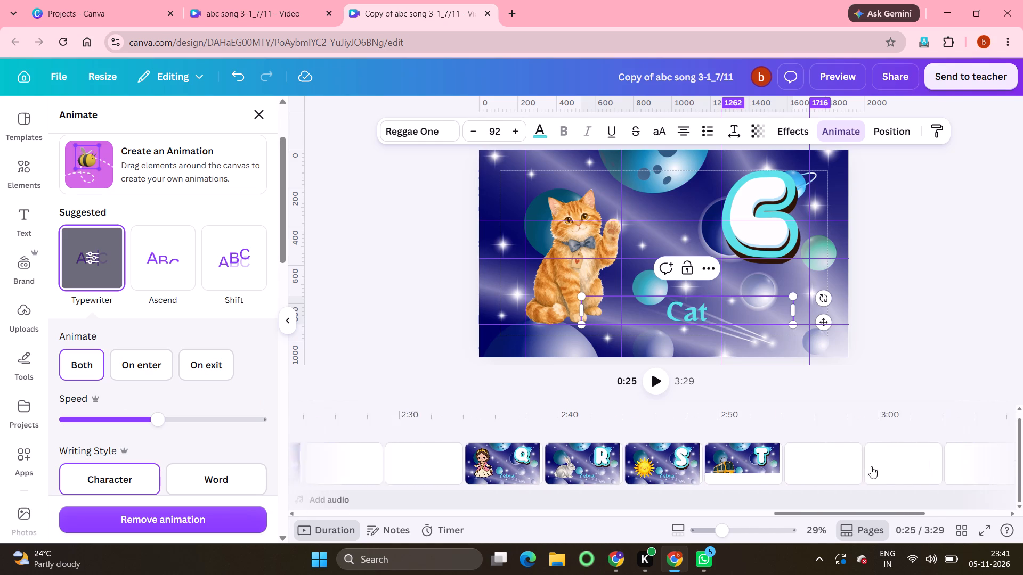
pyautogui.hscroll(-2, 871, 466)
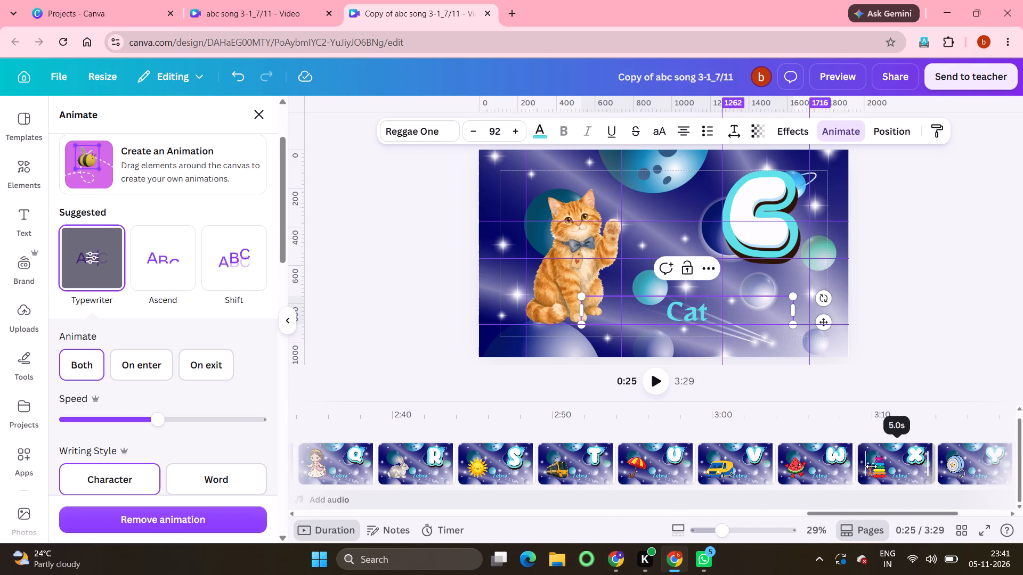
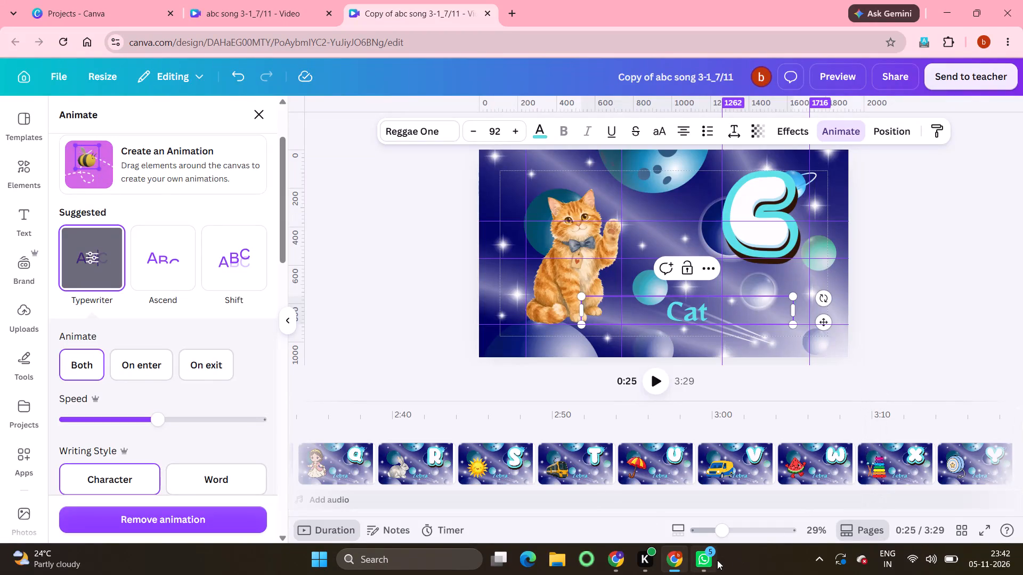
# Replace the Zebra text with Dog on the D page that shows the puppy.
pyautogui.hscroll(11, 593, 486)
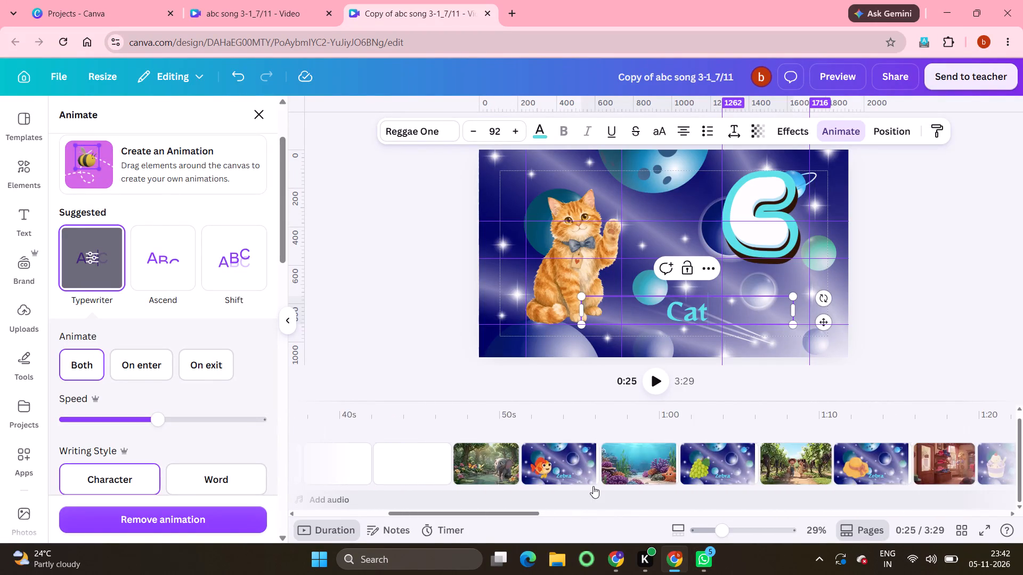
pyautogui.hscroll(-1, 593, 486)
pyautogui.click(418, 466)
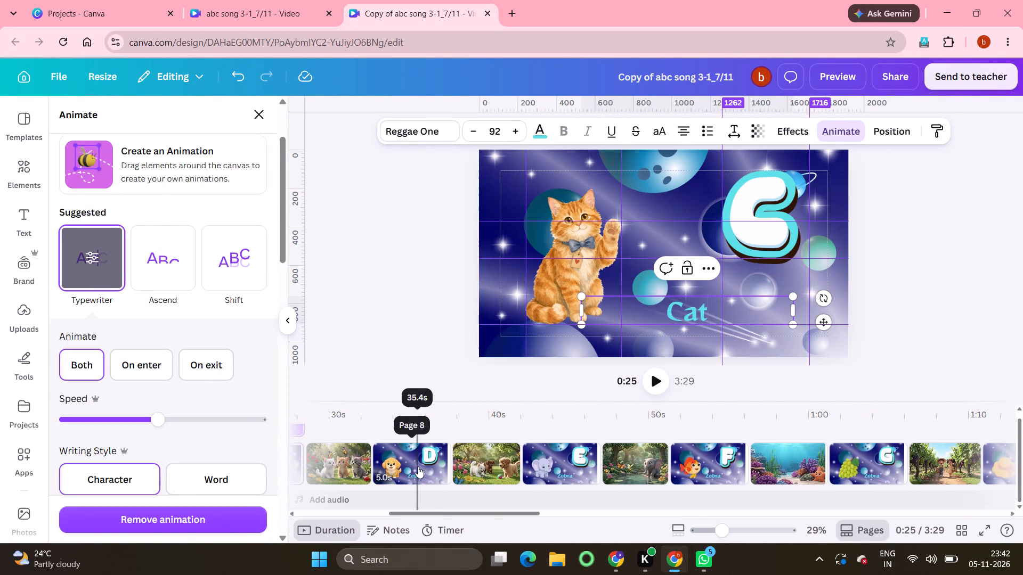
pyautogui.doubleClick(682, 311)
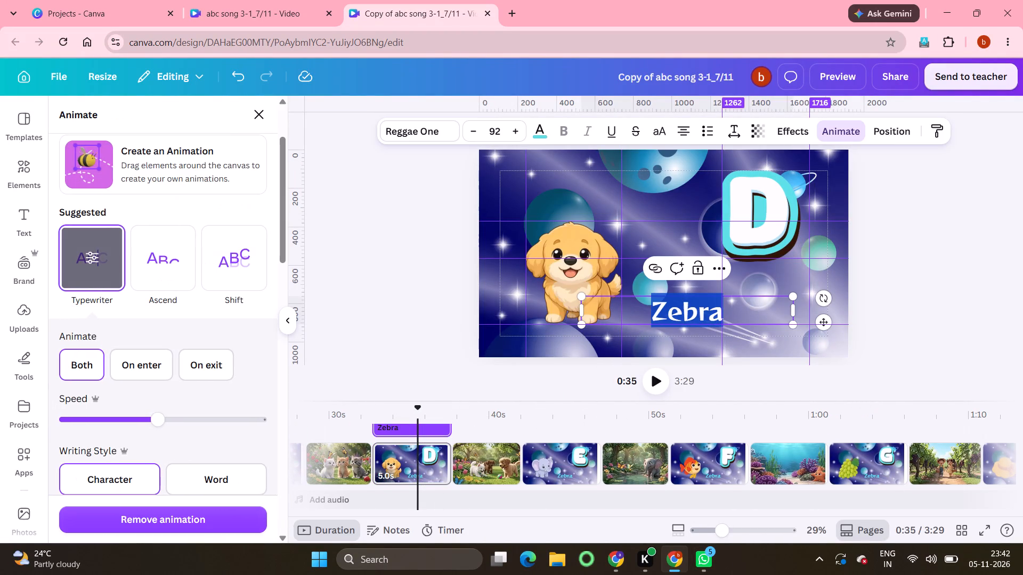
pyautogui.press('BackSpace')
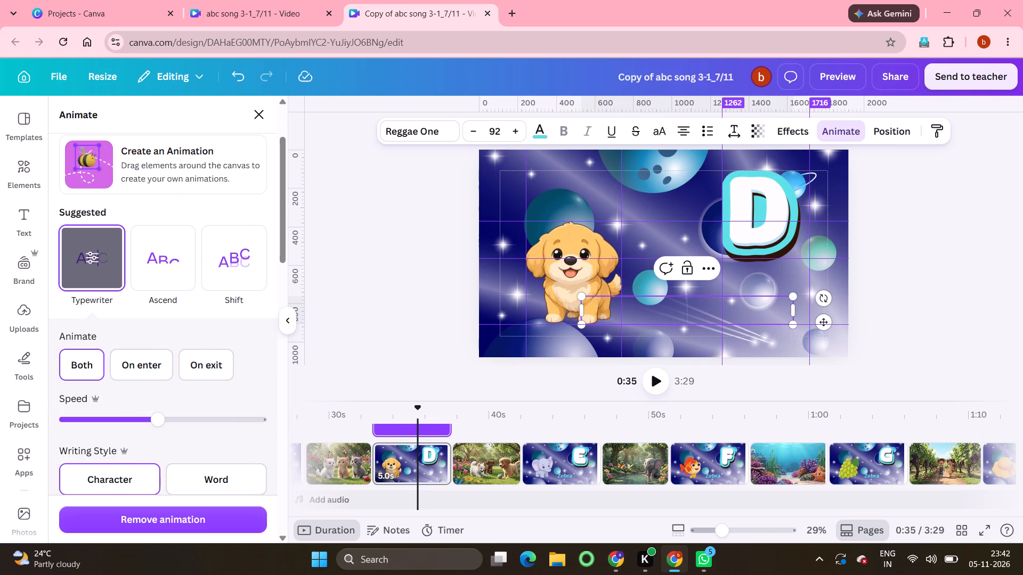
pyautogui.press('d')
pyautogui.write('og')
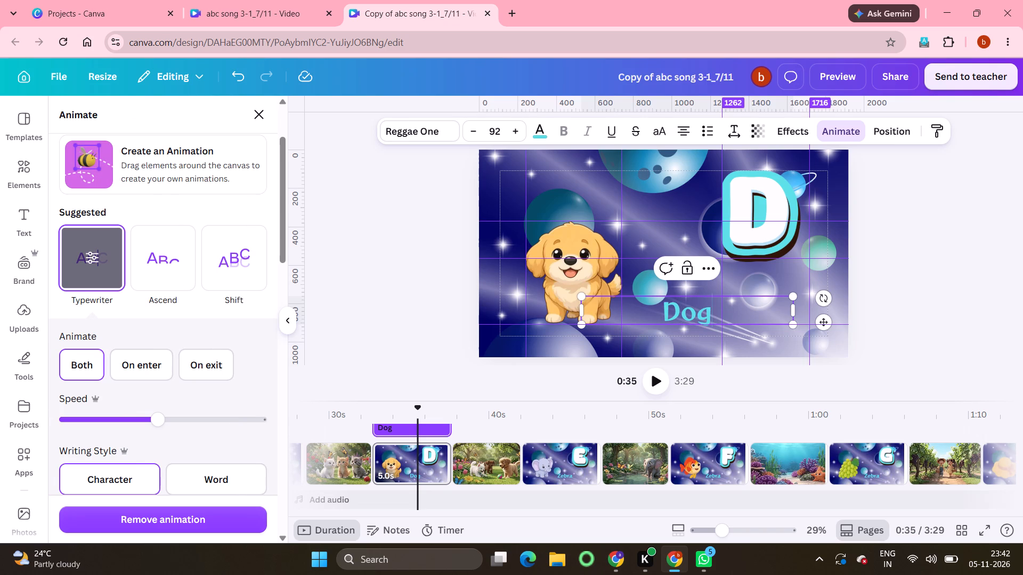
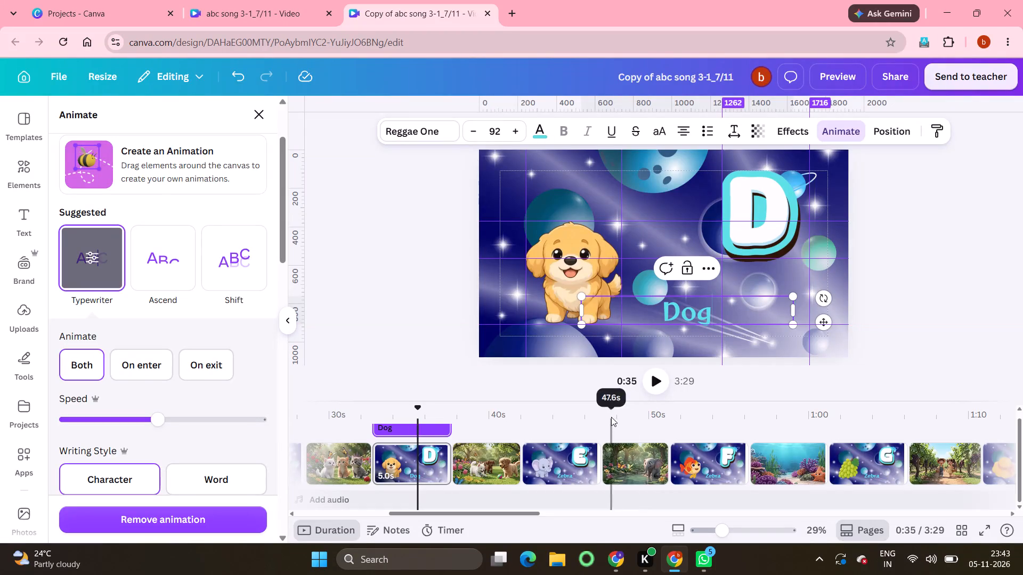
# Replace the Zebra text with Elephant on the E page that shows the baby elephant.
pyautogui.click(562, 458)
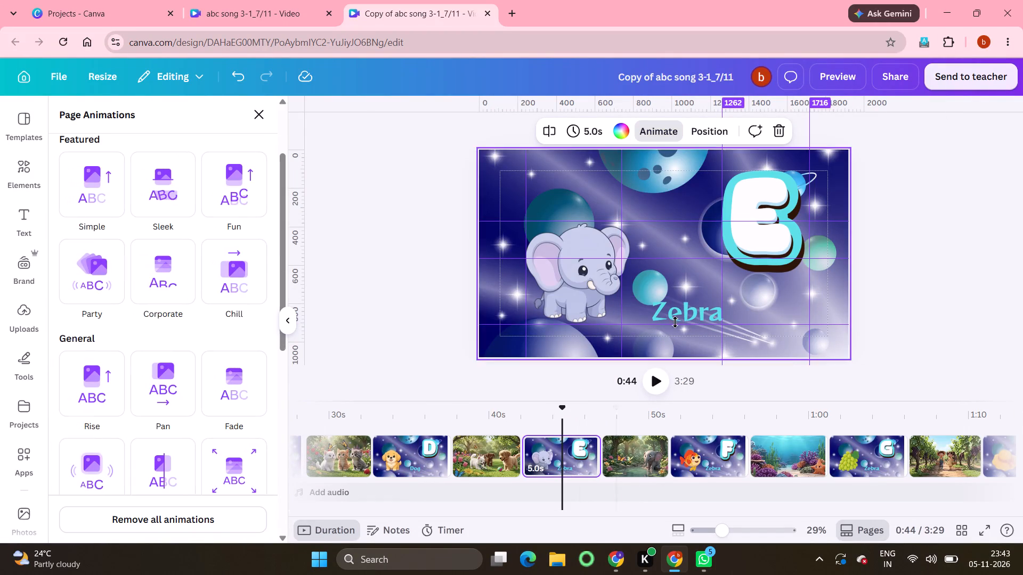
pyautogui.doubleClick(677, 318)
pyautogui.press('BackSpace')
pyautogui.click(677, 318)
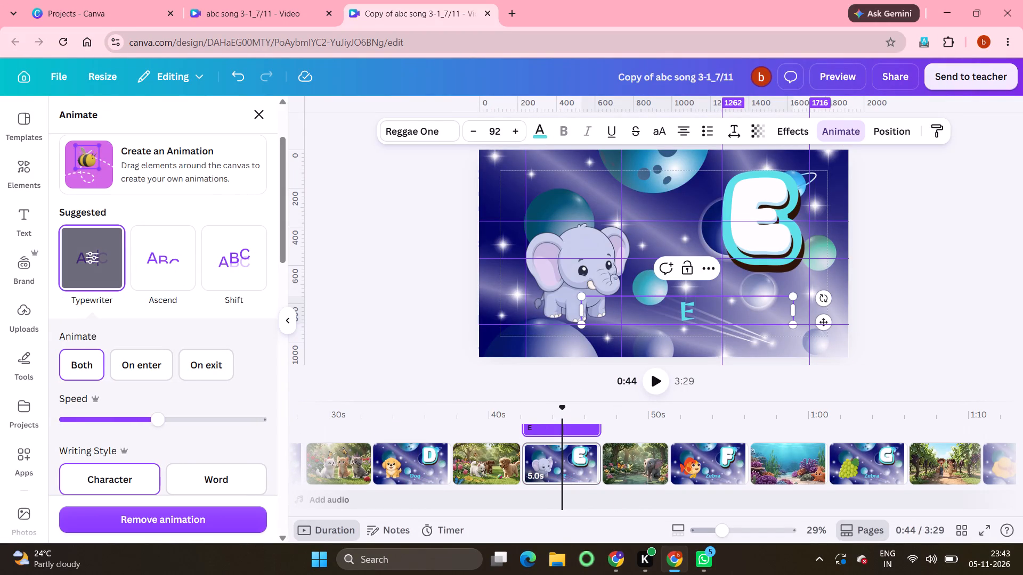
pyautogui.write('lephant')
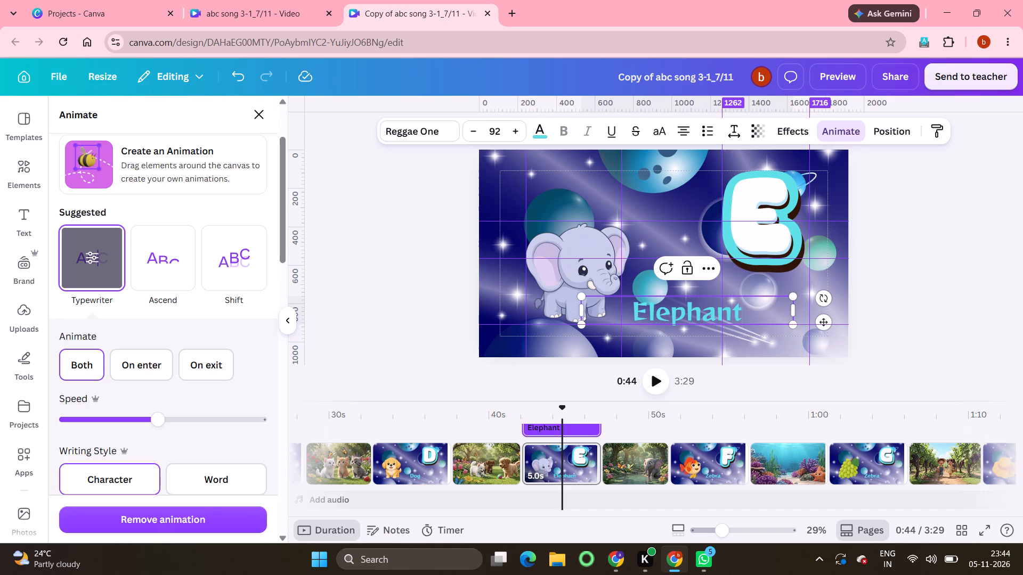
# Replace the Zebra text with Fish on the F page that shows the orange fish.
pyautogui.click(716, 469)
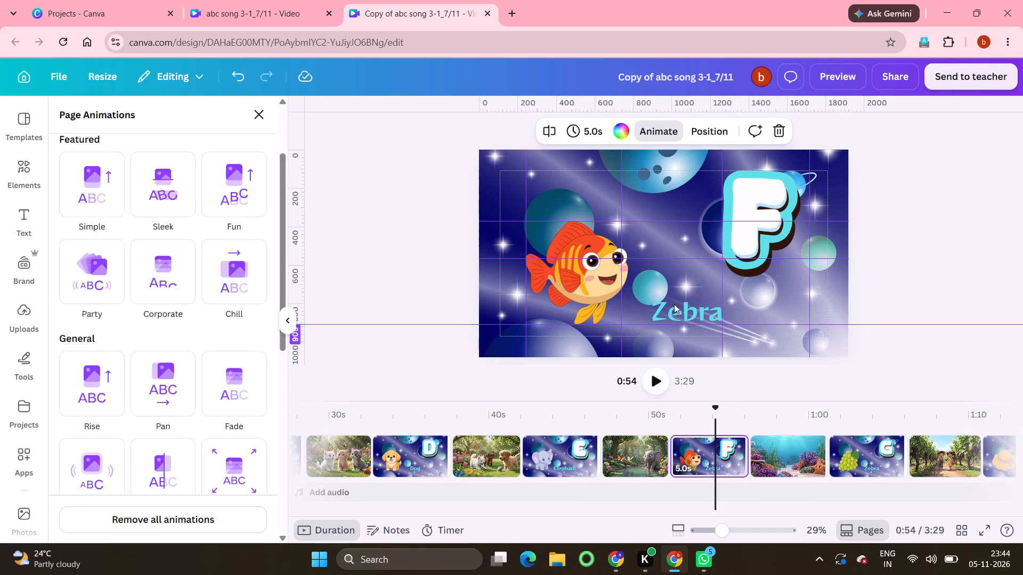
pyautogui.doubleClick(674, 304)
pyautogui.press('BackSpace')
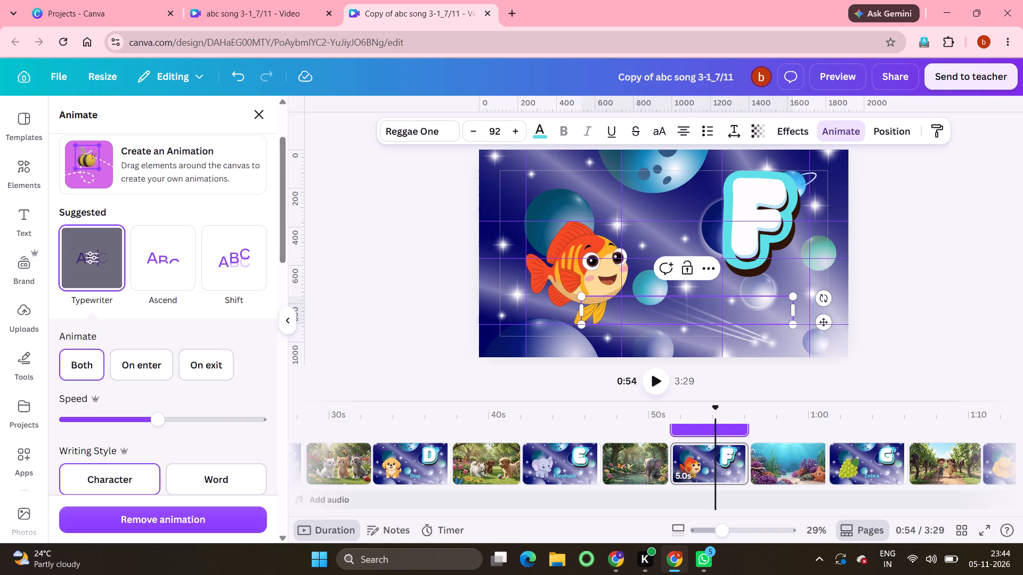
pyautogui.press('f')
pyautogui.write('ish')
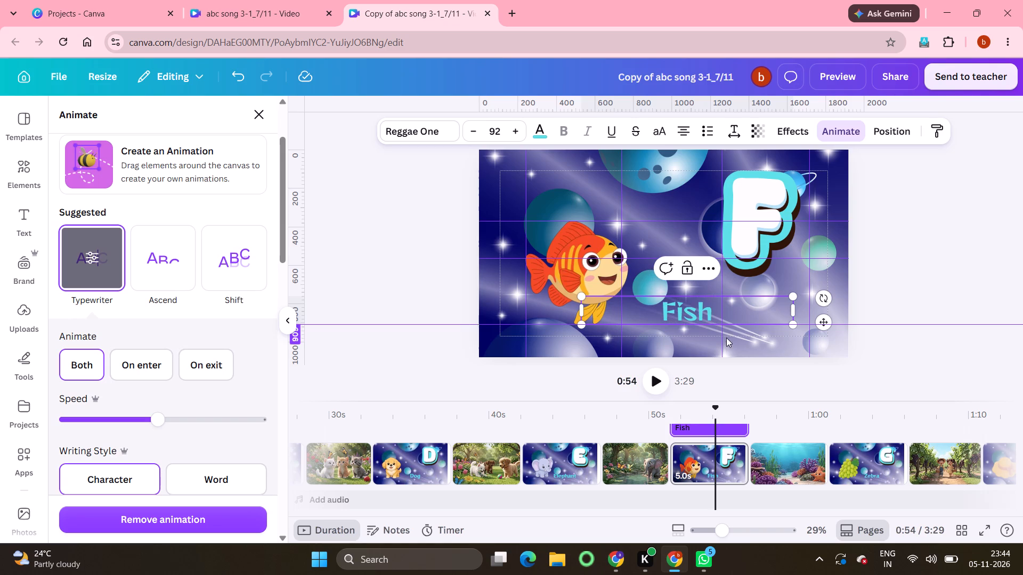
# Replace the Zebra text with "Greaps" on the G page that shows the bunch of green grapes.
pyautogui.click(865, 461)
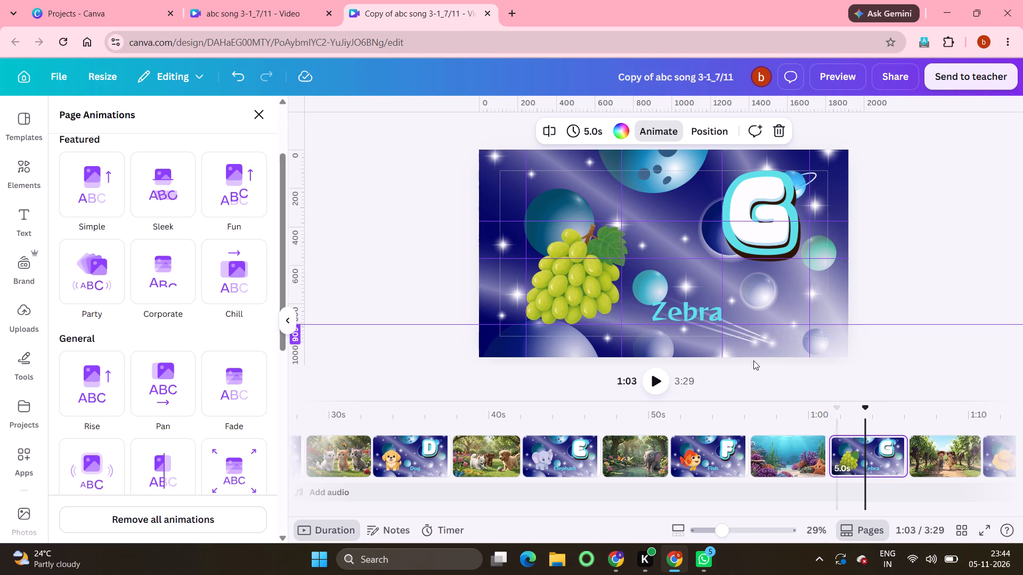
pyautogui.doubleClick(702, 314)
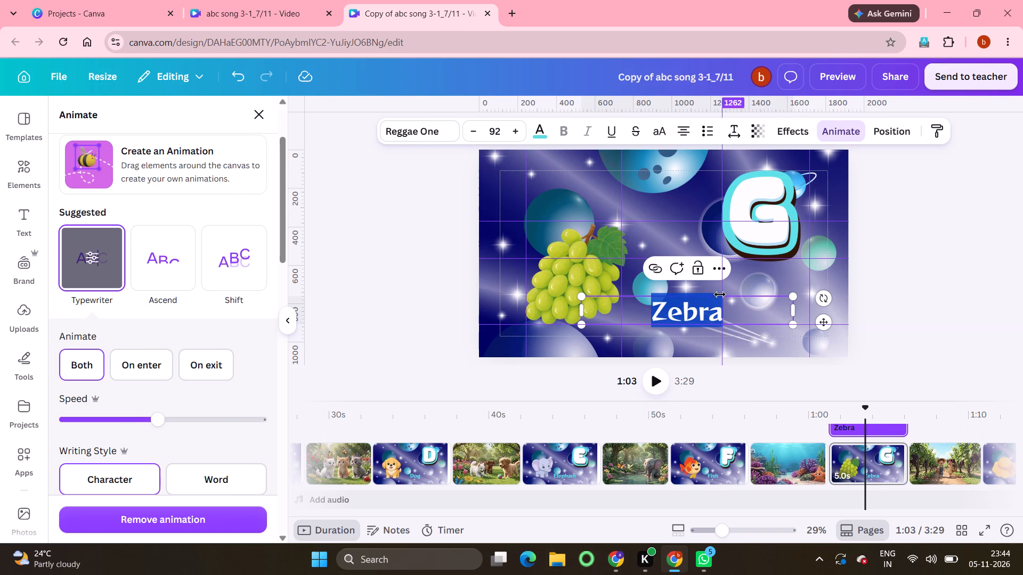
pyautogui.press('BackSpace')
pyautogui.press('g')
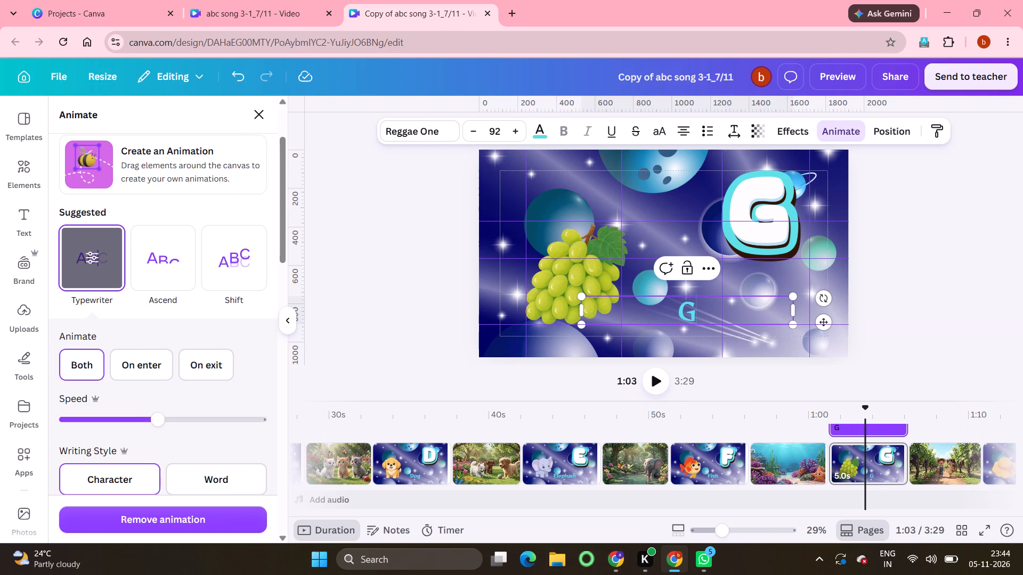
pyautogui.write('reaps')
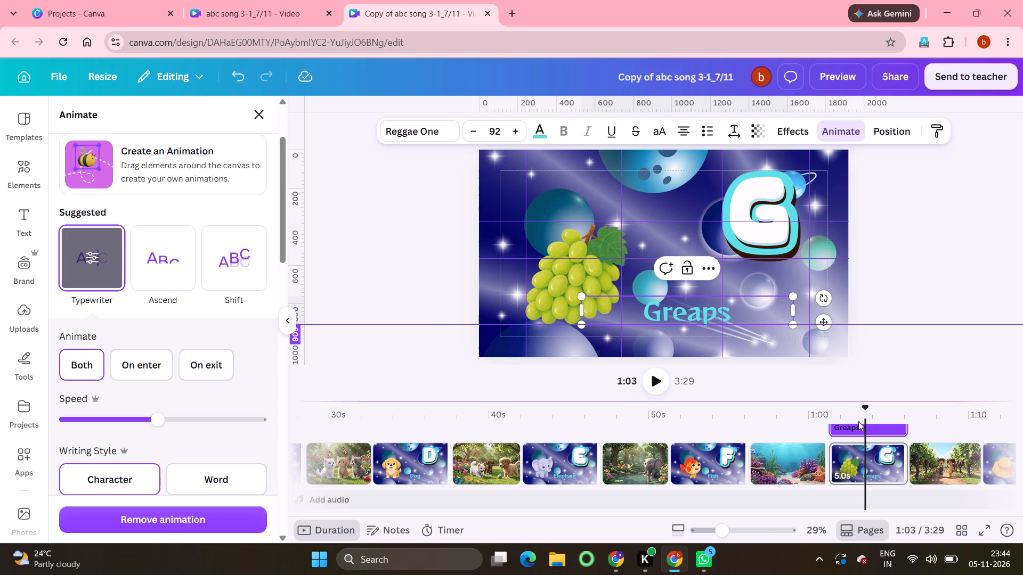
# Replace the Zebra text with Hat on the H page that shows the straw hat.
pyautogui.hscroll(-6, 867, 456)
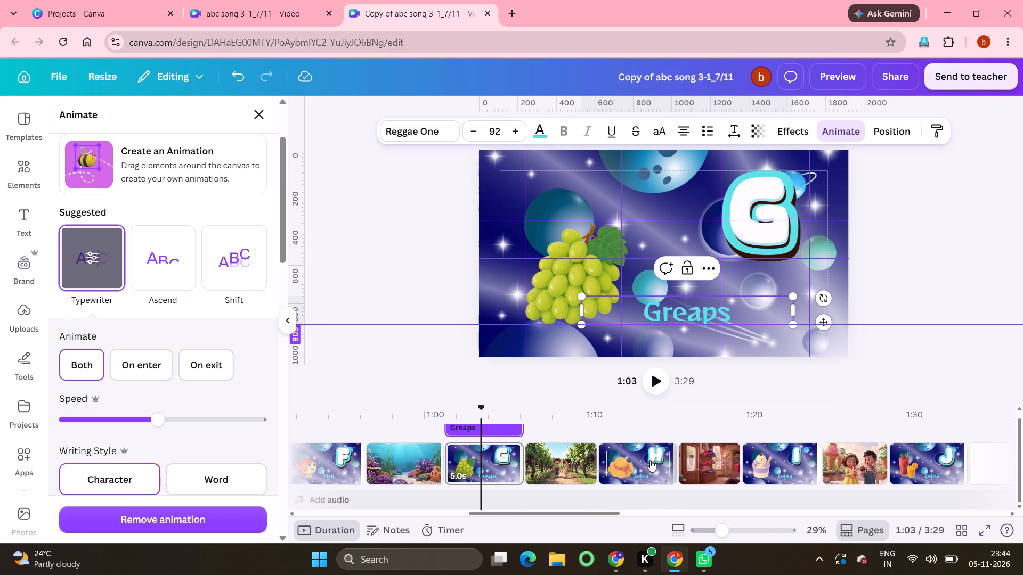
pyautogui.click(643, 466)
pyautogui.doubleClick(699, 315)
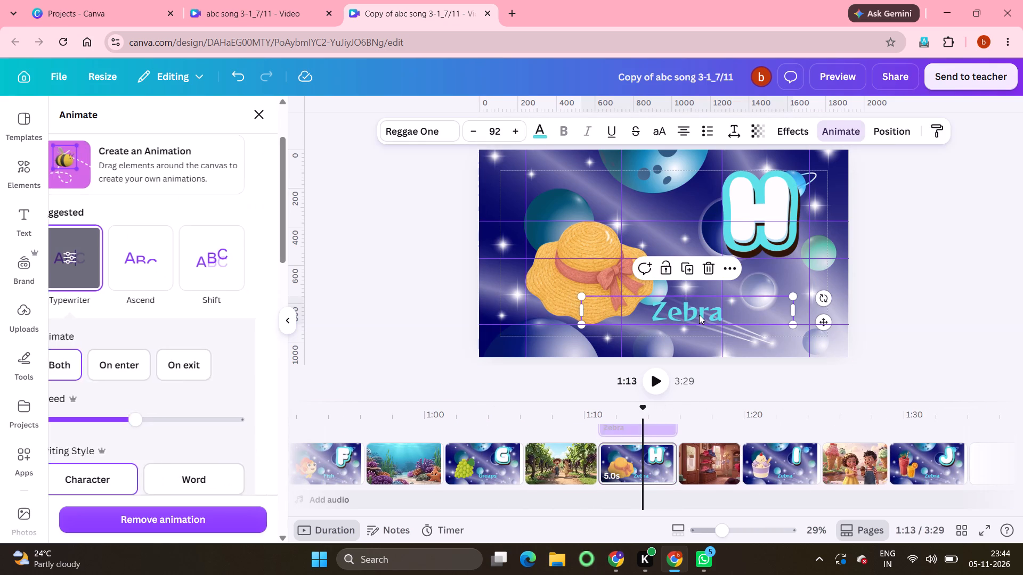
pyautogui.press('BackSpace')
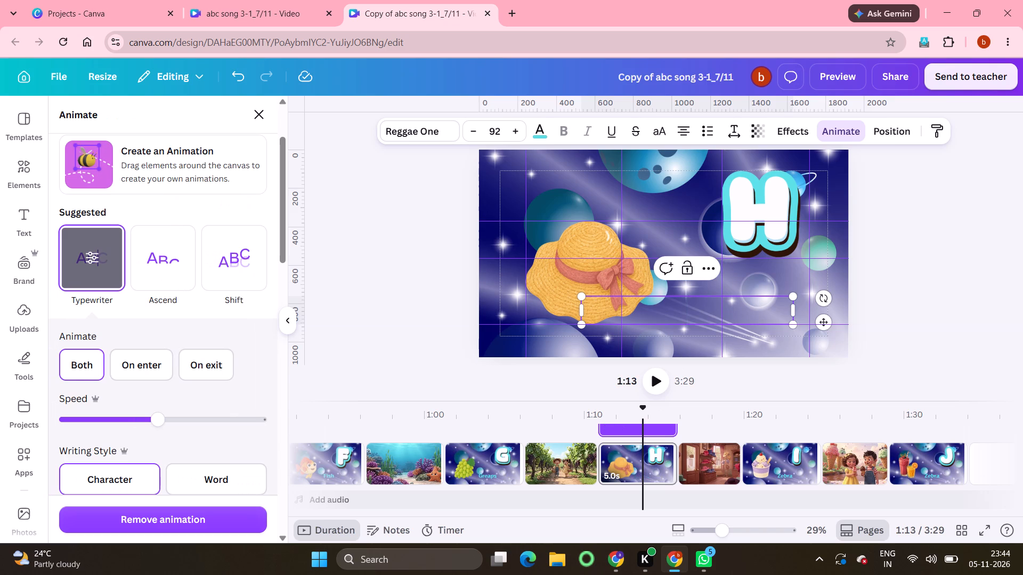
pyautogui.press('h')
pyautogui.press('a')
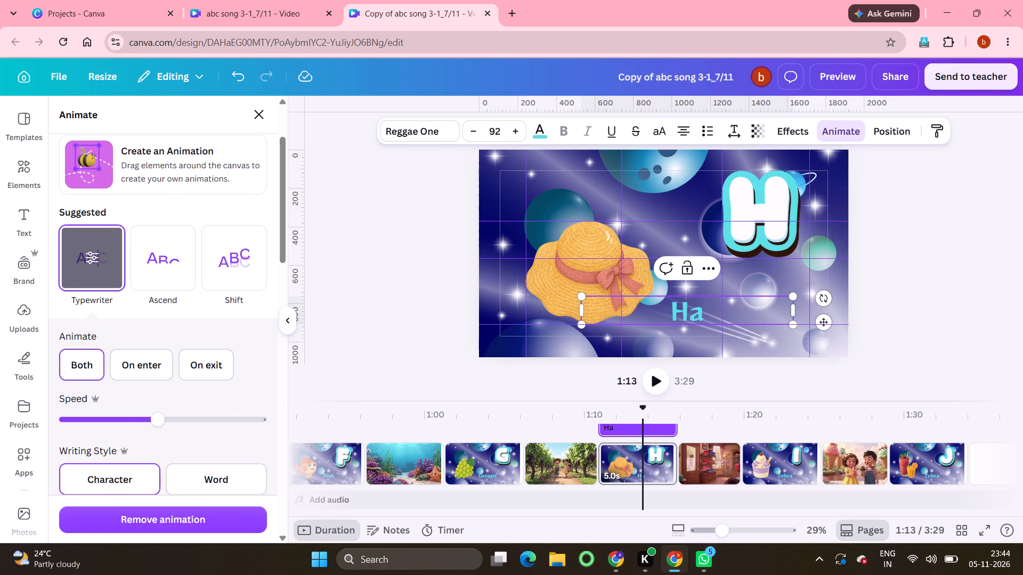
pyautogui.press('t')
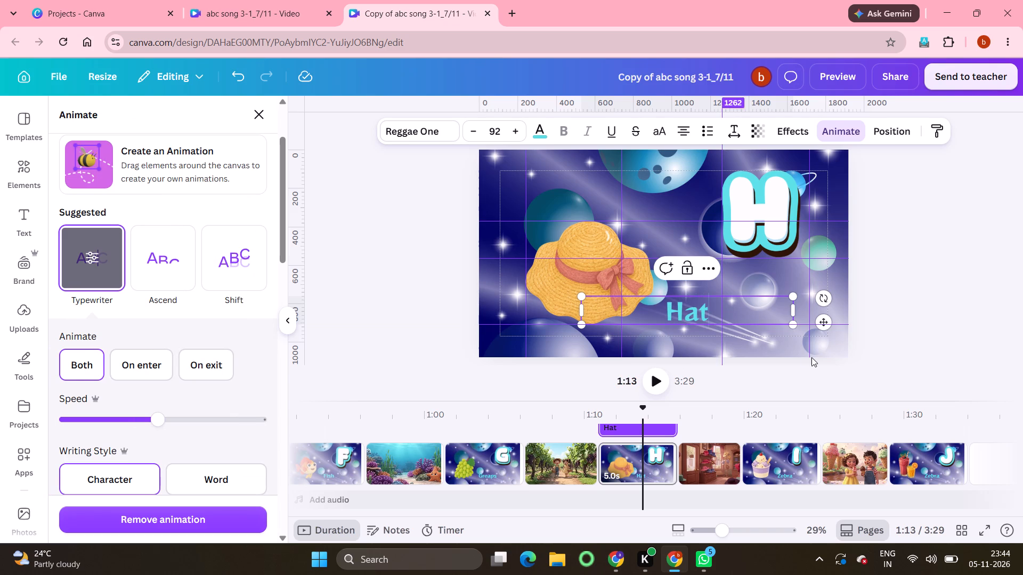
# Look over the remaining letter pages from I onward and open the blank space-background page after the Z page.
pyautogui.click(770, 464)
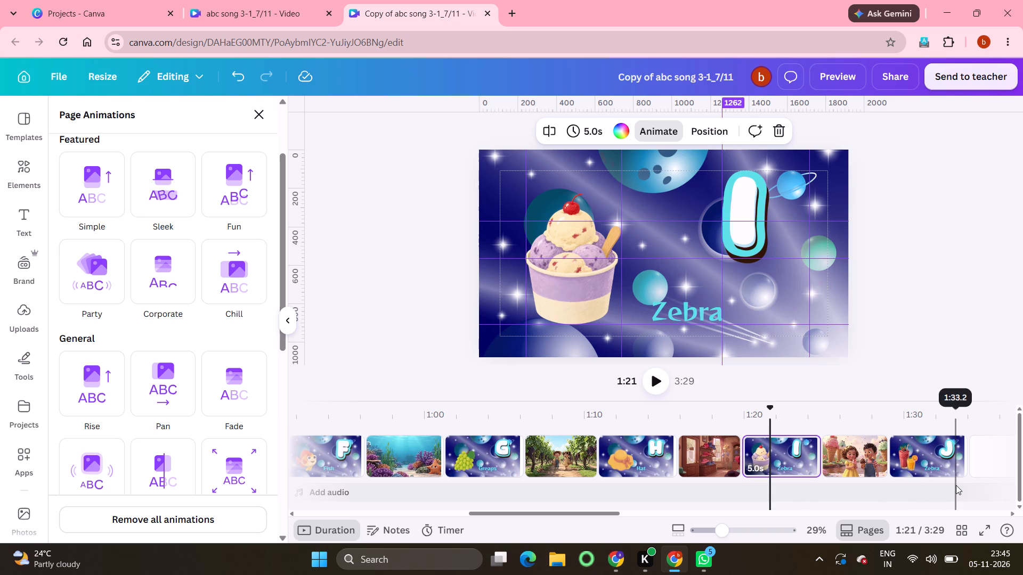
pyautogui.hscroll(-15, 956, 485)
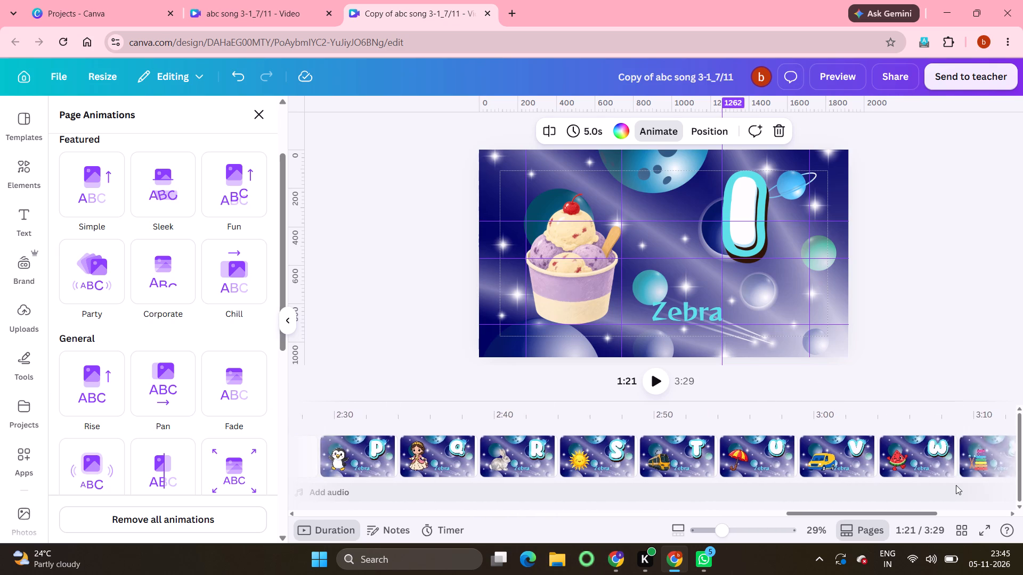
pyautogui.hscroll(-5, 956, 485)
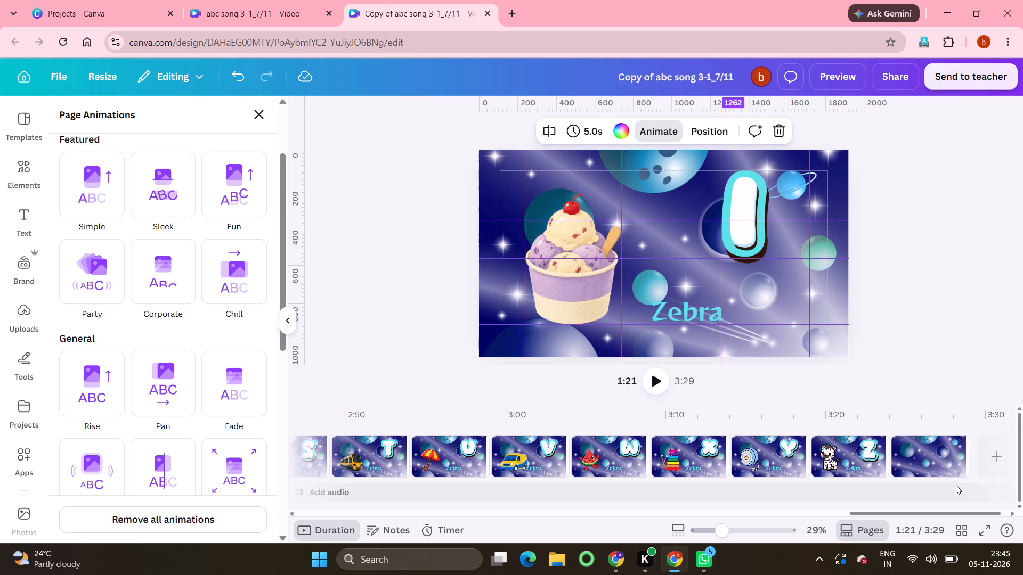
pyautogui.hscroll(-1, 956, 485)
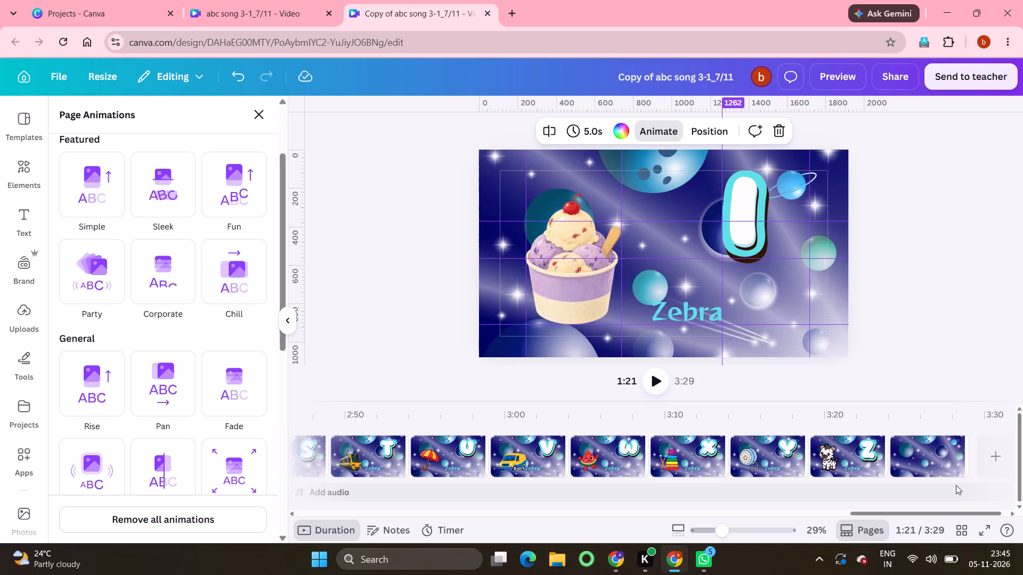
pyautogui.click(956, 485)
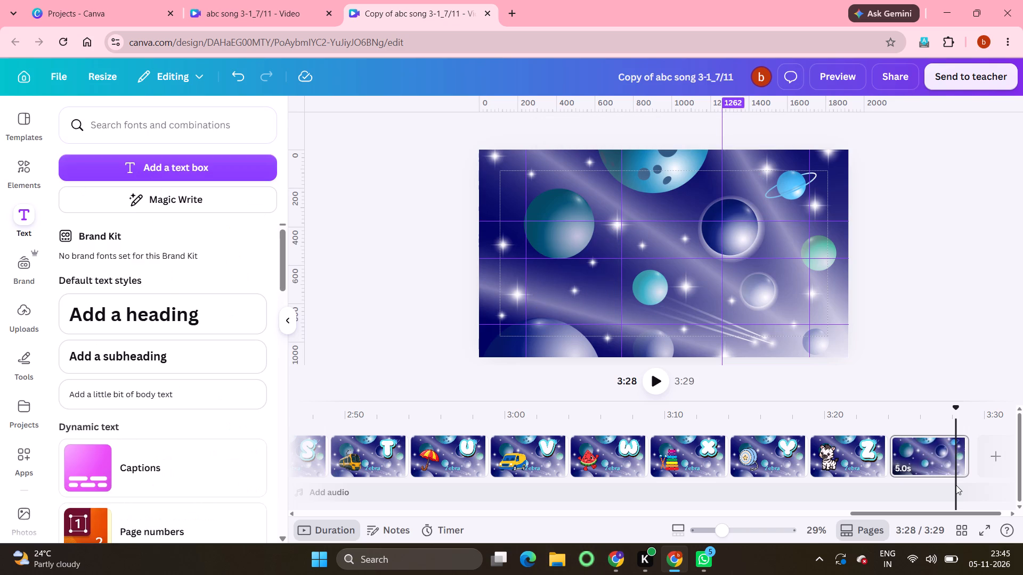
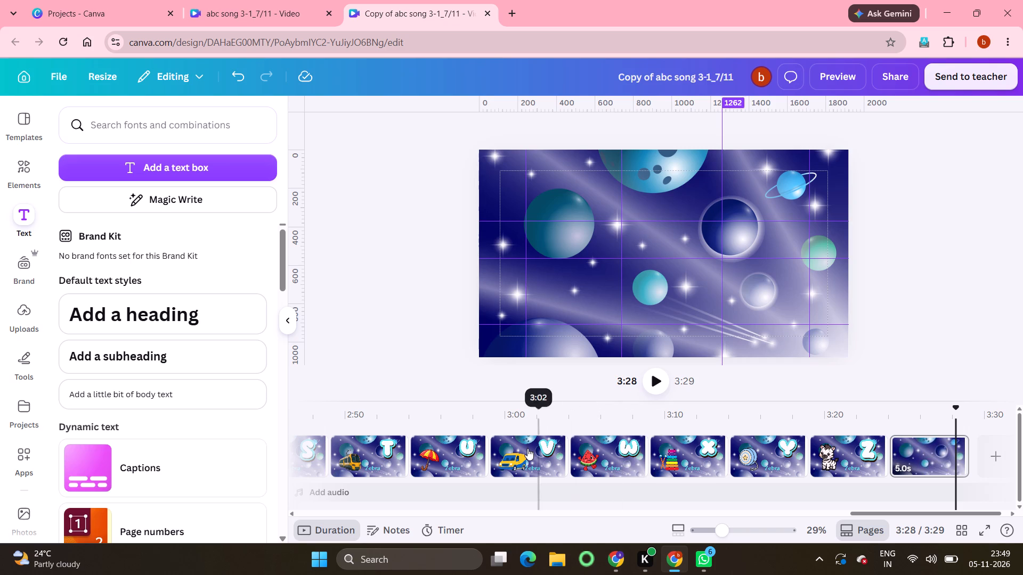
# Open the A page with the red apple and capture a screenshot of its full canvas area.
pyautogui.hscroll(7, 527, 448)
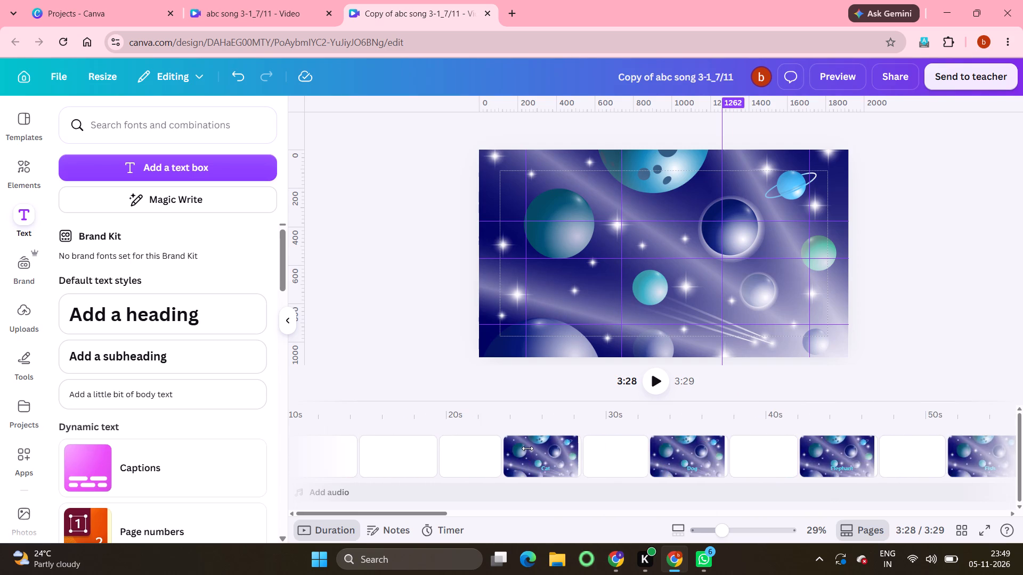
pyautogui.hscroll(3, 527, 448)
pyautogui.click(423, 454)
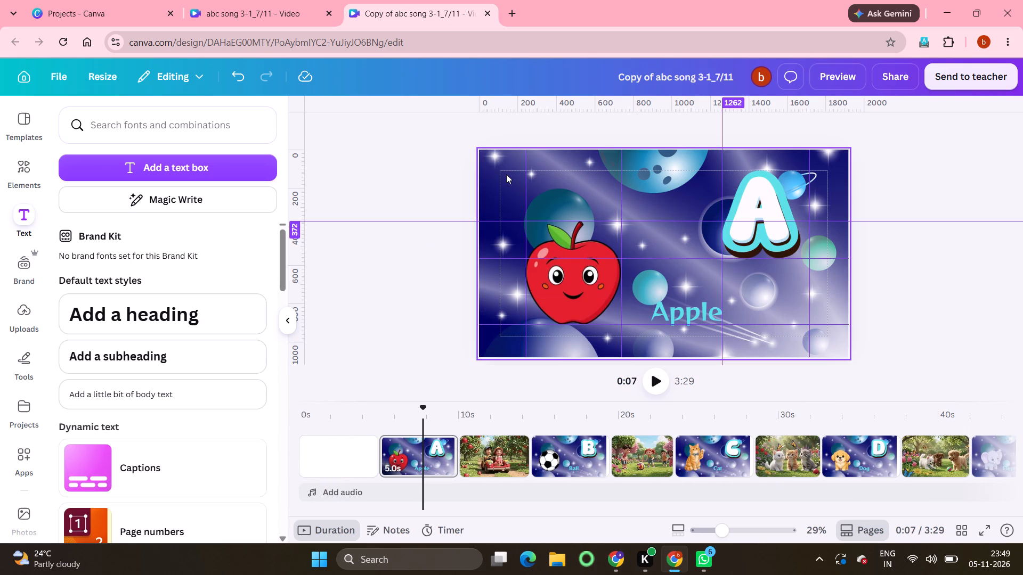
pyautogui.press('shift+super+s')
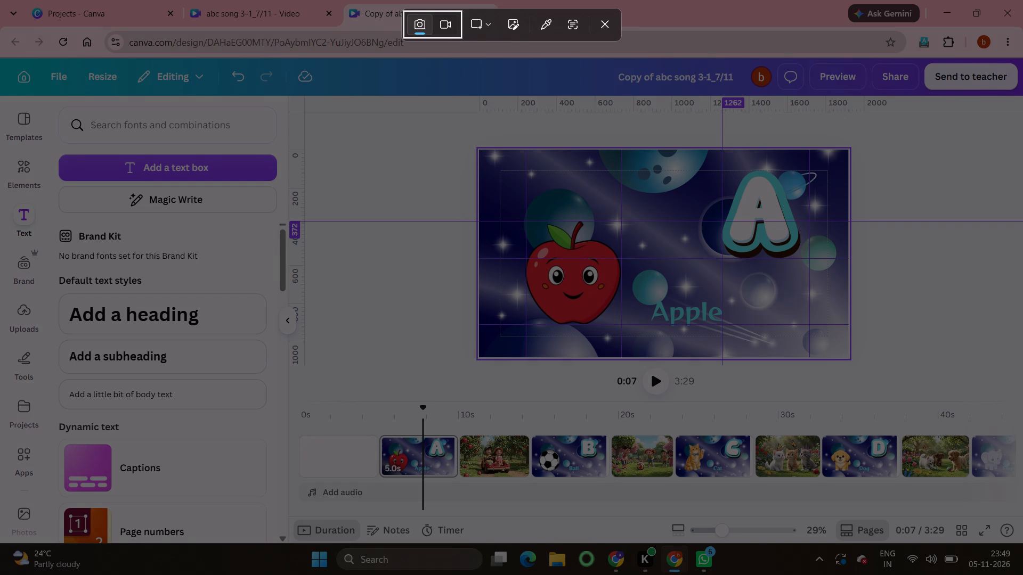
pyautogui.moveTo(484, 153); pyautogui.dragTo(790, 327)
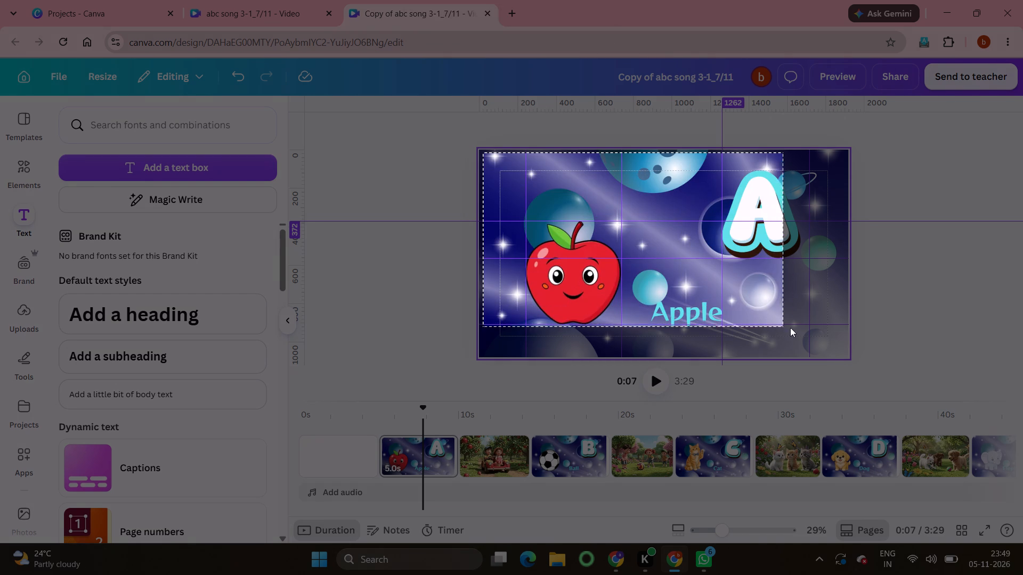